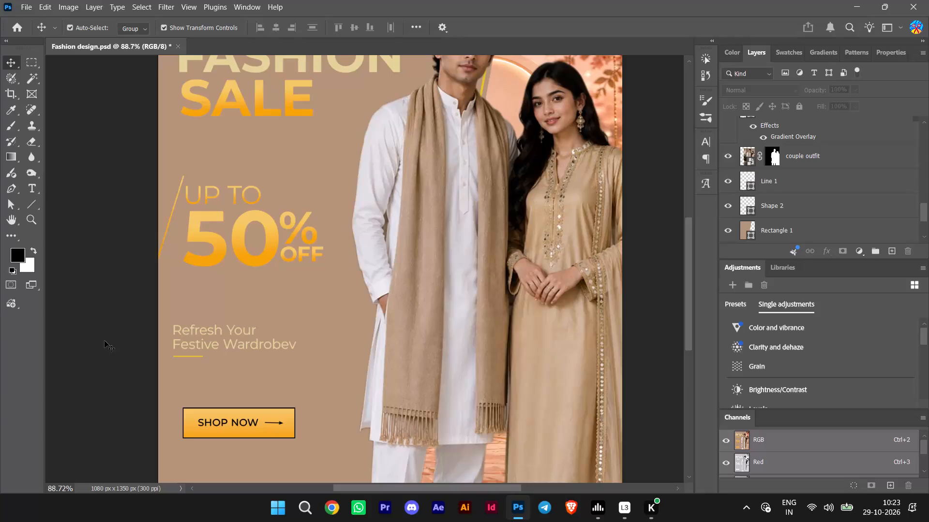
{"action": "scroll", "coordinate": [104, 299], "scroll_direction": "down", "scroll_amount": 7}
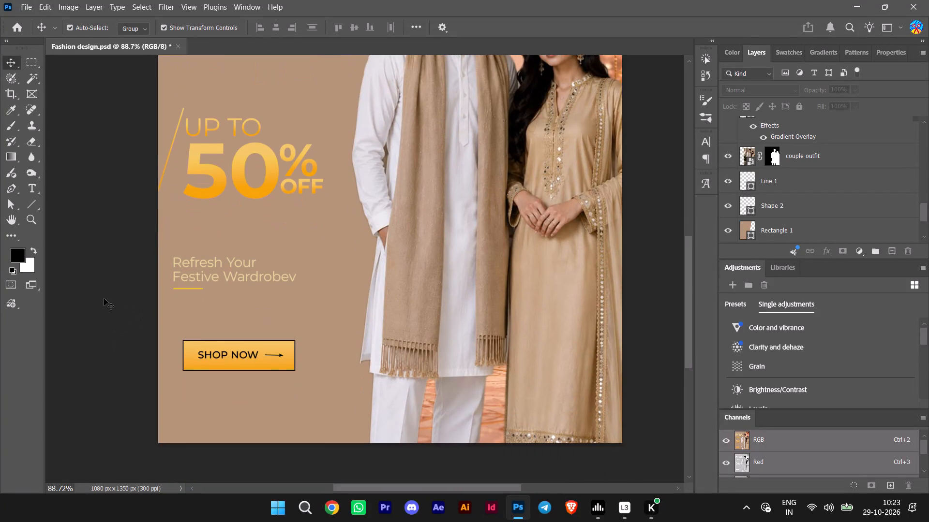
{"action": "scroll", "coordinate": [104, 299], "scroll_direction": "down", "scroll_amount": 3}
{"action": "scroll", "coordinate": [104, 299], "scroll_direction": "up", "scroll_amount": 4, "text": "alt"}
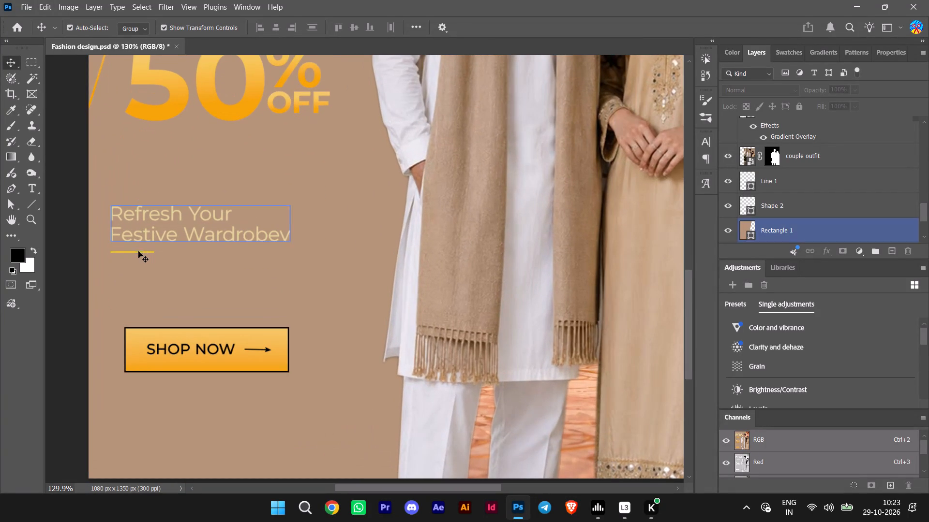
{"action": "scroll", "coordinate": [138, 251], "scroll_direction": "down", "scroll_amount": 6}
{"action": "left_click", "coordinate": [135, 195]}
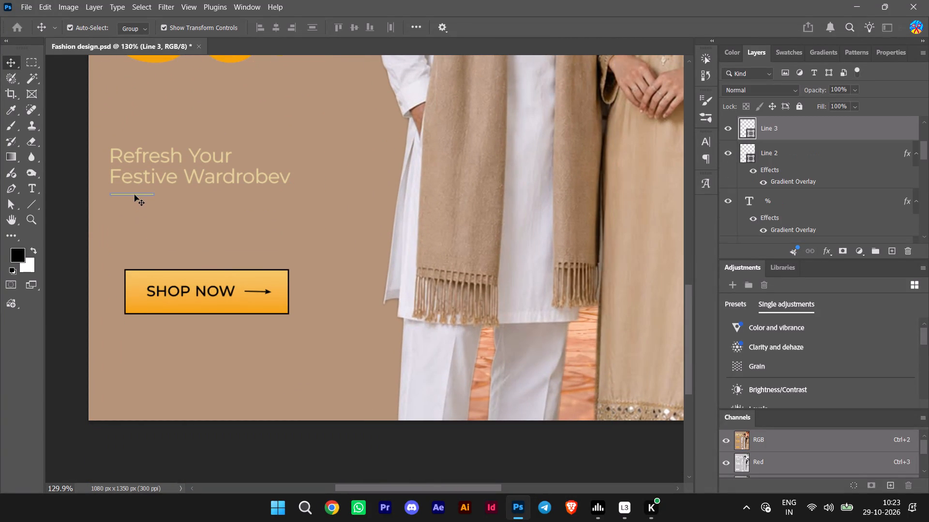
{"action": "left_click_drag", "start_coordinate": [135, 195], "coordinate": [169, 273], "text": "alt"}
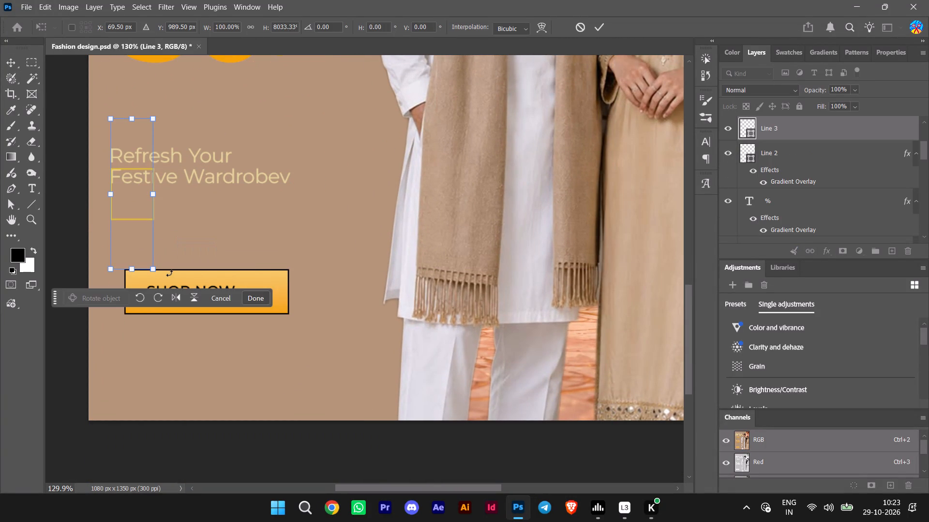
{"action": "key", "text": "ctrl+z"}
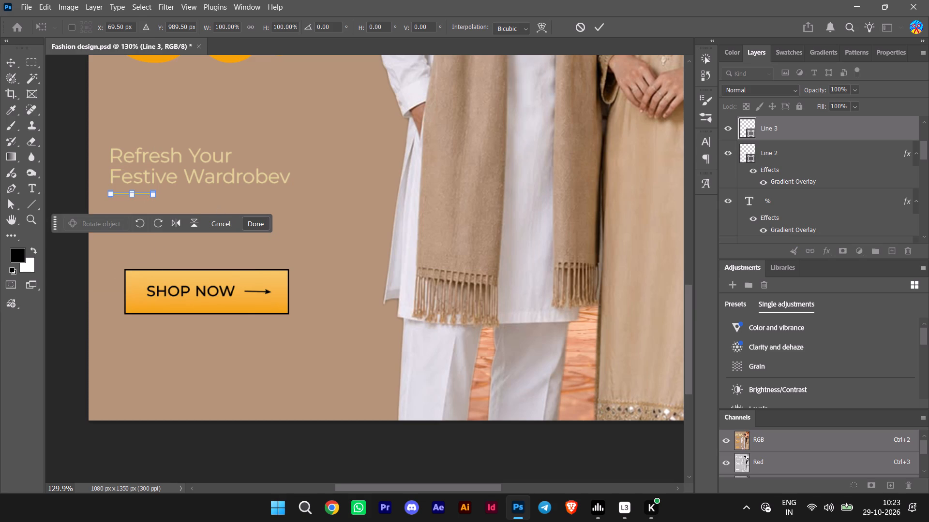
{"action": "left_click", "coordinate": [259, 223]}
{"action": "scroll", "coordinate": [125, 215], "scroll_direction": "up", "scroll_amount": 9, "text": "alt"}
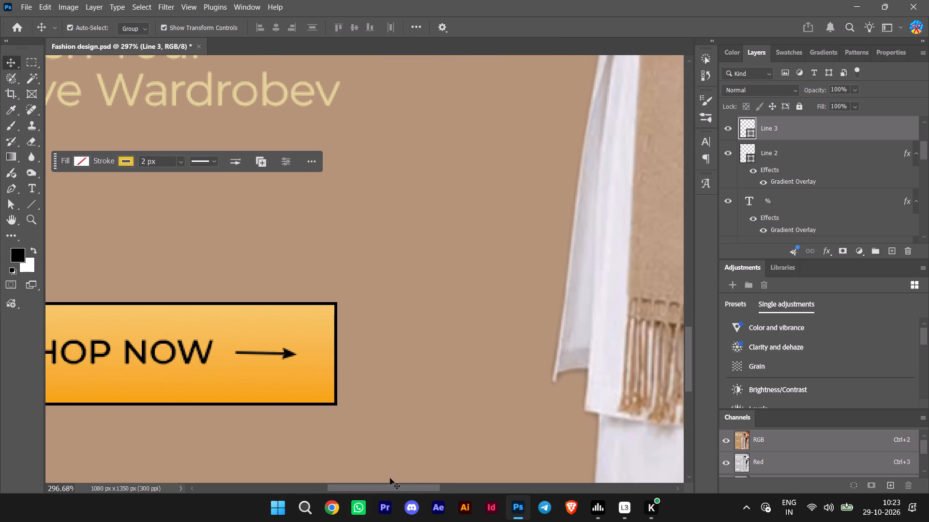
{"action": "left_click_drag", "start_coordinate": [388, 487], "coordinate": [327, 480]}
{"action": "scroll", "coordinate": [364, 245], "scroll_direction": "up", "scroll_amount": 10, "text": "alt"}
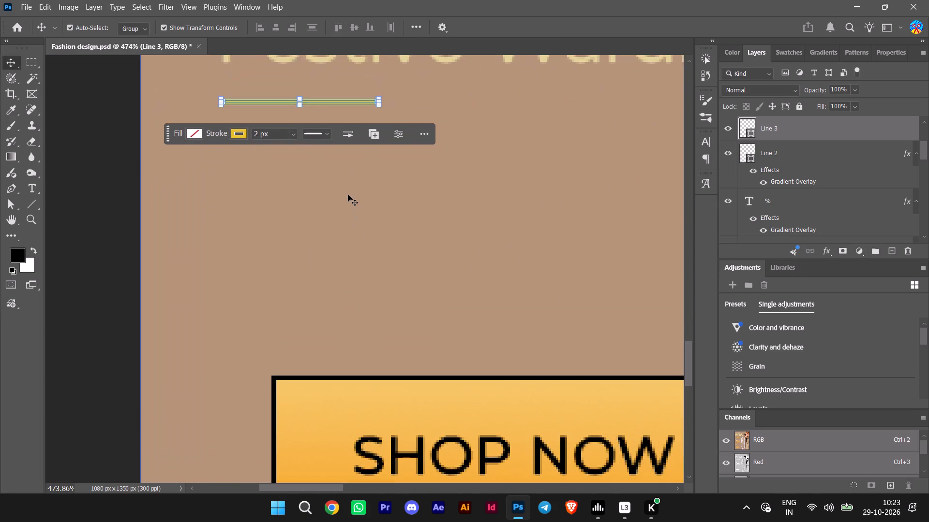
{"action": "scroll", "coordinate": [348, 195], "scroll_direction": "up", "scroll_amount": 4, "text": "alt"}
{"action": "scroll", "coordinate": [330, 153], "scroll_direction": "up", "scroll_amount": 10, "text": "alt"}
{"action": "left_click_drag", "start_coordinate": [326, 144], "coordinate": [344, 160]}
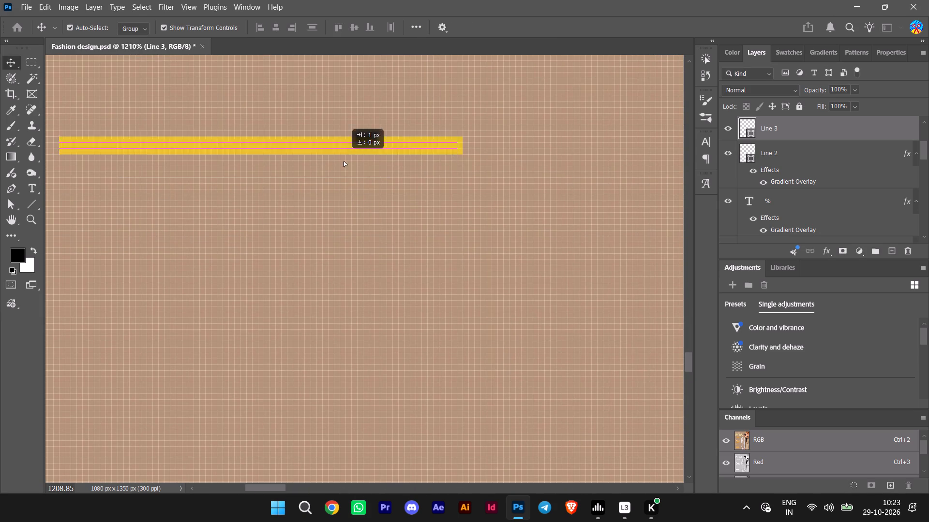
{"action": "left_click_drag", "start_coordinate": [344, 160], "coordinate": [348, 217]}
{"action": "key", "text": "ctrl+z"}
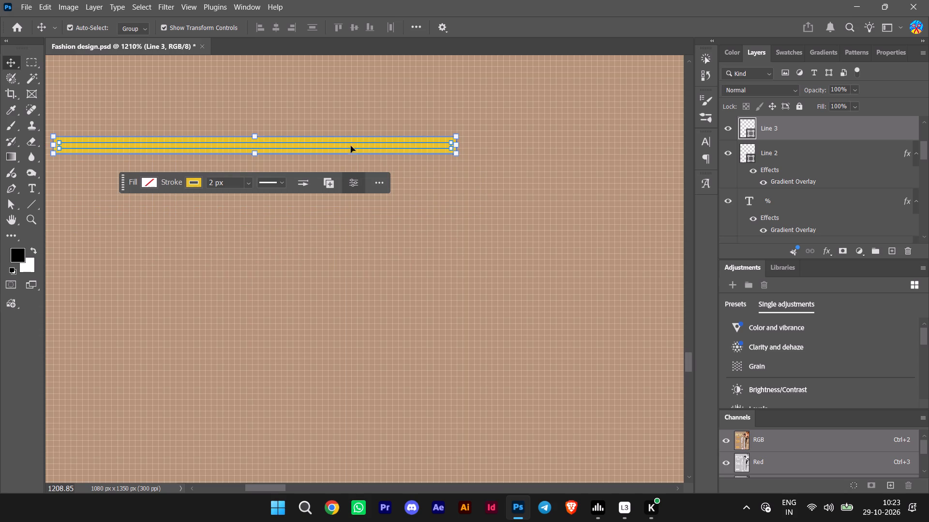
Duplicate the short yellow line under the tagline and place the copy just below the SHOP NOW button.
{"action": "left_click_drag", "start_coordinate": [352, 142], "coordinate": [365, 236], "text": "alt"}
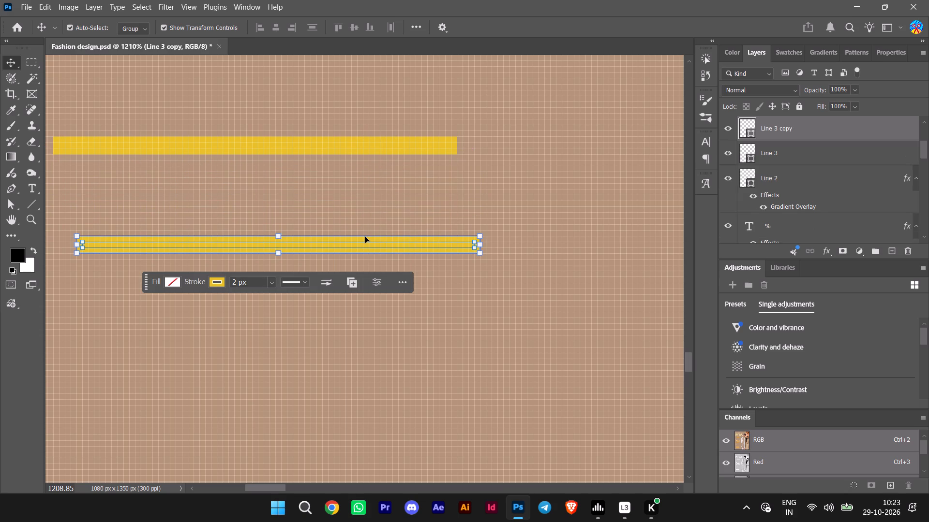
{"action": "scroll", "coordinate": [365, 236], "scroll_direction": "down", "scroll_amount": 17, "text": "alt"}
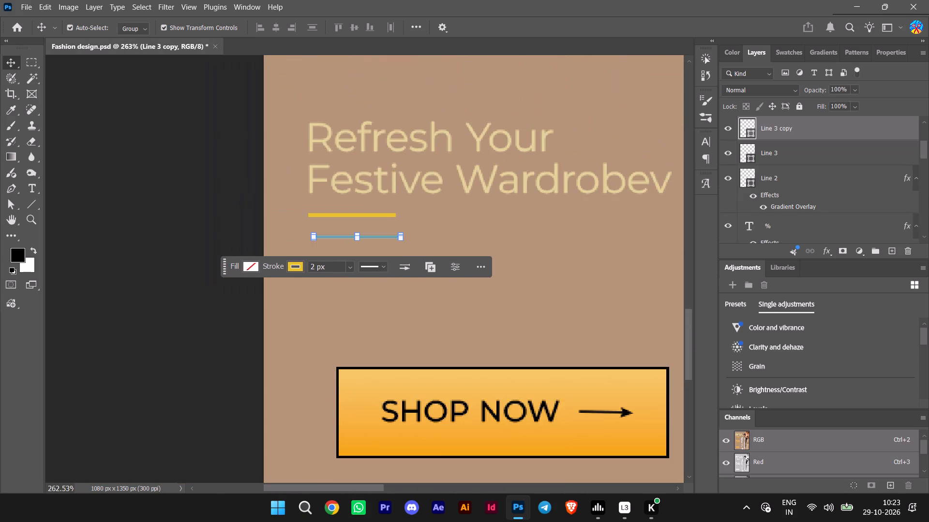
{"action": "scroll", "coordinate": [375, 255], "scroll_direction": "up", "scroll_amount": 10, "text": "alt"}
{"action": "left_click_drag", "start_coordinate": [369, 232], "coordinate": [403, 314]}
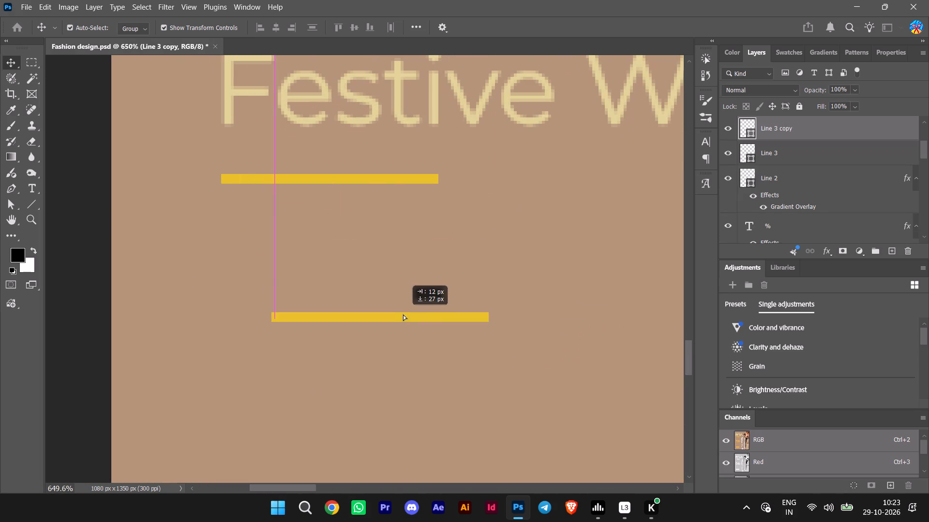
{"action": "left_click_drag", "start_coordinate": [403, 314], "coordinate": [333, 432]}
{"action": "scroll", "coordinate": [409, 313], "scroll_direction": "down", "scroll_amount": 4}
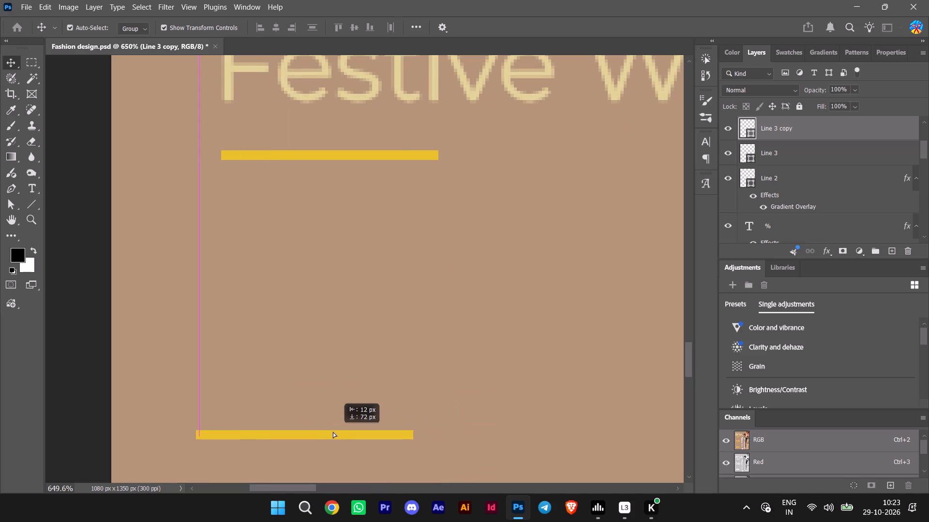
{"action": "left_click_drag", "start_coordinate": [333, 432], "coordinate": [329, 411]}
{"action": "scroll", "coordinate": [361, 379], "scroll_direction": "down", "scroll_amount": 20}
{"action": "scroll", "coordinate": [361, 379], "scroll_direction": "down", "scroll_amount": 6}
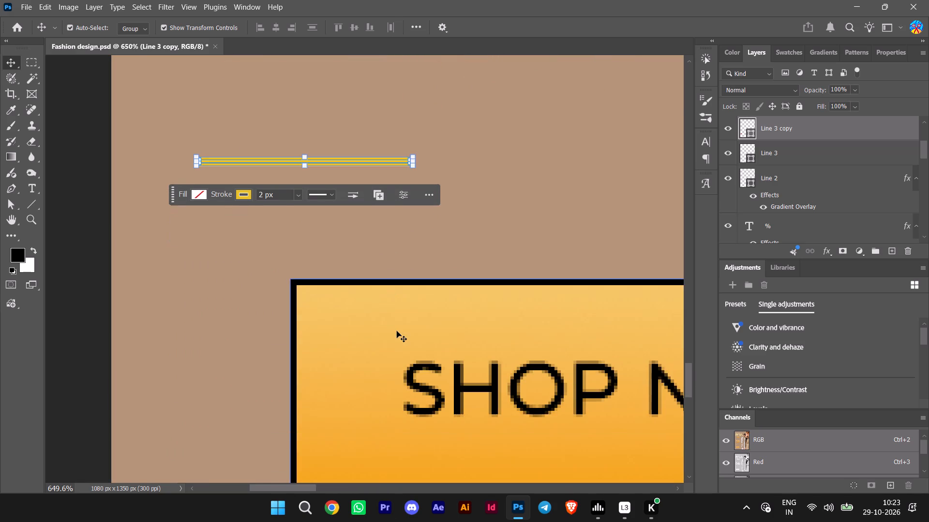
{"action": "scroll", "coordinate": [397, 331], "scroll_direction": "down", "scroll_amount": 6, "text": "alt"}
{"action": "left_click_drag", "start_coordinate": [378, 233], "coordinate": [369, 254]}
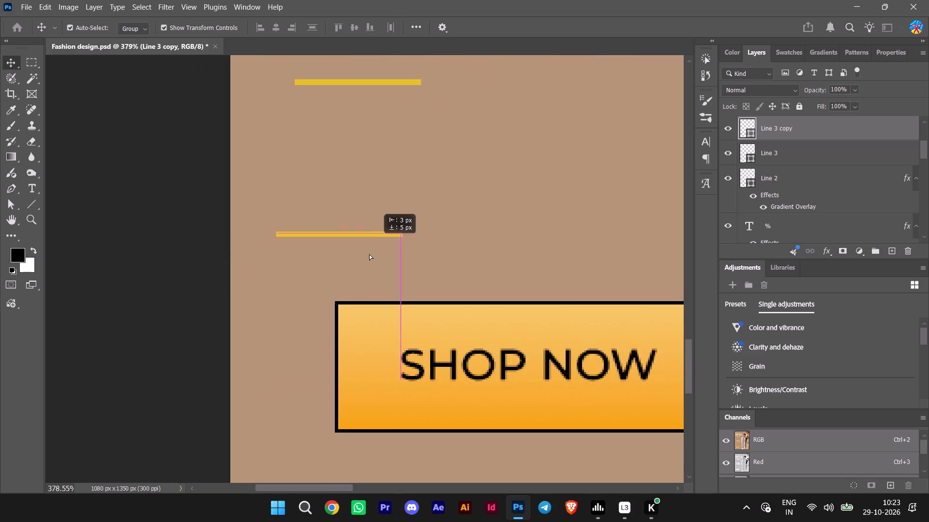
{"action": "left_click_drag", "start_coordinate": [369, 254], "coordinate": [448, 453]}
Move the line copy farther down into the empty area beneath the button, centred at about X 146, Y 1279 px.
{"action": "scroll", "coordinate": [448, 453], "scroll_direction": "down", "scroll_amount": 15}
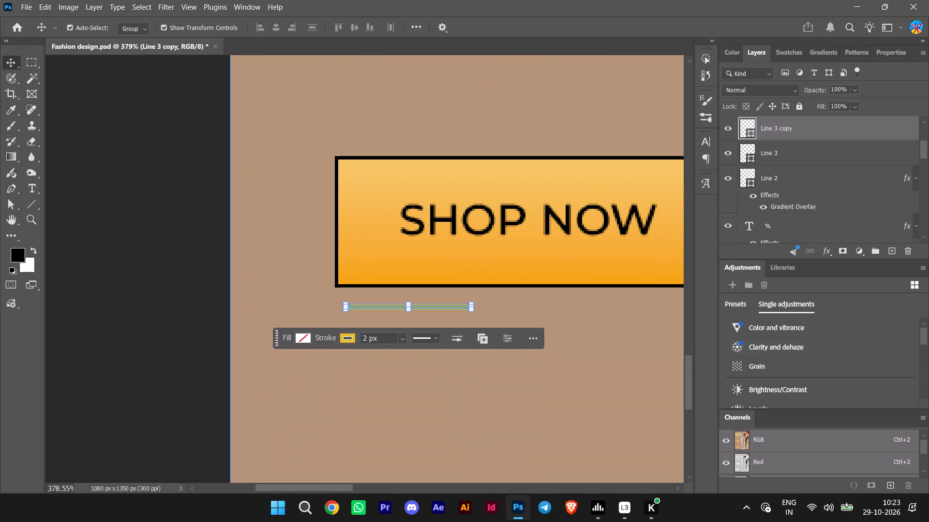
{"action": "scroll", "coordinate": [496, 348], "scroll_direction": "down", "scroll_amount": 9, "text": "alt"}
{"action": "scroll", "coordinate": [554, 400], "scroll_direction": "down", "scroll_amount": 3, "text": "alt"}
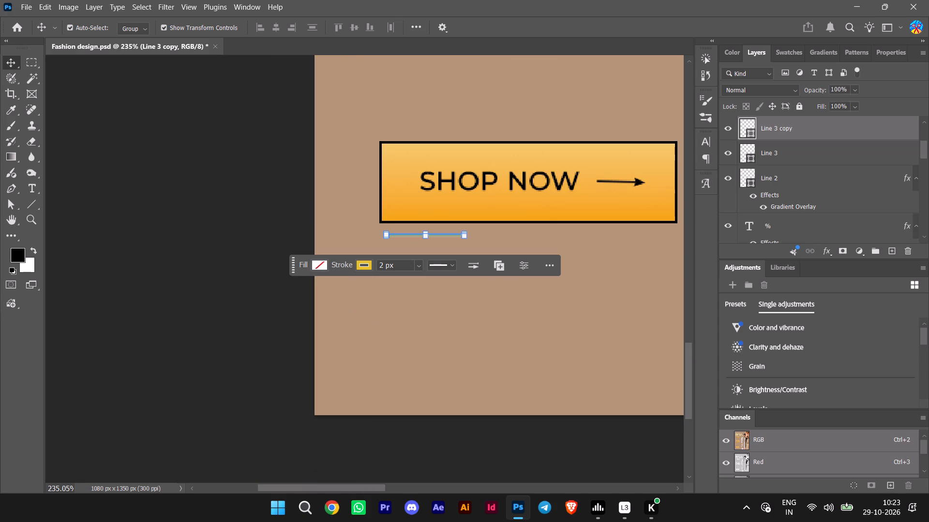
{"action": "left_click_drag", "start_coordinate": [365, 488], "coordinate": [387, 490]}
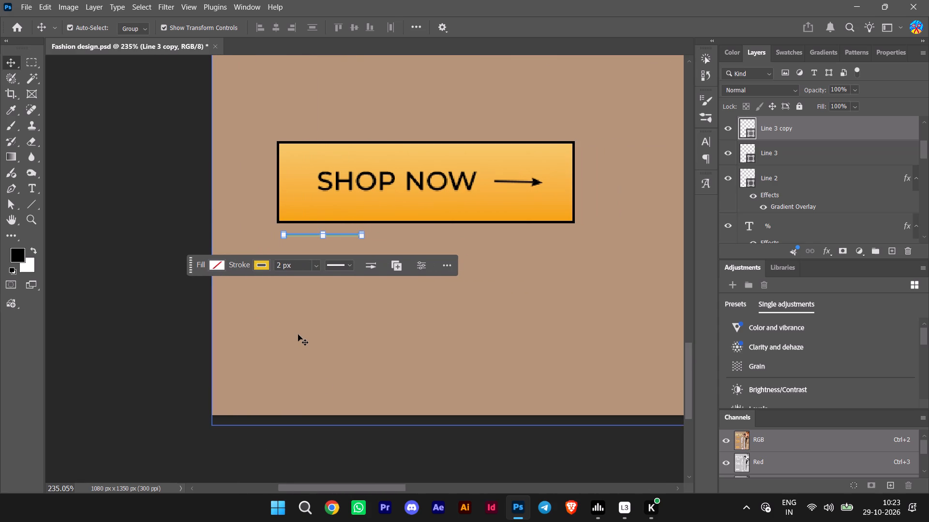
{"action": "scroll", "coordinate": [298, 334], "scroll_direction": "up", "scroll_amount": 8, "text": "alt"}
{"action": "scroll", "coordinate": [299, 325], "scroll_direction": "down", "scroll_amount": 3, "text": "alt"}
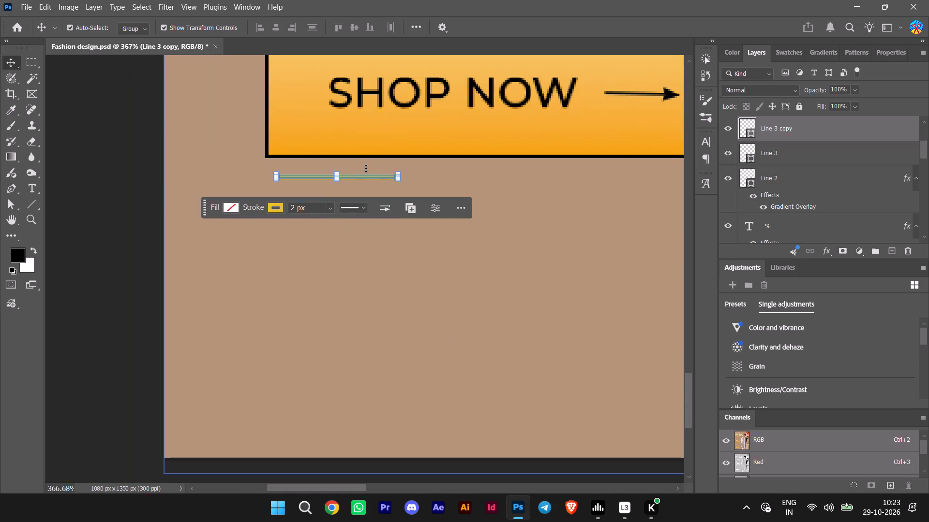
{"action": "left_click_drag", "start_coordinate": [369, 177], "coordinate": [422, 270]}
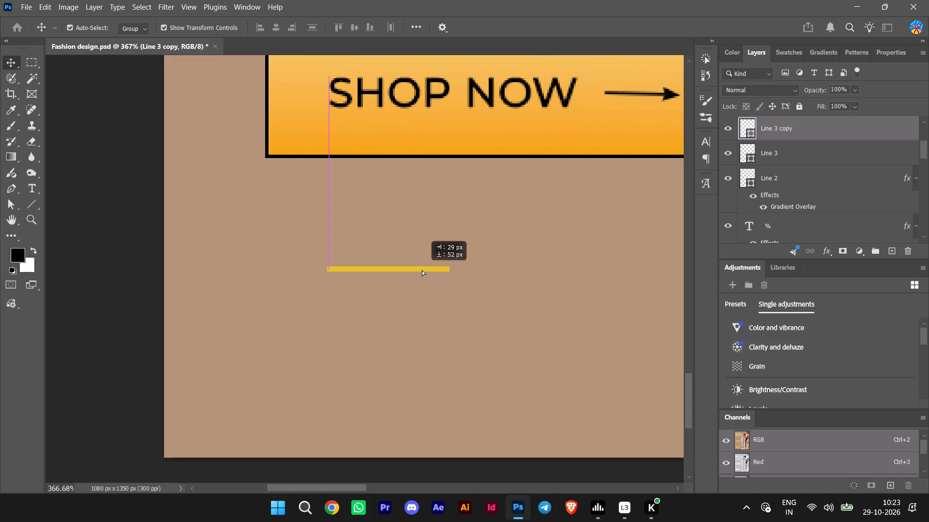
{"action": "left_click_drag", "start_coordinate": [422, 270], "coordinate": [493, 374]}
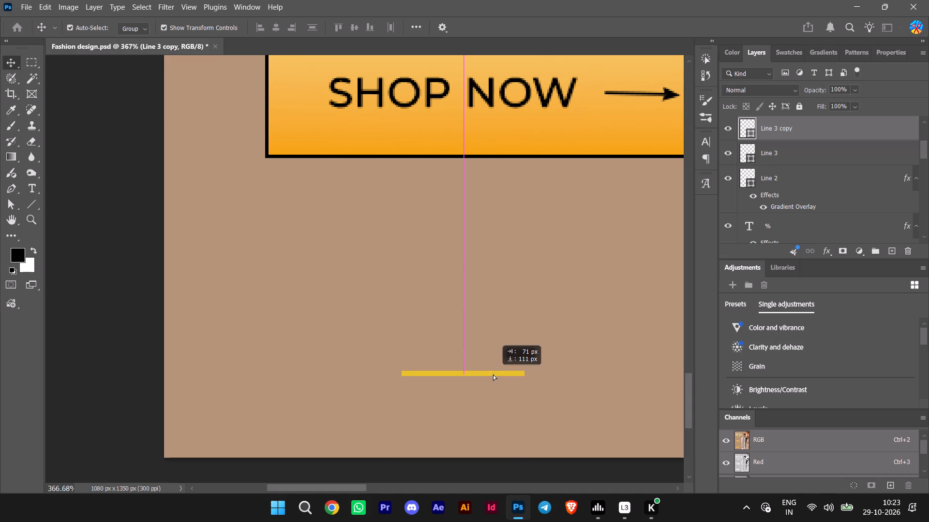
{"action": "left_click_drag", "start_coordinate": [493, 374], "coordinate": [454, 332]}
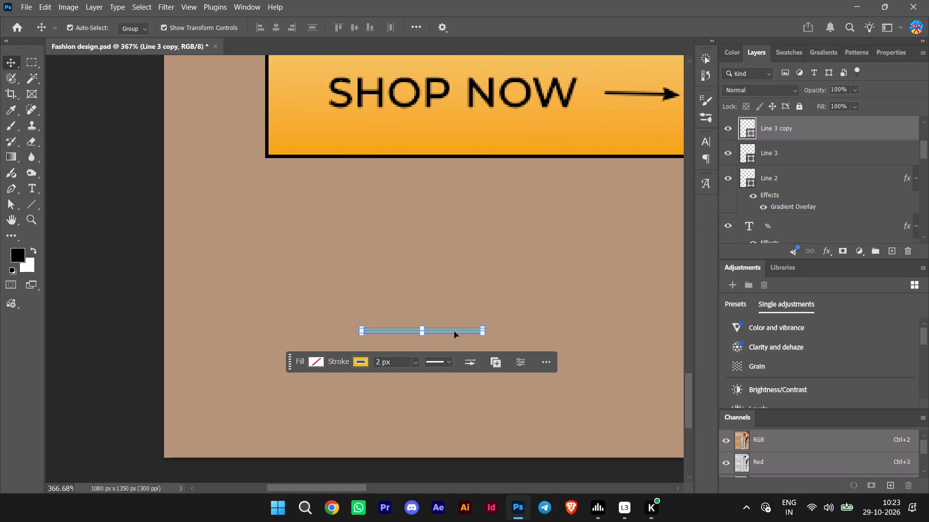
Set the line copy's stroke width to 1 px.
{"action": "left_click", "coordinate": [388, 362]}
{"action": "scroll", "coordinate": [388, 362], "scroll_direction": "down", "scroll_amount": 1}
{"action": "key", "text": "Return"}
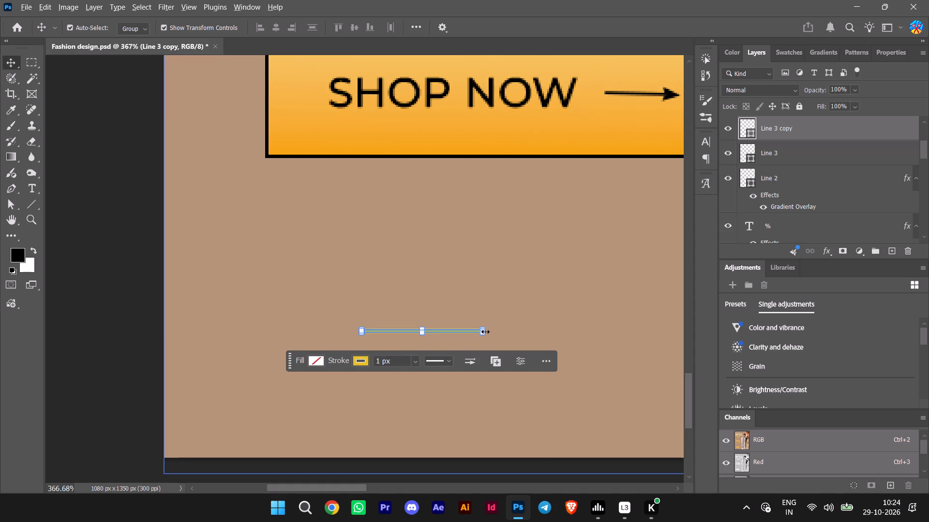
Lengthen the line copy symmetrically about its centre to about 331% of its width.
{"action": "left_click_drag", "start_coordinate": [485, 332], "coordinate": [625, 348], "text": "alt"}
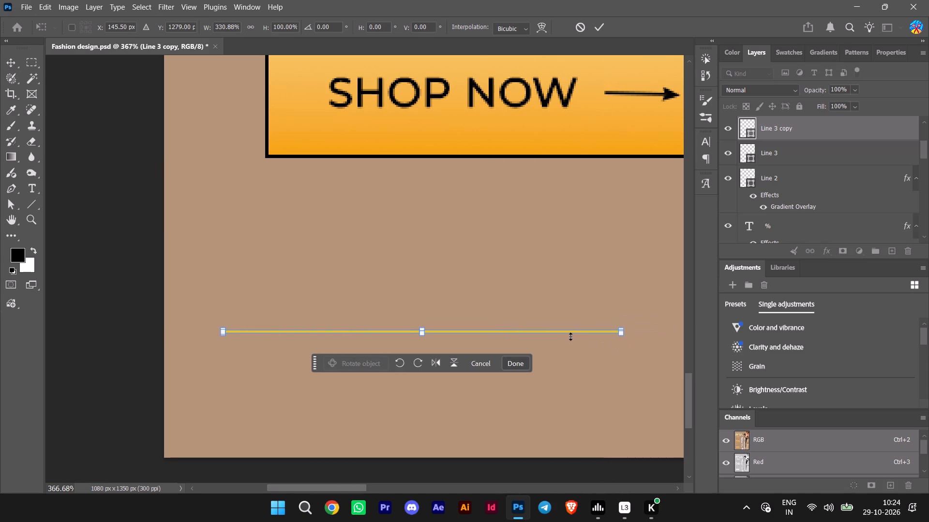
{"action": "scroll", "coordinate": [514, 359], "scroll_direction": "down", "scroll_amount": 1}
{"action": "left_click", "coordinate": [514, 359]}
Shift the lengthened line sideways beneath the SHOP NOW button, toward the arrow end of the button.
{"action": "scroll", "coordinate": [514, 359], "scroll_direction": "down", "scroll_amount": 6, "text": "alt"}
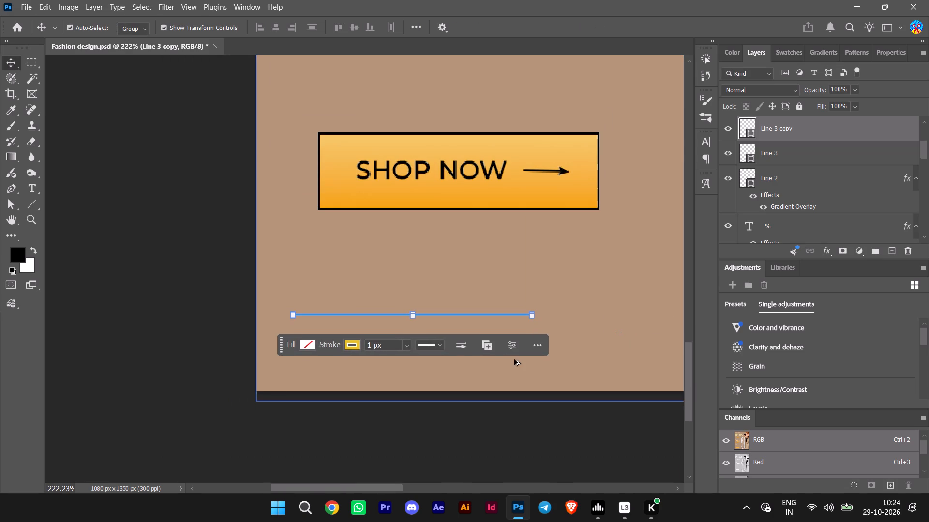
{"action": "scroll", "coordinate": [487, 319], "scroll_direction": "up", "scroll_amount": 7, "text": "alt"}
{"action": "left_click_drag", "start_coordinate": [463, 313], "coordinate": [513, 317]}
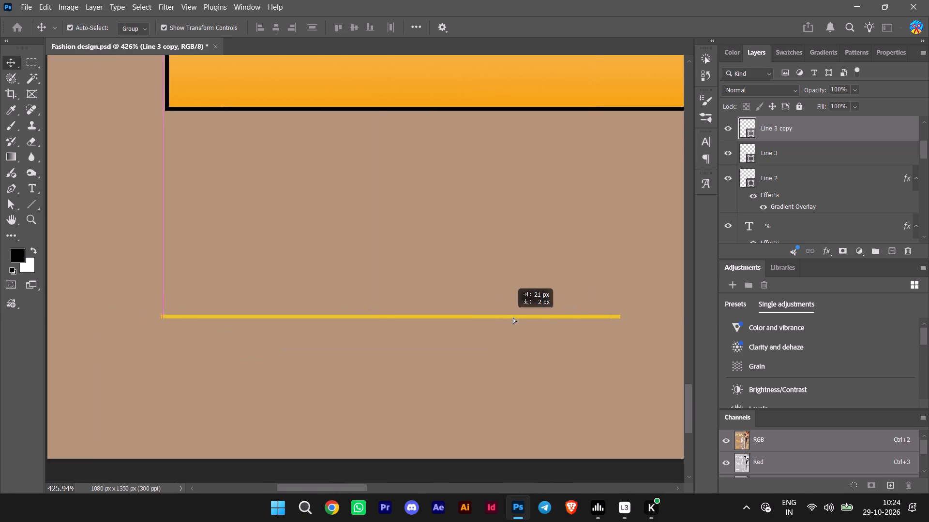
{"action": "left_click_drag", "start_coordinate": [513, 317], "coordinate": [644, 320]}
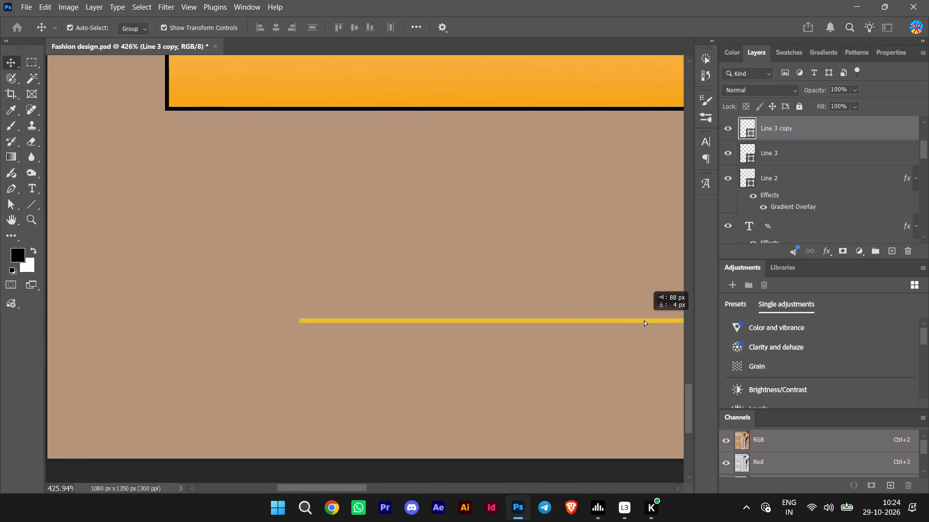
{"action": "left_click_drag", "start_coordinate": [644, 320], "coordinate": [622, 315]}
Fine-tune the long line's position so its end lines up with the SHOP NOW button's arrow-side edge.
{"action": "scroll", "coordinate": [622, 315], "scroll_direction": "down", "scroll_amount": 11, "text": "alt"}
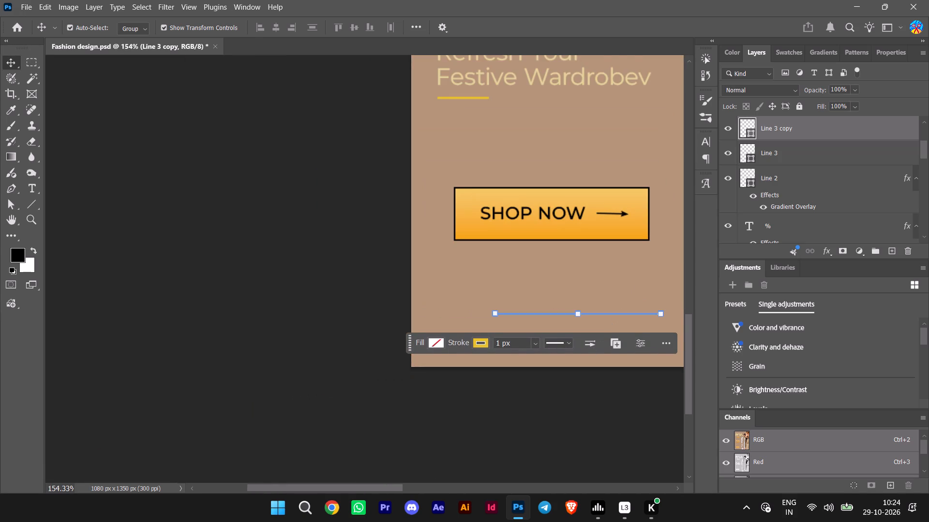
{"action": "left_click_drag", "start_coordinate": [382, 482], "coordinate": [420, 486]}
{"action": "left_click_drag", "start_coordinate": [387, 491], "coordinate": [440, 493]}
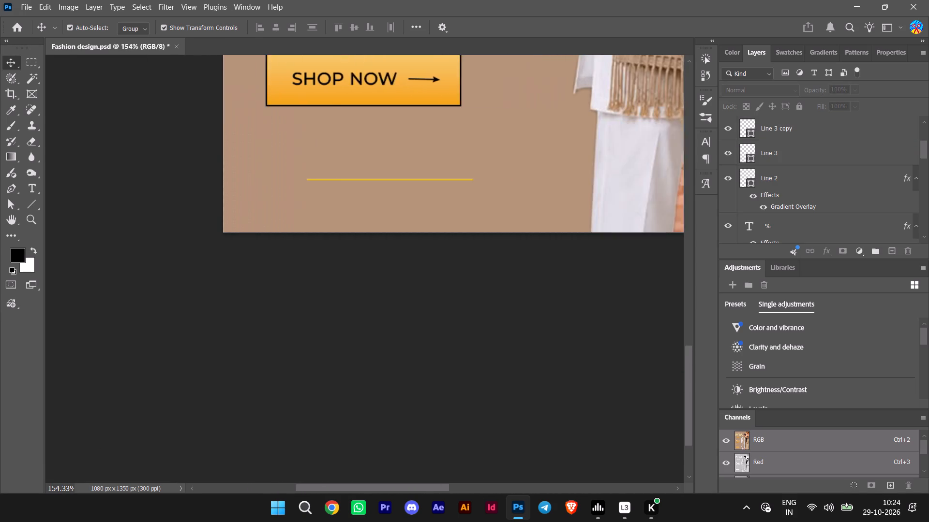
{"action": "left_click_drag", "start_coordinate": [440, 493], "coordinate": [469, 493]}
{"action": "scroll", "coordinate": [99, 291], "scroll_direction": "up", "scroll_amount": 5}
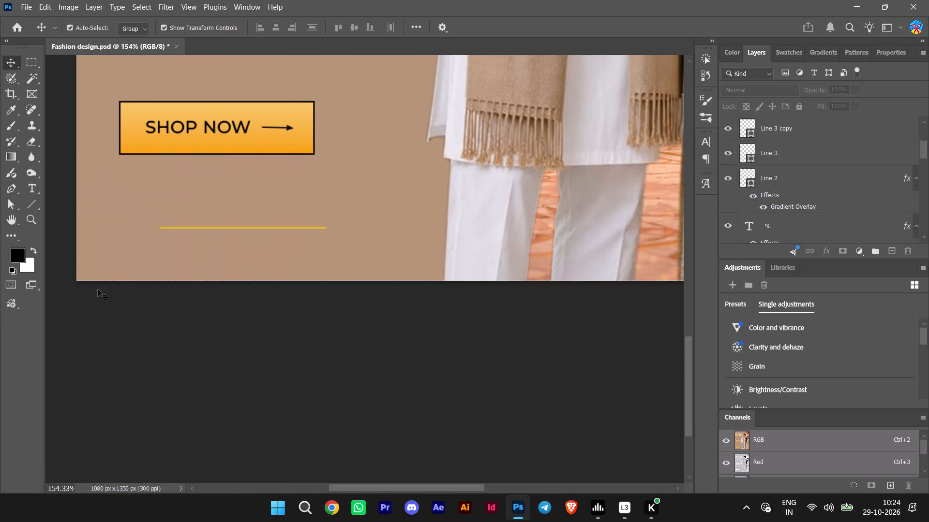
{"action": "scroll", "coordinate": [98, 290], "scroll_direction": "up", "scroll_amount": 9}
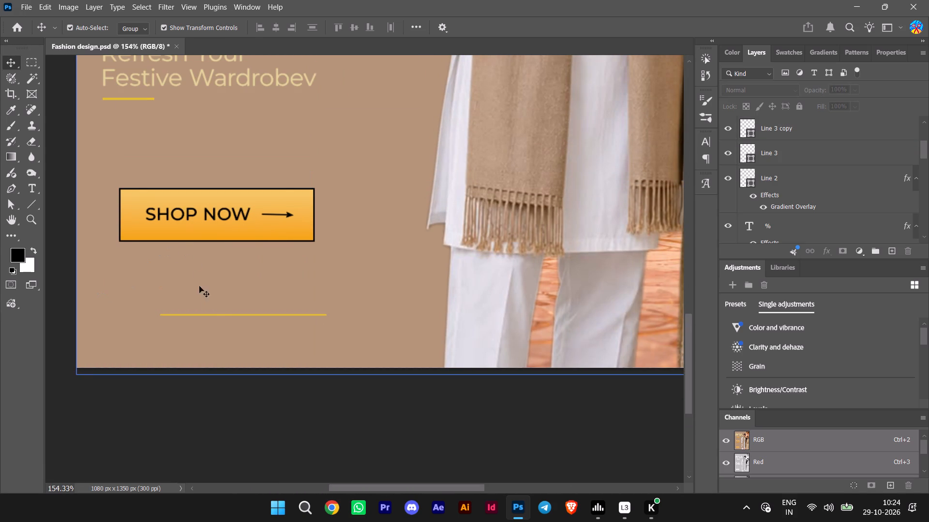
{"action": "left_click", "coordinate": [218, 314]}
{"action": "left_click_drag", "start_coordinate": [218, 314], "coordinate": [215, 311]}
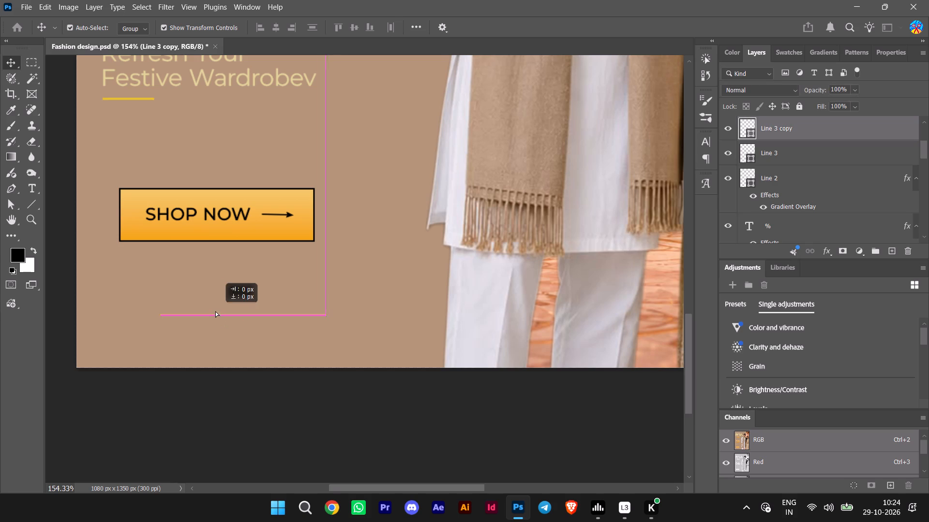
{"action": "left_click_drag", "start_coordinate": [215, 311], "coordinate": [206, 306]}
Duplicate the long thin line and place the copy about 43 px below it with both ends aligned, leaving nothing selected.
{"action": "scroll", "coordinate": [206, 306], "scroll_direction": "up", "scroll_amount": 8, "text": "alt"}
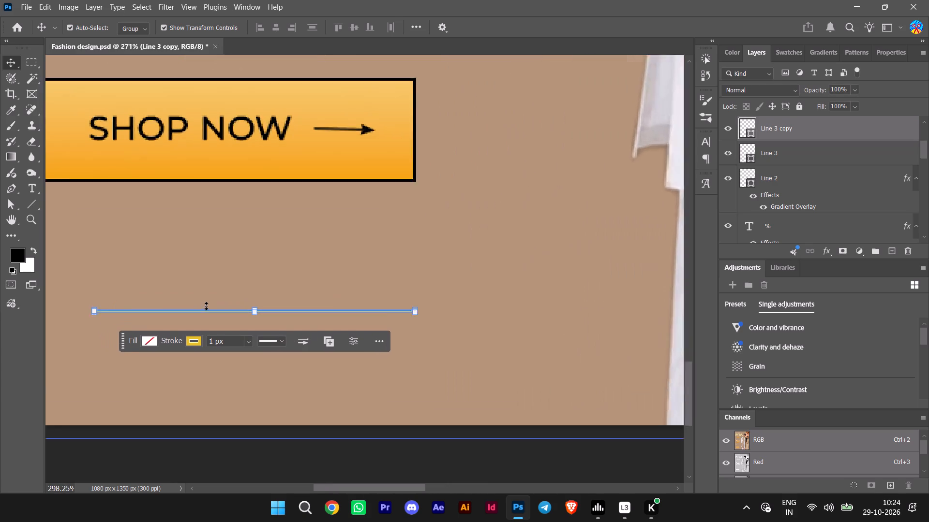
{"action": "left_click_drag", "start_coordinate": [201, 313], "coordinate": [196, 352], "text": "alt"}
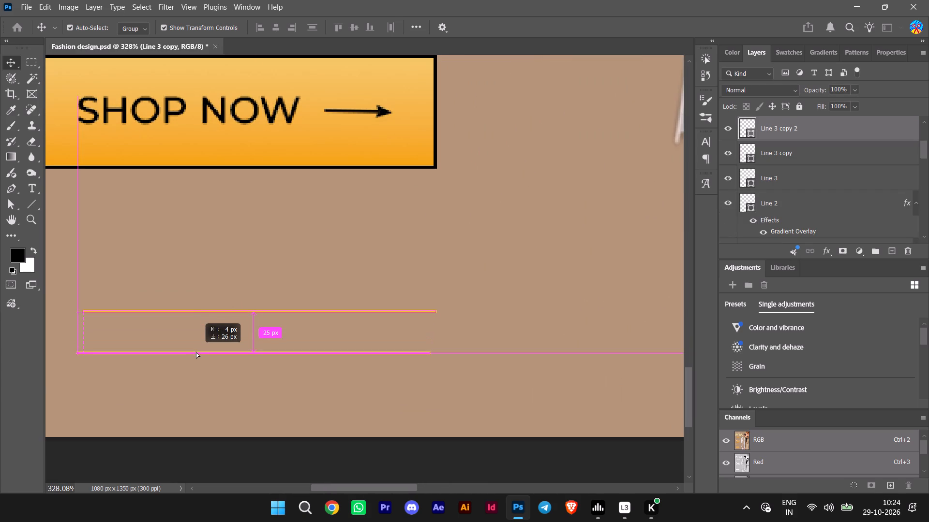
{"action": "left_click_drag", "start_coordinate": [196, 352], "coordinate": [194, 365], "text": "alt"}
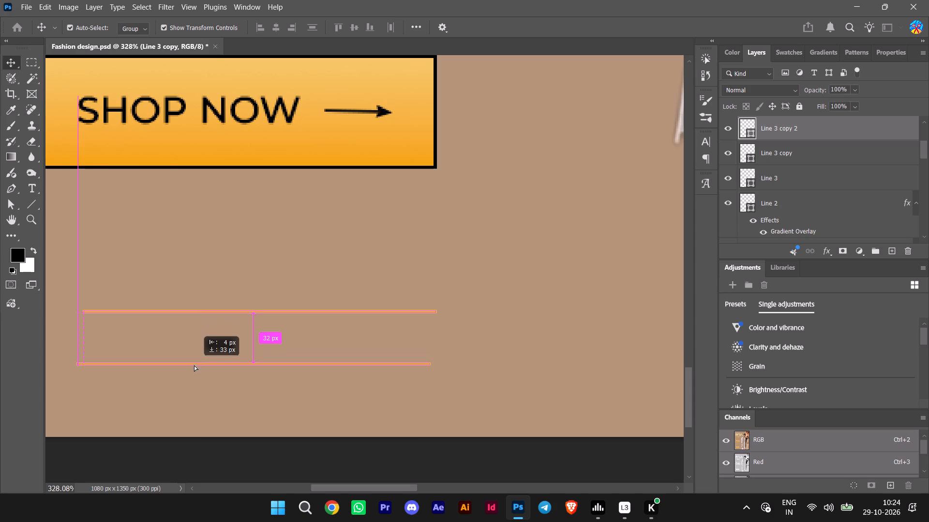
{"action": "left_click_drag", "start_coordinate": [194, 365], "coordinate": [195, 382], "text": "alt"}
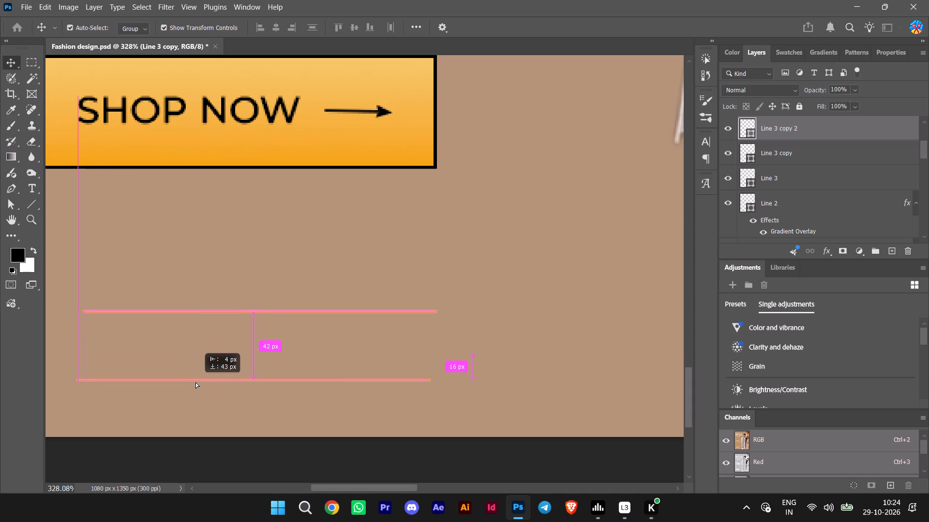
{"action": "left_click_drag", "start_coordinate": [195, 382], "coordinate": [200, 382], "text": "alt"}
{"action": "scroll", "coordinate": [200, 382], "scroll_direction": "down", "scroll_amount": 11, "text": "alt"}
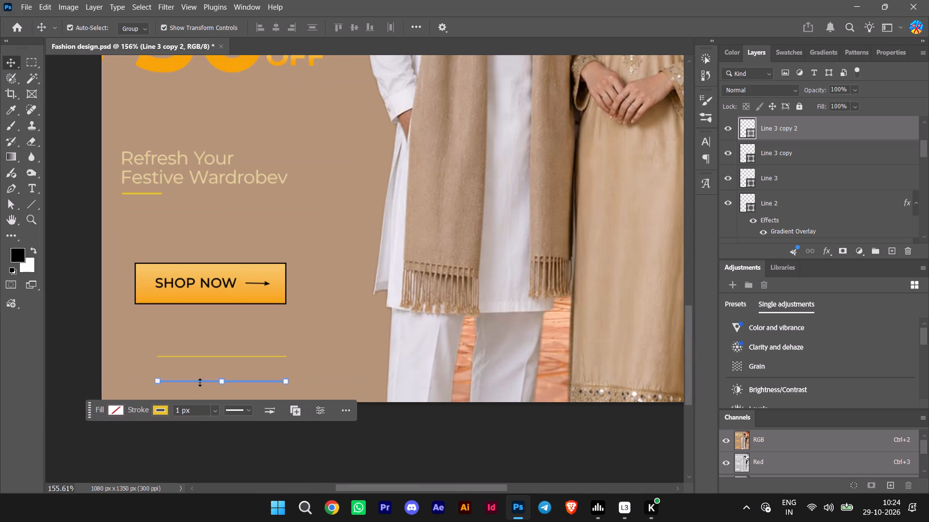
{"action": "left_click", "coordinate": [192, 430]}
{"action": "left_click_drag", "start_coordinate": [343, 484], "coordinate": [328, 482]}
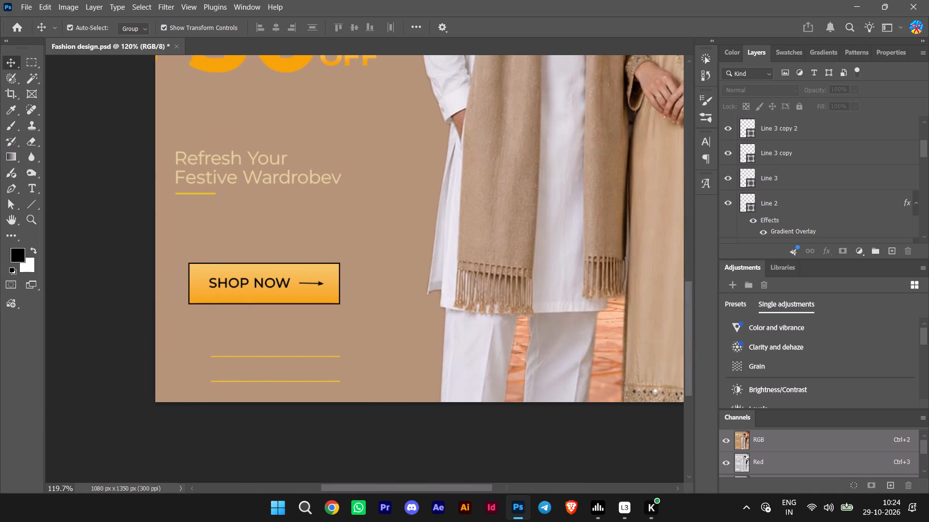
{"action": "left_click_drag", "start_coordinate": [328, 482], "coordinate": [315, 480]}
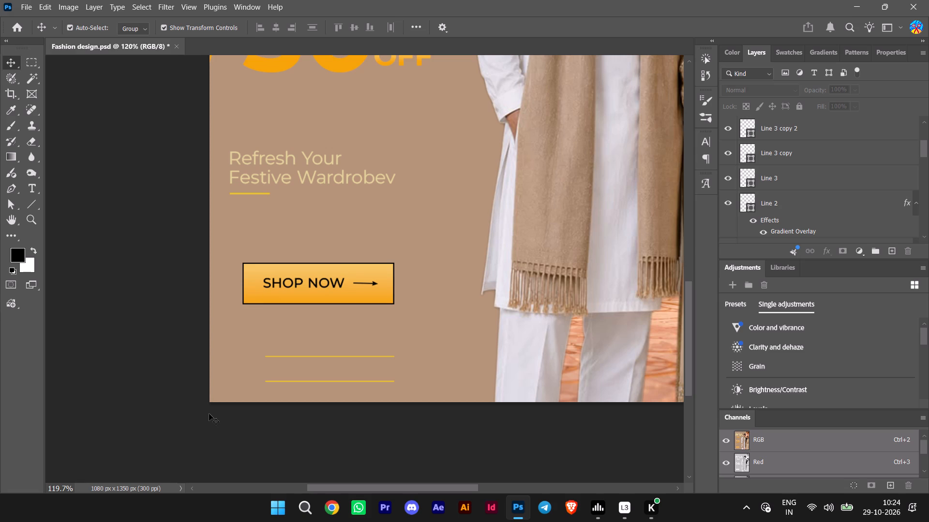
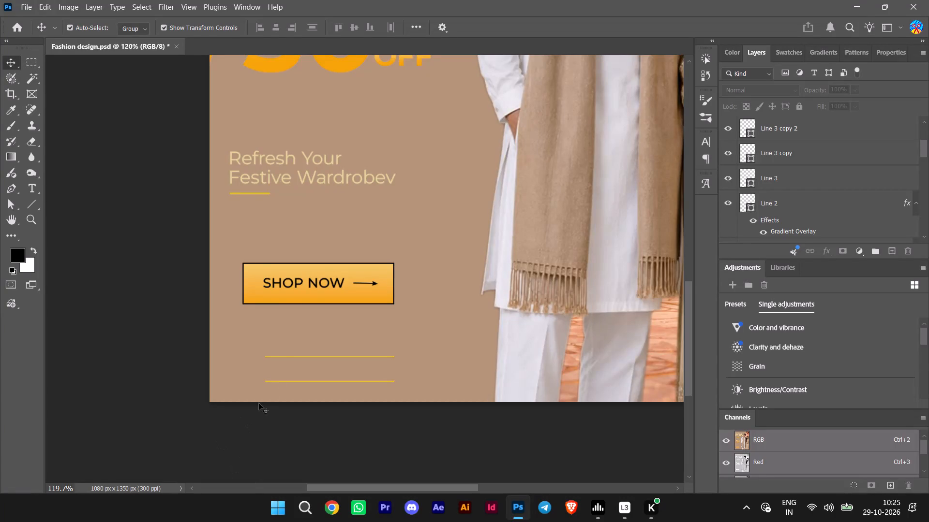
Inspect the pair of divider lines beneath the SHOP NOW button up close and against the whole poster.
{"action": "scroll", "coordinate": [282, 362], "scroll_direction": "down", "scroll_amount": 2}
{"action": "scroll", "coordinate": [309, 343], "scroll_direction": "up", "scroll_amount": 13, "text": "alt"}
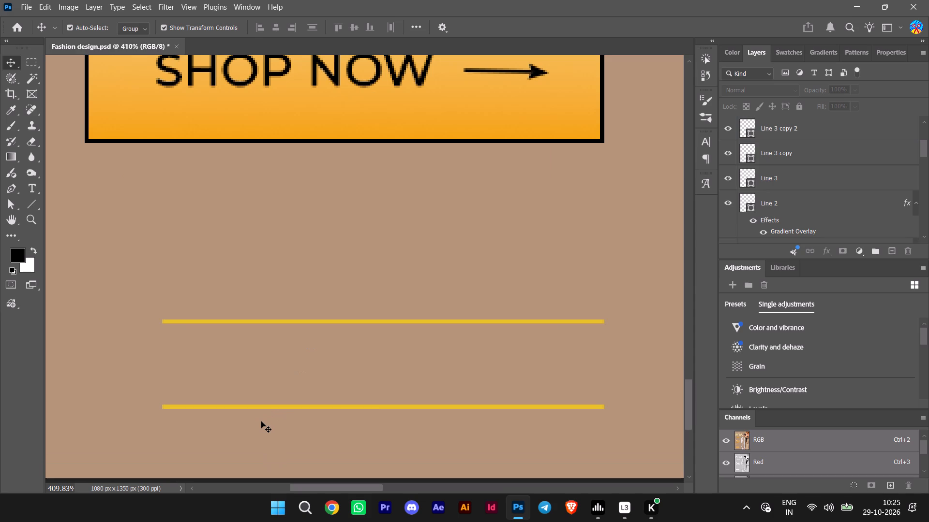
{"action": "scroll", "coordinate": [261, 421], "scroll_direction": "down", "scroll_amount": 3}
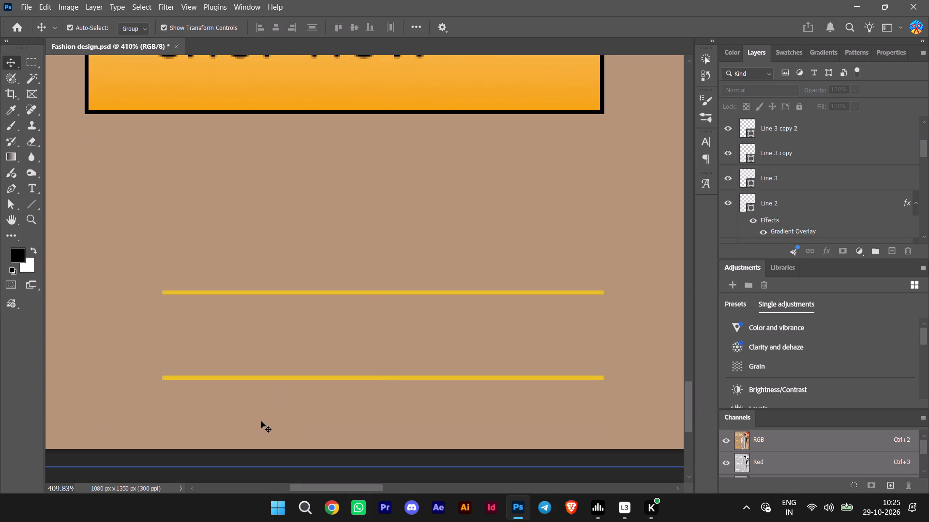
{"action": "scroll", "coordinate": [261, 421], "scroll_direction": "down", "scroll_amount": 6, "text": "alt"}
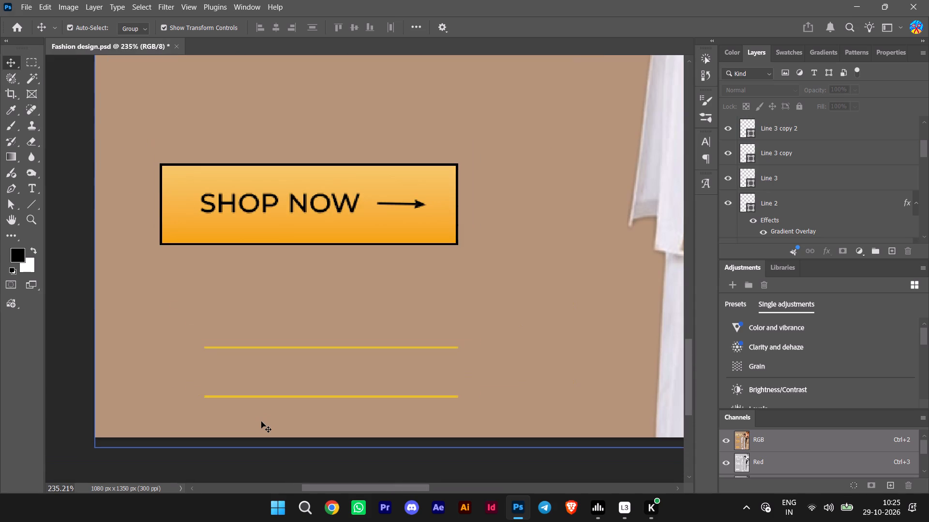
{"action": "scroll", "coordinate": [261, 421], "scroll_direction": "up", "scroll_amount": 6}
{"action": "scroll", "coordinate": [261, 421], "scroll_direction": "down", "scroll_amount": 10, "text": "alt"}
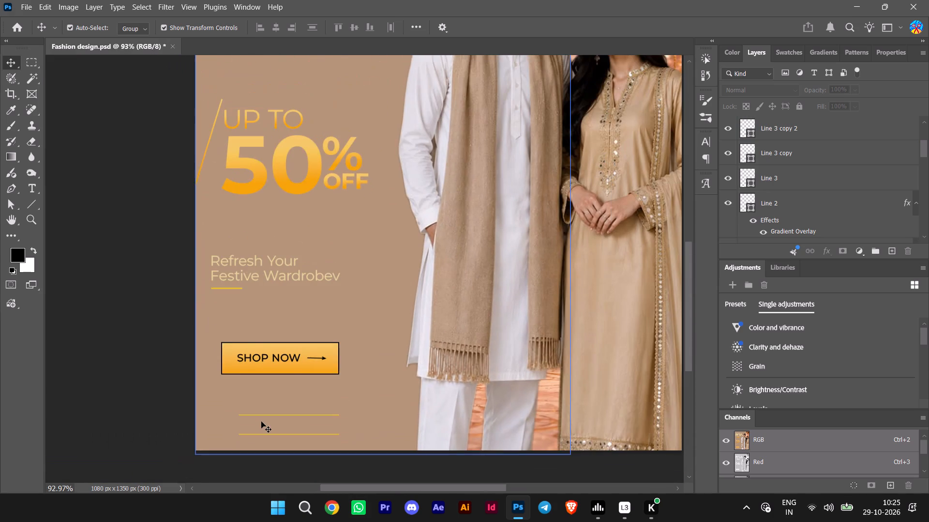
{"action": "scroll", "coordinate": [261, 421], "scroll_direction": "up", "scroll_amount": 6}
{"action": "scroll", "coordinate": [261, 421], "scroll_direction": "down", "scroll_amount": 5, "text": "alt"}
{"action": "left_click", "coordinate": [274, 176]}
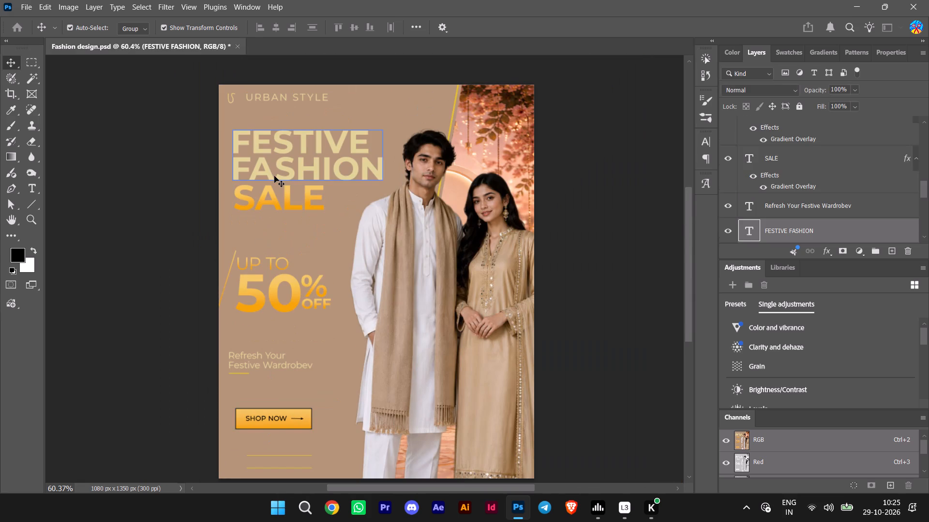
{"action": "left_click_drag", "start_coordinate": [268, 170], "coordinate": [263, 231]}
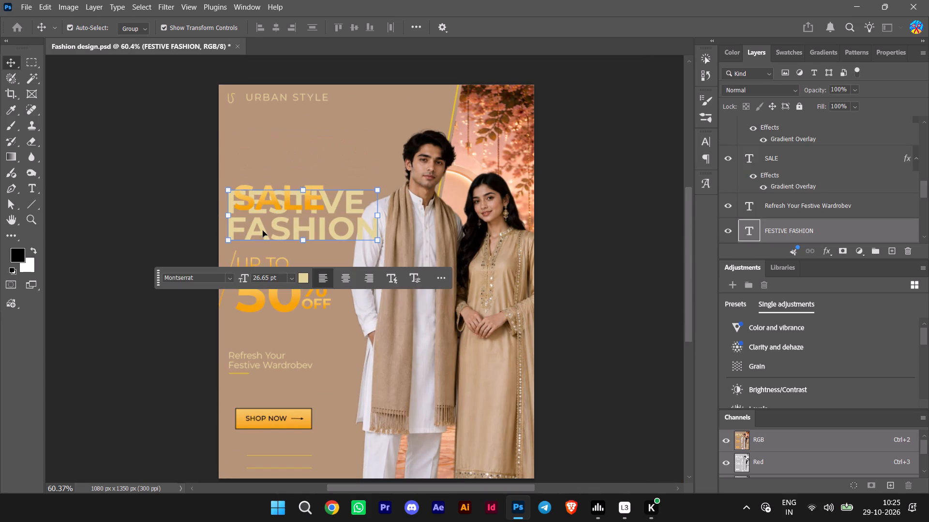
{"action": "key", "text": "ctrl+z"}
Duplicate the FESTIVE FASHION heading and place the copy straight down at the SHOP NOW button.
{"action": "left_click_drag", "start_coordinate": [269, 168], "coordinate": [270, 194], "text": "alt"}
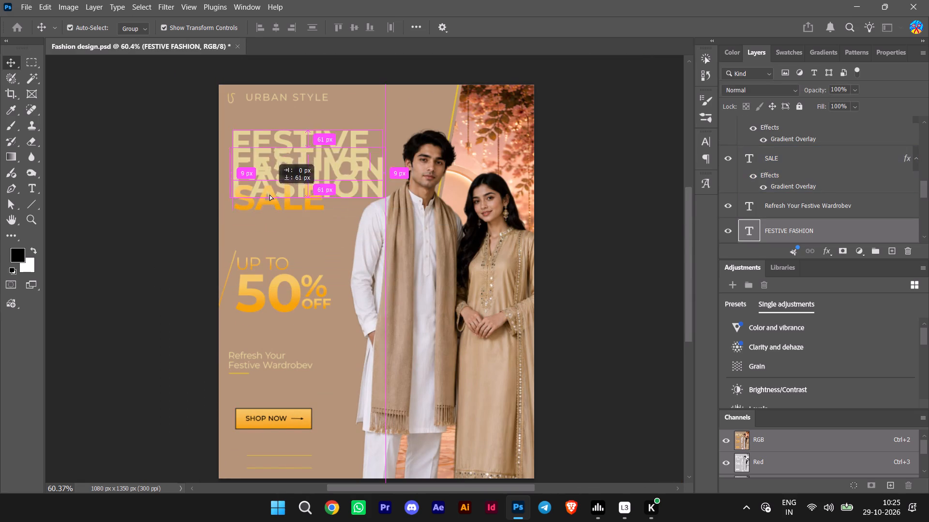
{"action": "left_click_drag", "start_coordinate": [270, 194], "coordinate": [268, 417], "text": "alt"}
{"action": "scroll", "coordinate": [268, 417], "scroll_direction": "down", "scroll_amount": 6}
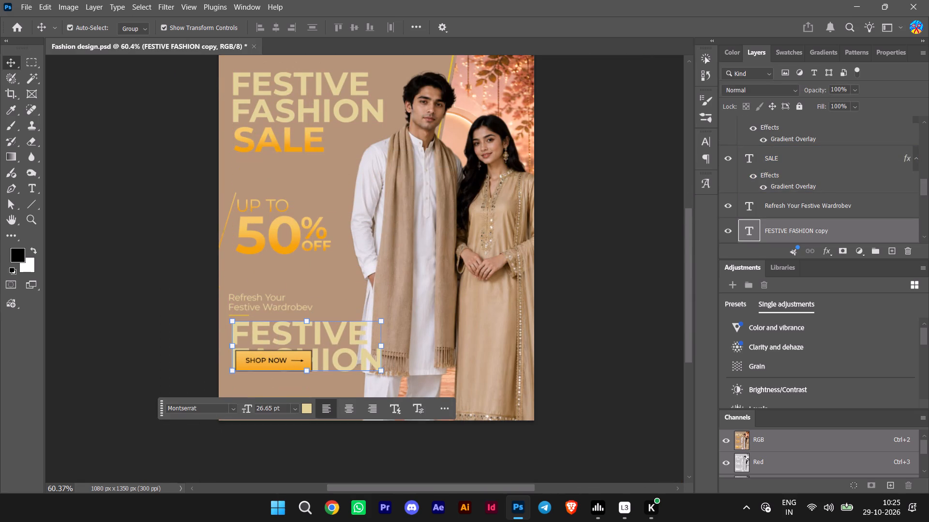
Move the heading copy's layer above the Line 4 layer so it sits in front of the SHOP NOW button.
{"action": "left_click_drag", "start_coordinate": [797, 228], "coordinate": [796, 99]}
{"action": "scroll", "coordinate": [782, 150], "scroll_direction": "up", "scroll_amount": 5}
{"action": "scroll", "coordinate": [143, 355], "scroll_direction": "down", "scroll_amount": 5}
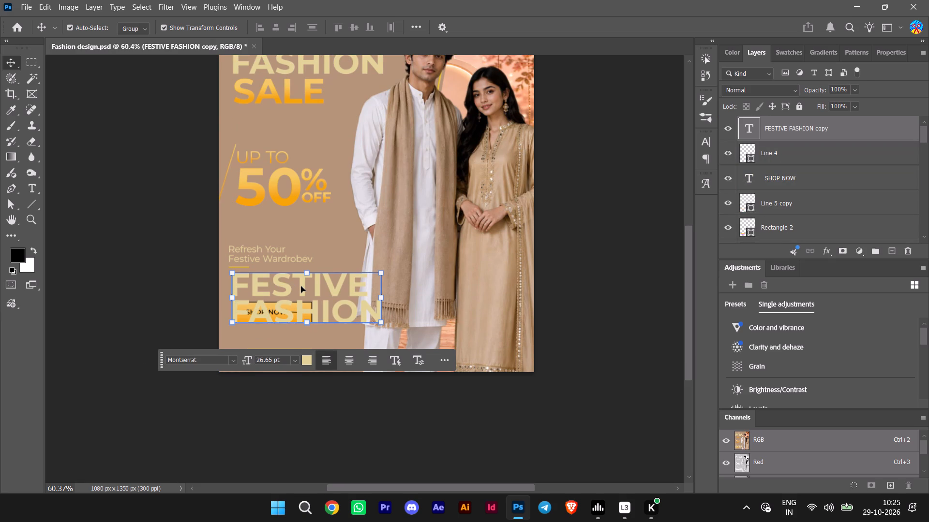
Replace all of the heading copy's text with "5 DAYS ONLY" on a single line.
{"action": "key", "text": "t"}
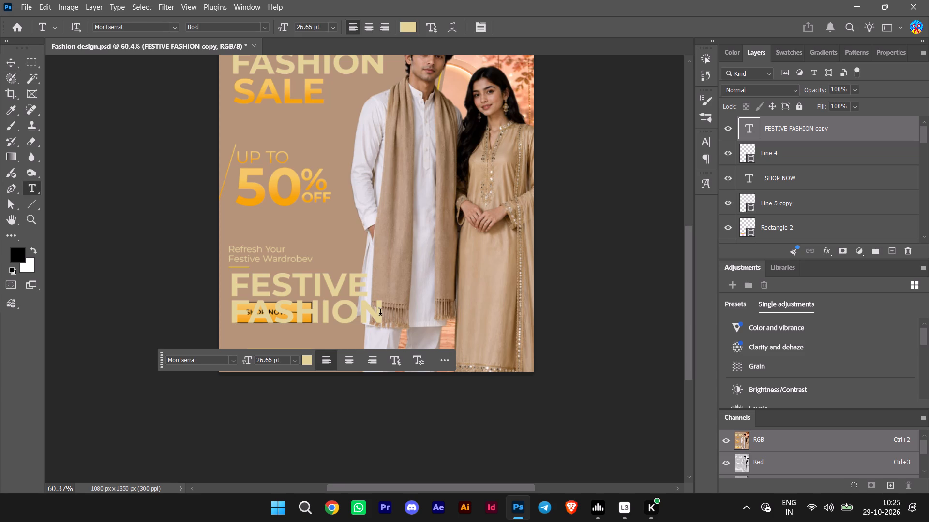
{"action": "left_click", "coordinate": [380, 313]}
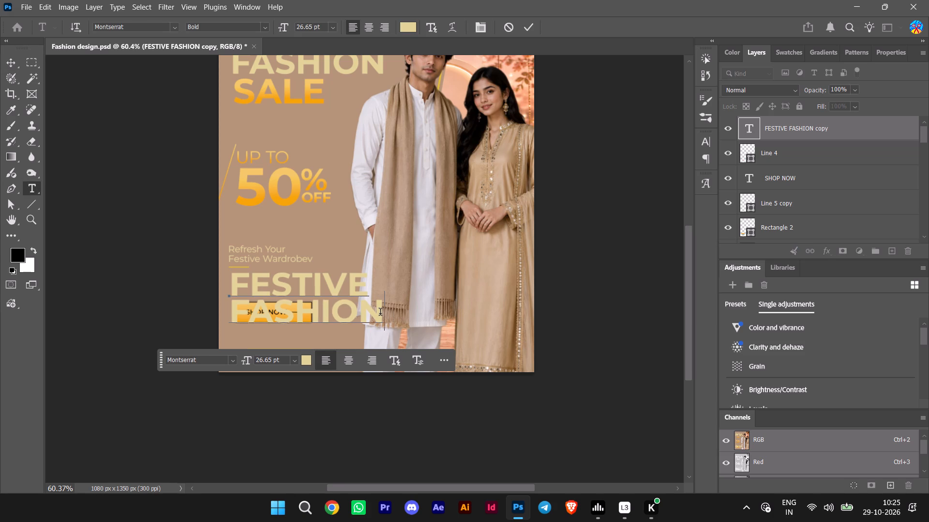
{"action": "key", "text": "BackSpace"}
{"action": "key", "text": "BackSpace"}
{"action": "key", "text": "BackSpace"}
{"action": "key", "text": "BackSpace"}
{"action": "key", "text": "BackSpace"}
{"action": "key", "text": "BackSpace"}
{"action": "key", "text": "BackSpace"}
{"action": "key", "text": "BackSpace"}
{"action": "key", "text": "BackSpace"}
{"action": "key", "text": "BackSpace"}
{"action": "key", "text": "BackSpace"}
{"action": "key", "text": "BackSpace"}
{"action": "key", "text": "BackSpace"}
{"action": "key", "text": "BackSpace"}
{"action": "key", "text": "BackSpace"}
{"action": "key", "text": "BackSpace"}
{"action": "key", "text": "BackSpace"}
{"action": "key", "text": "BackSpace"}
{"action": "key", "text": "BackSpace"}
{"action": "key", "text": "BackSpace"}
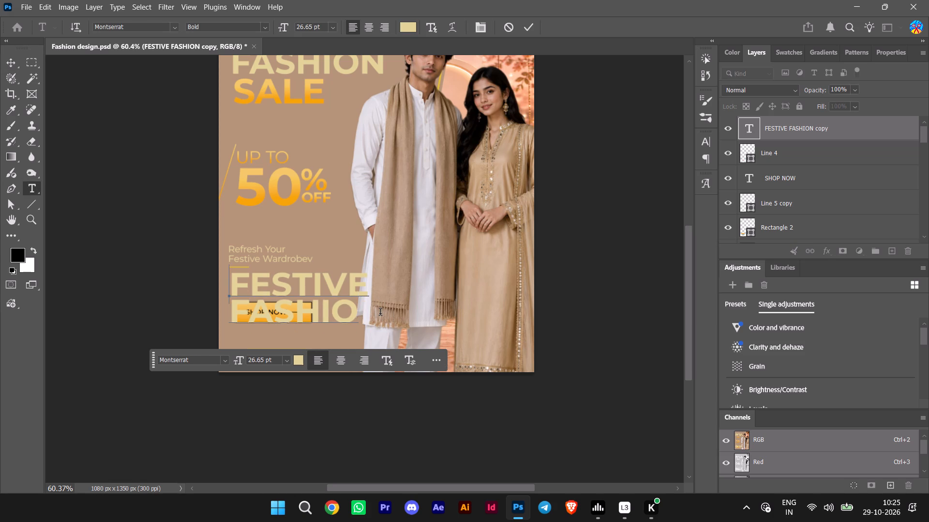
{"action": "key", "text": "5"}
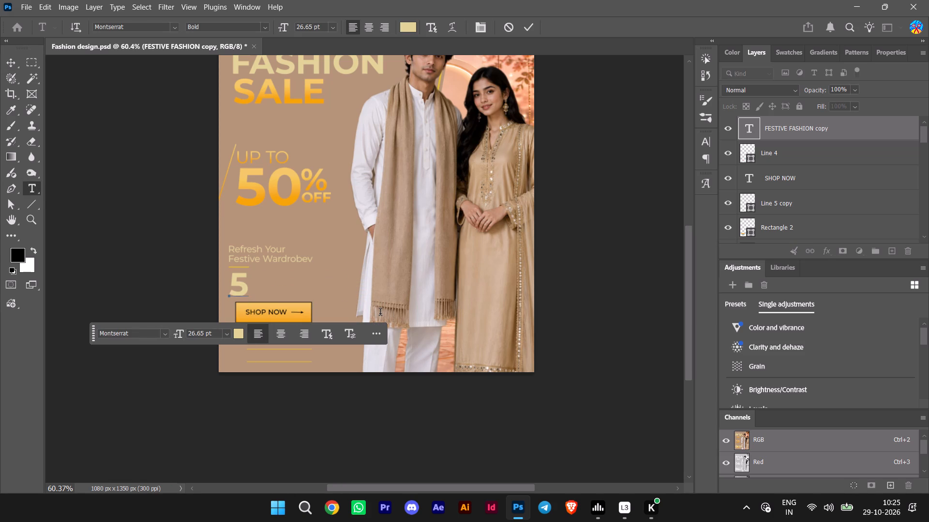
{"action": "key", "text": "space"}
{"action": "type", "text": "DAYS"}
{"action": "key", "text": "space"}
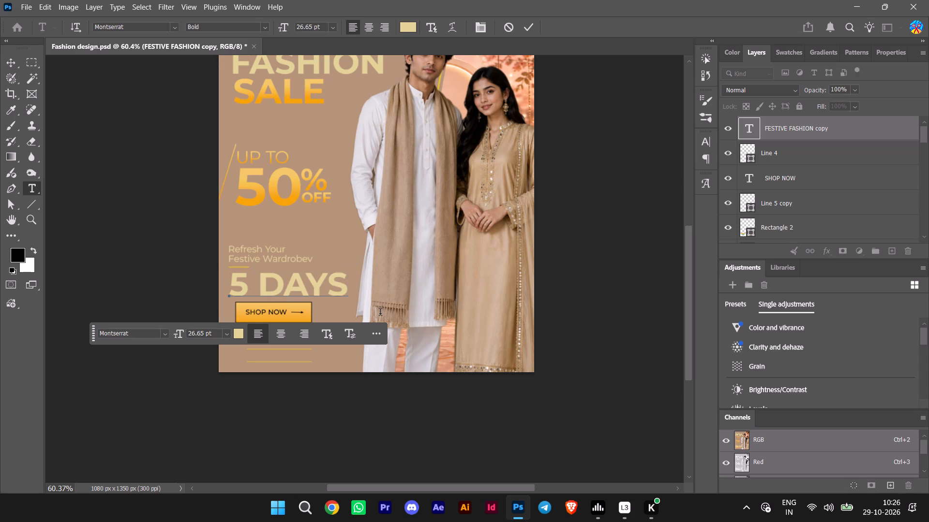
{"action": "type", "text": "ON"}
{"action": "type", "text": "LY"}
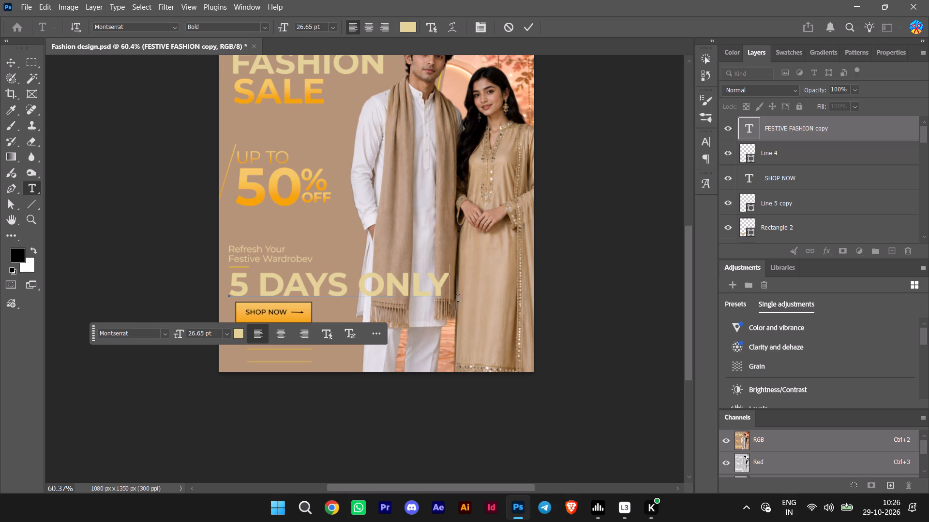
Try the Medium weight on the whole 5 DAYS ONLY text, settle on Montserrat Regular, and finish editing the text.
{"action": "left_click_drag", "start_coordinate": [446, 294], "coordinate": [225, 297]}
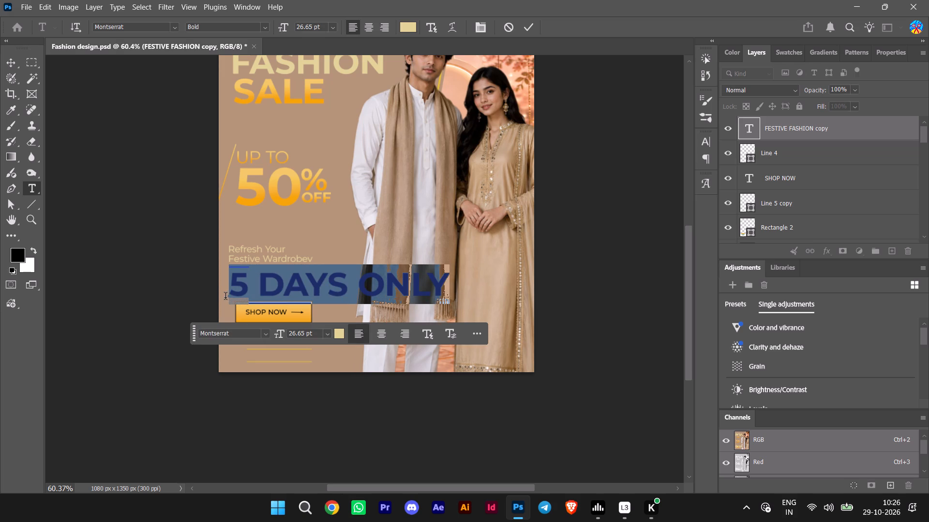
{"action": "left_click", "coordinate": [890, 52]}
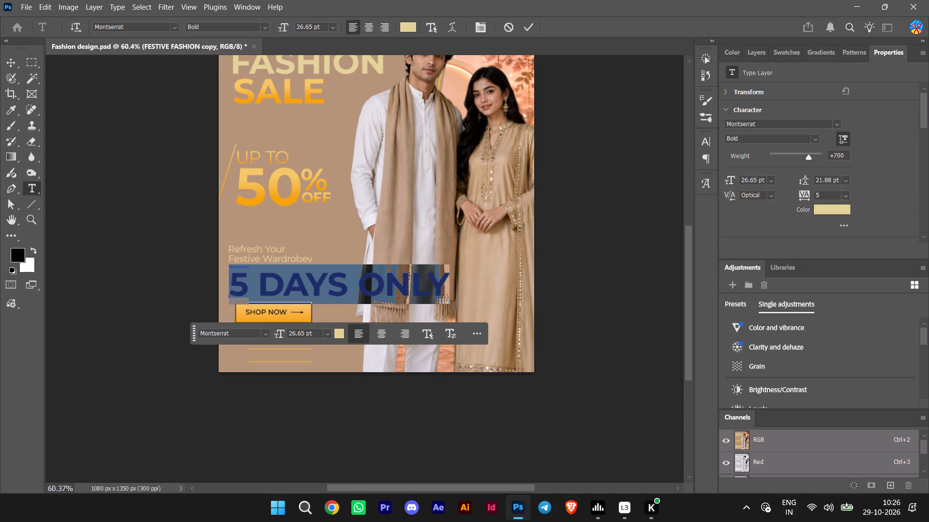
{"action": "left_click", "coordinate": [814, 142]}
{"action": "double_click", "coordinate": [772, 207]}
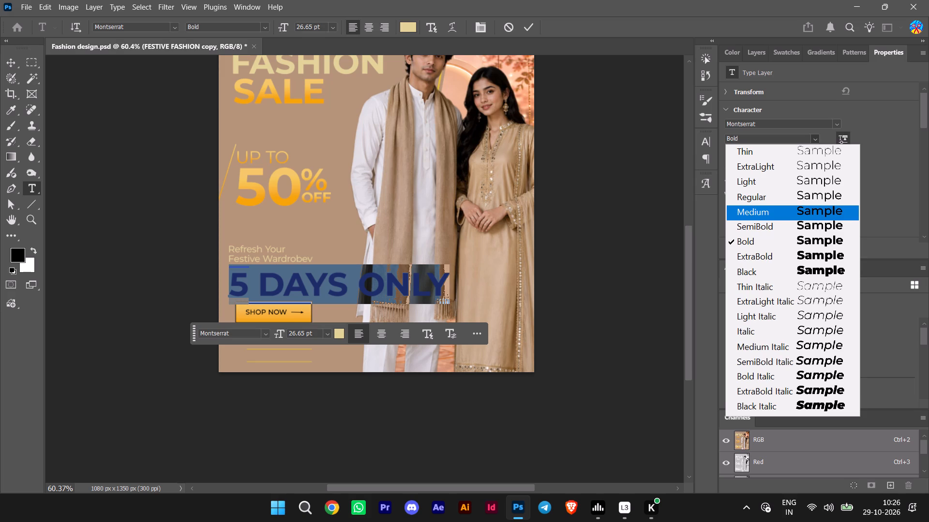
{"action": "left_click", "coordinate": [770, 210]}
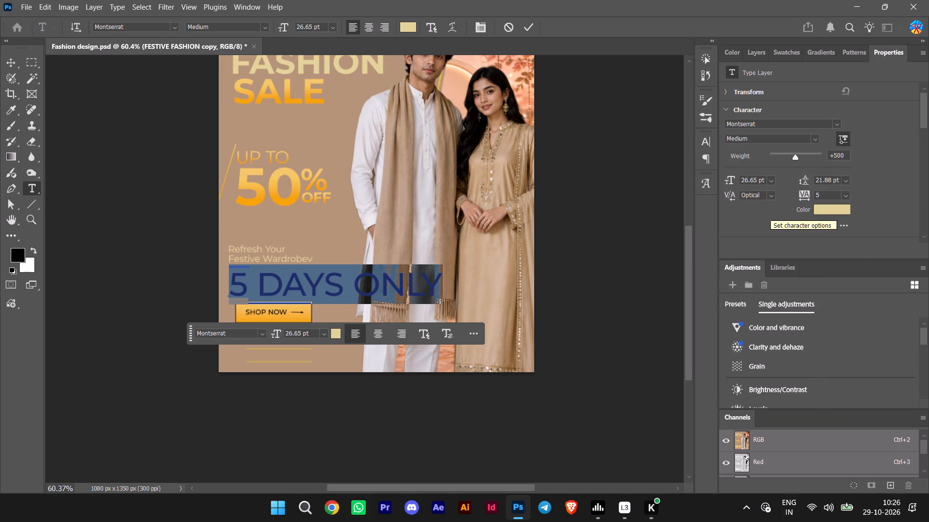
{"action": "left_click", "coordinate": [815, 141]}
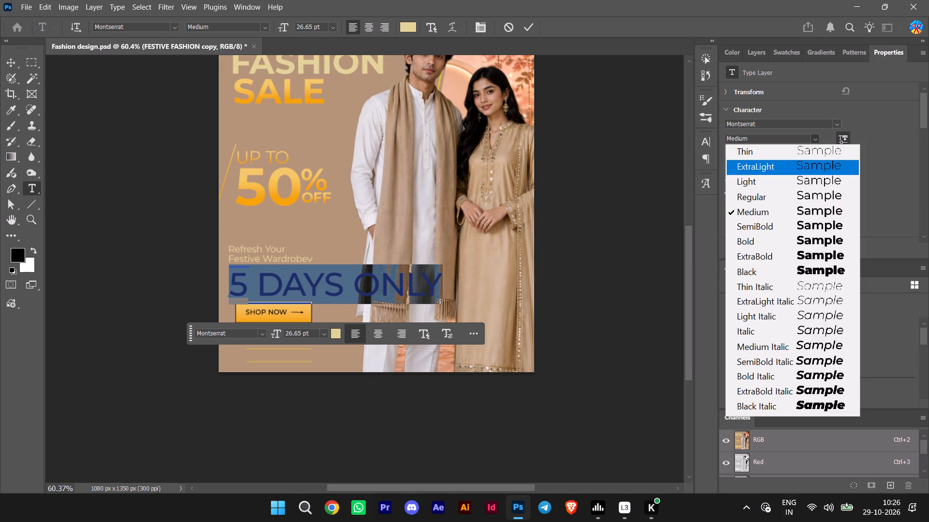
{"action": "left_click", "coordinate": [771, 195]}
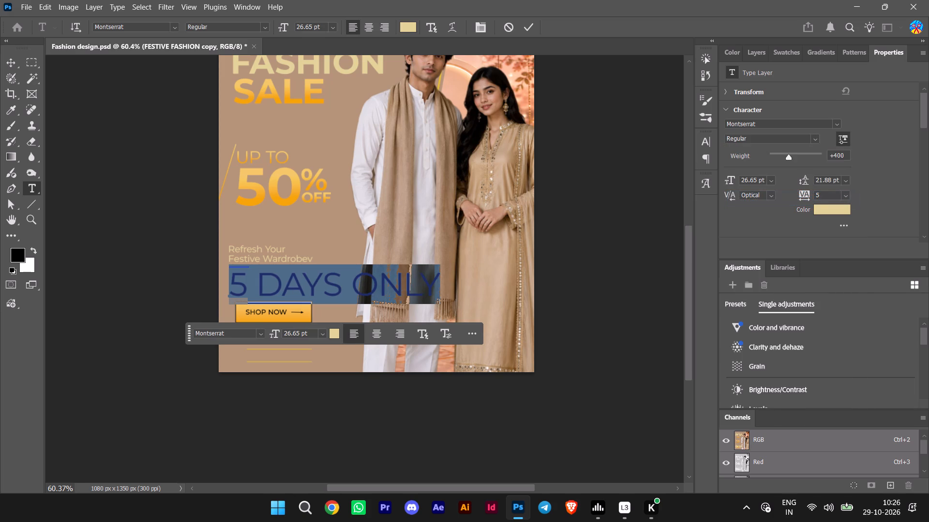
{"action": "left_click", "coordinate": [3, 65]}
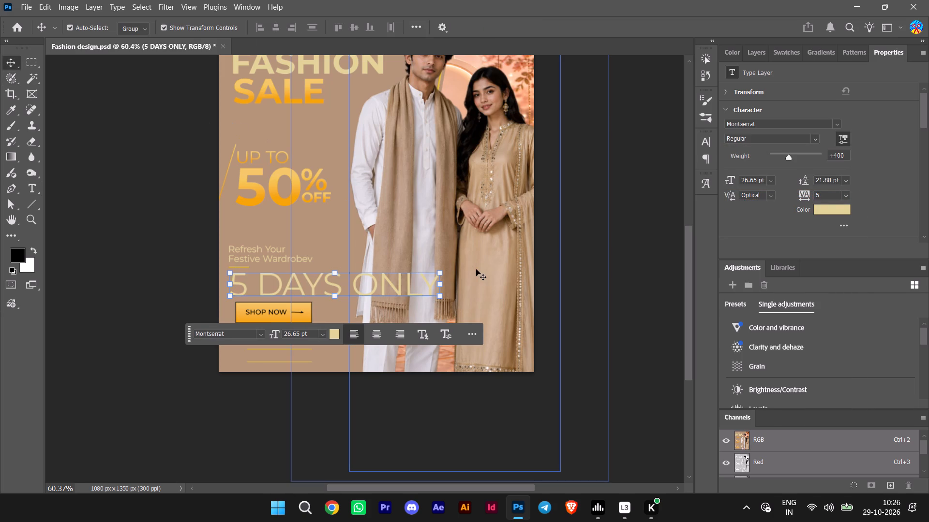
Scale the 5 DAYS ONLY text to about 38% and move it onto the divider lines beneath the SHOP NOW button.
{"action": "left_click_drag", "start_coordinate": [441, 272], "coordinate": [387, 297], "text": "shift"}
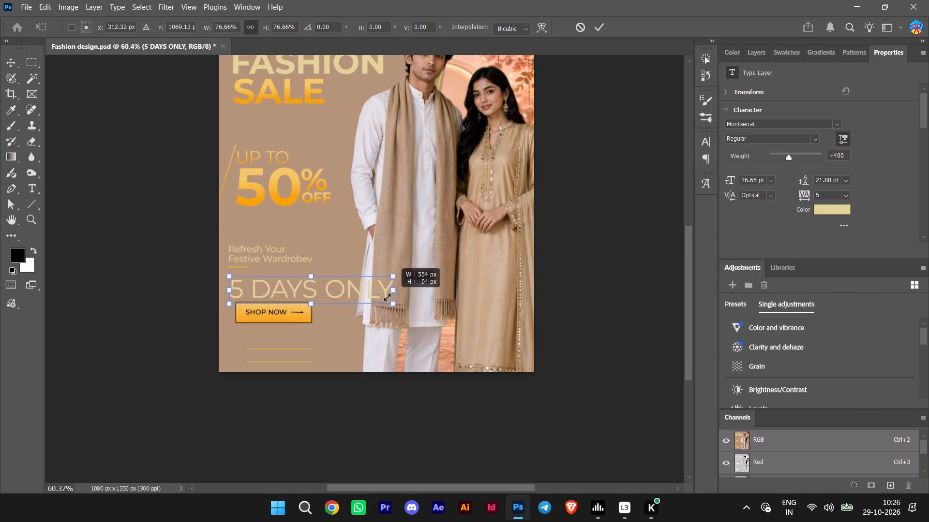
{"action": "left_click_drag", "start_coordinate": [387, 297], "coordinate": [312, 302], "text": "shift"}
{"action": "left_click_drag", "start_coordinate": [288, 296], "coordinate": [299, 349]}
{"action": "double_click", "coordinate": [283, 316]}
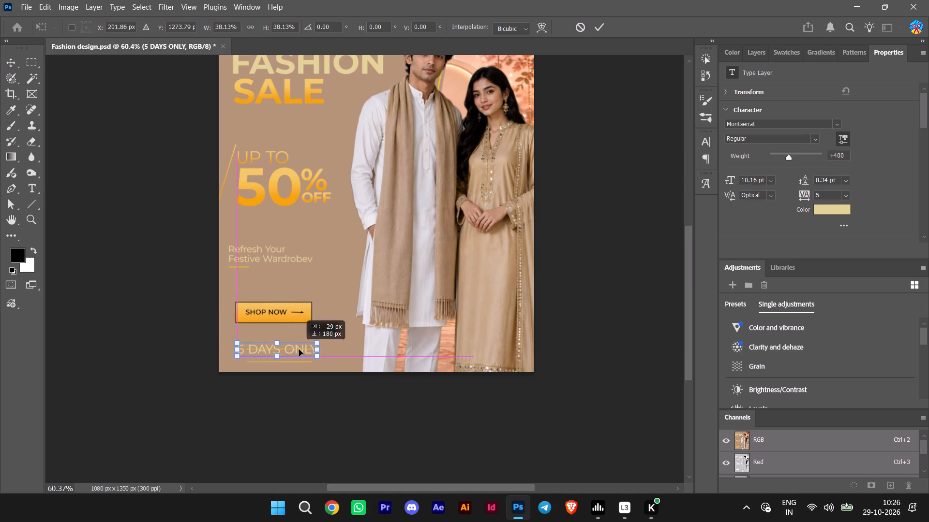
{"action": "left_click_drag", "start_coordinate": [299, 349], "coordinate": [306, 352]}
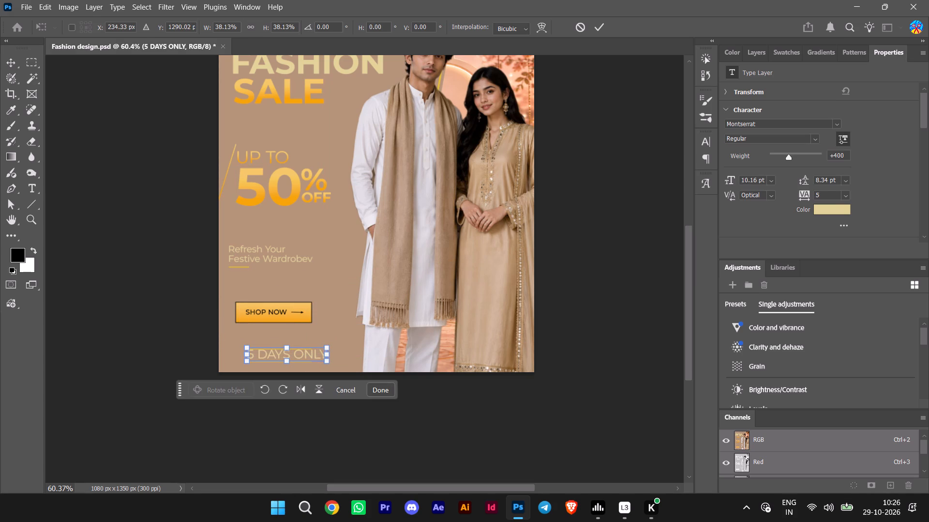
{"action": "left_click", "coordinate": [379, 385]}
{"action": "left_click", "coordinate": [140, 359]}
Scale the 5 DAYS ONLY text to about 76% and centre it between the two divider lines, leaving nothing selected.
{"action": "scroll", "coordinate": [140, 359], "scroll_direction": "down", "scroll_amount": 5}
{"action": "scroll", "coordinate": [240, 347], "scroll_direction": "up", "scroll_amount": 5}
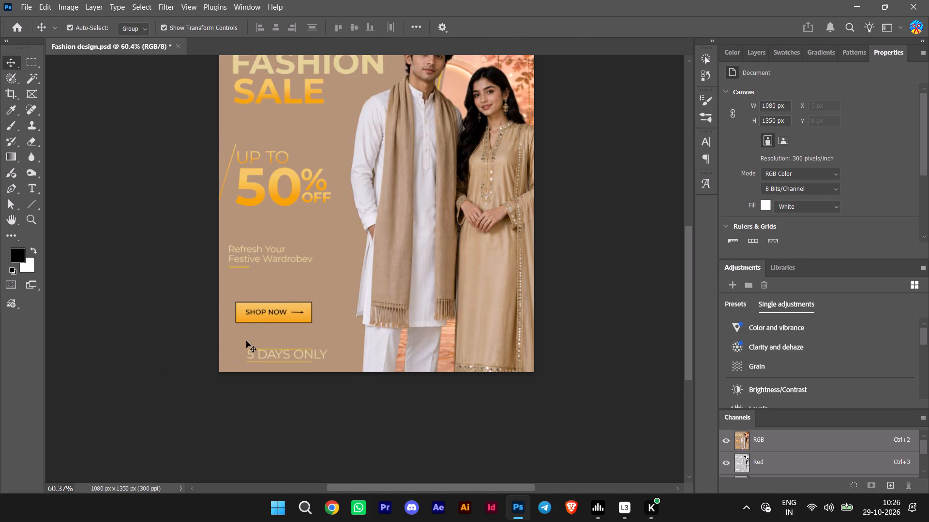
{"action": "scroll", "coordinate": [245, 347], "scroll_direction": "down", "scroll_amount": 5}
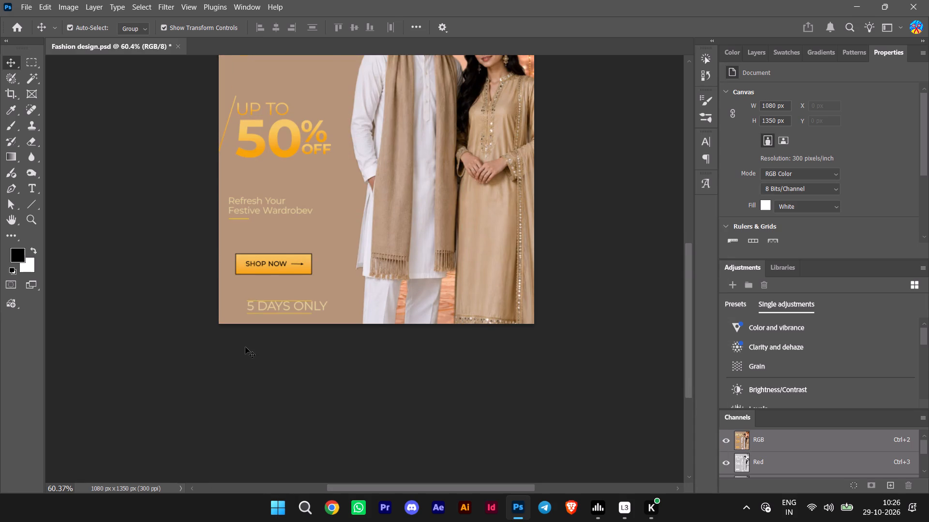
{"action": "scroll", "coordinate": [245, 347], "scroll_direction": "up", "scroll_amount": 12, "text": "alt"}
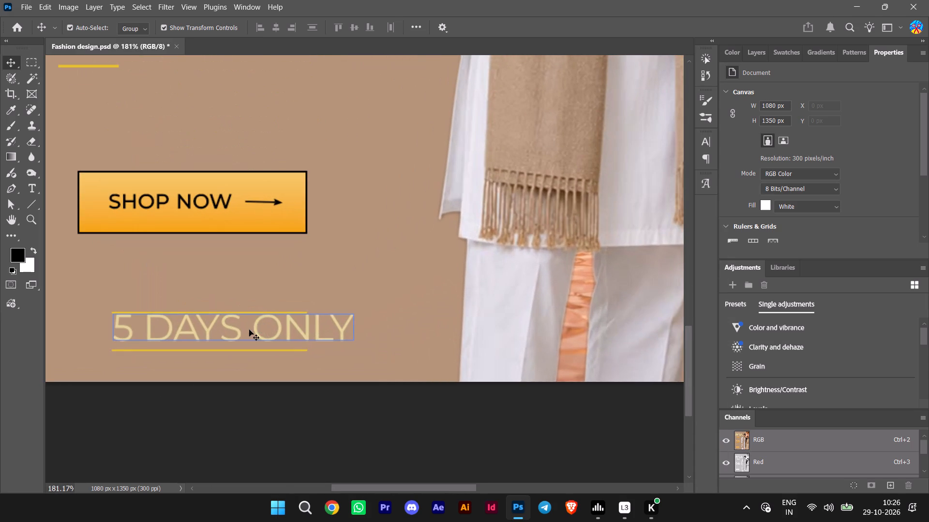
{"action": "left_click", "coordinate": [255, 331]}
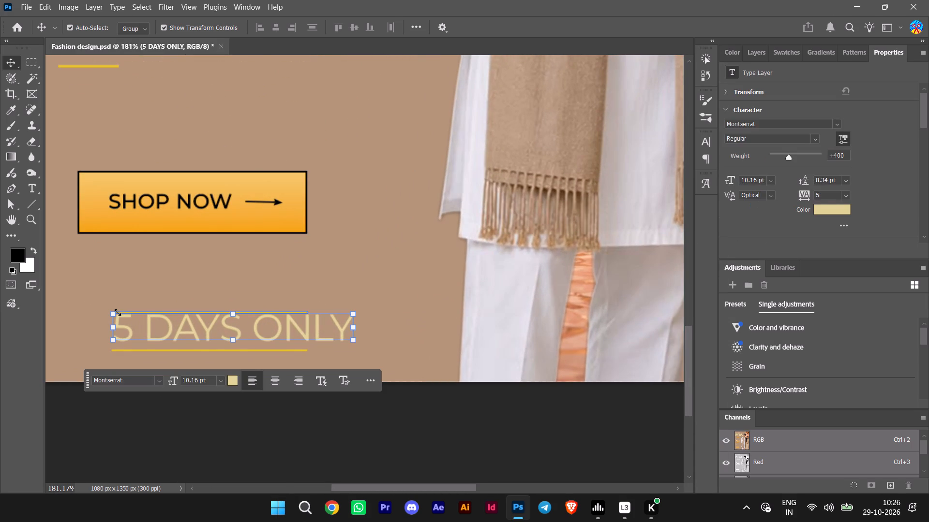
{"action": "left_click_drag", "start_coordinate": [118, 312], "coordinate": [146, 328], "text": "shift"}
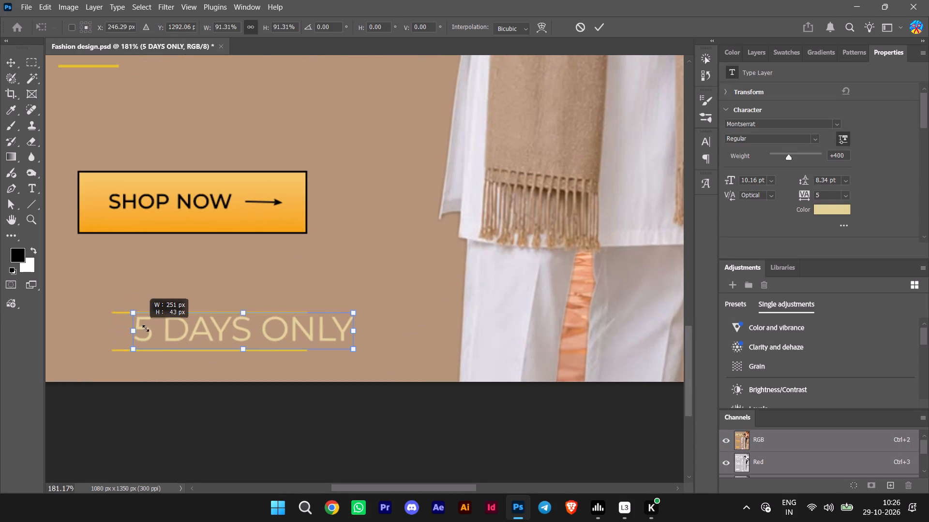
{"action": "left_click_drag", "start_coordinate": [146, 328], "coordinate": [173, 336], "text": "shift"}
{"action": "left_click_drag", "start_coordinate": [220, 337], "coordinate": [172, 336]}
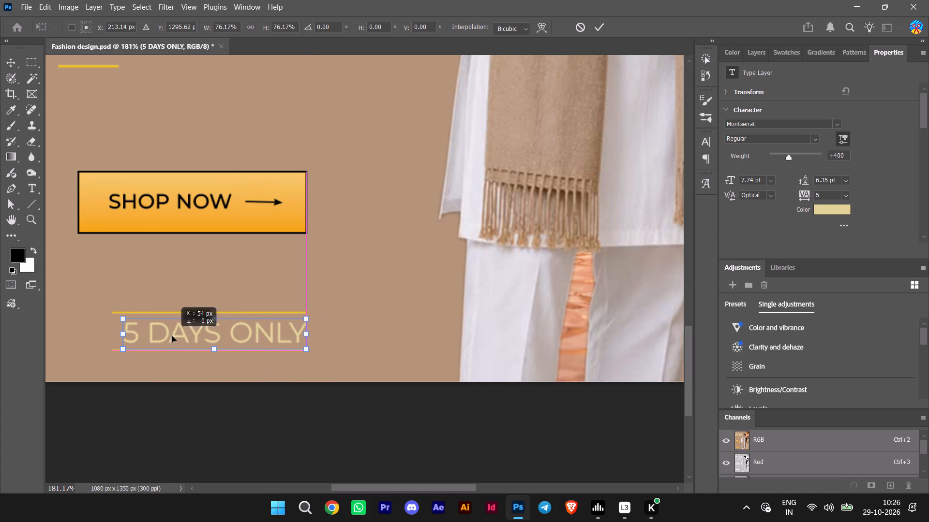
{"action": "left_click_drag", "start_coordinate": [172, 336], "coordinate": [168, 336]}
{"action": "left_click", "coordinate": [302, 382]}
{"action": "left_click", "coordinate": [248, 427]}
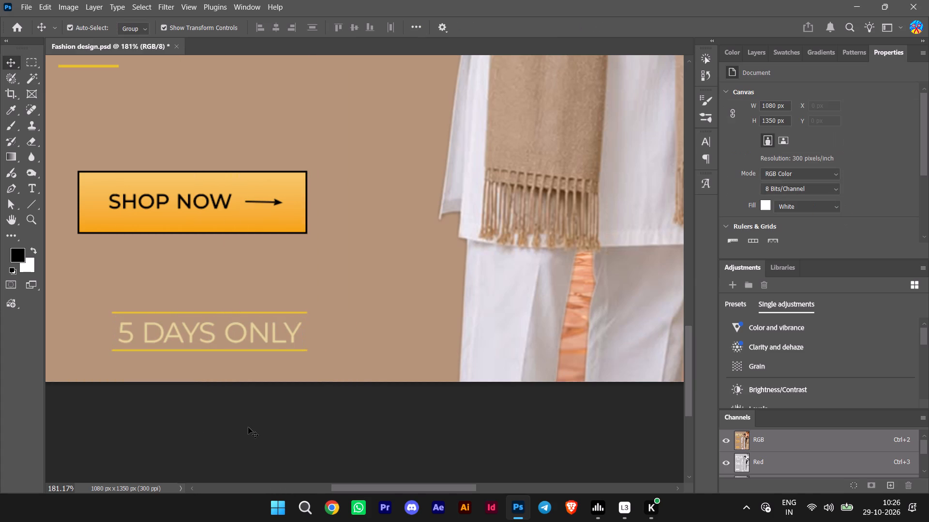
Switch to Chrome and search Google for "calender logo".
{"action": "left_click_drag", "start_coordinate": [345, 487], "coordinate": [306, 481]}
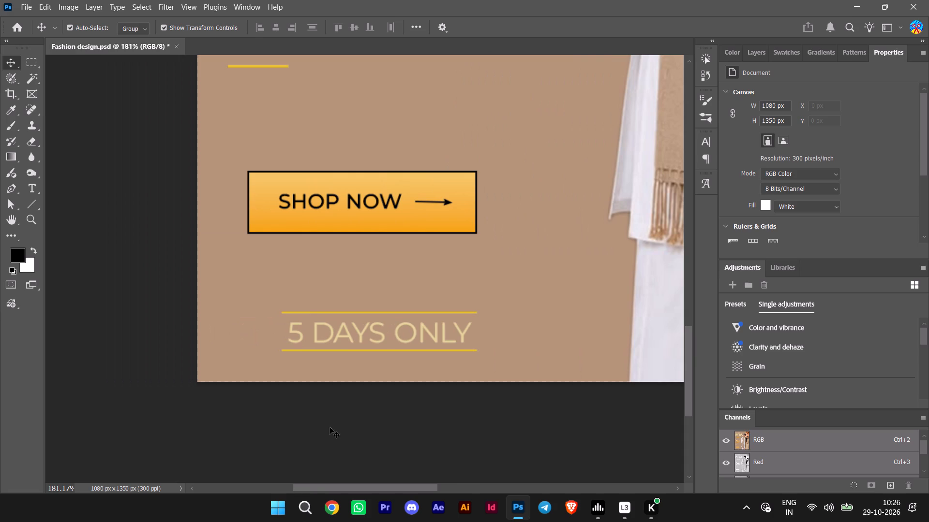
{"action": "left_click", "coordinate": [321, 514]}
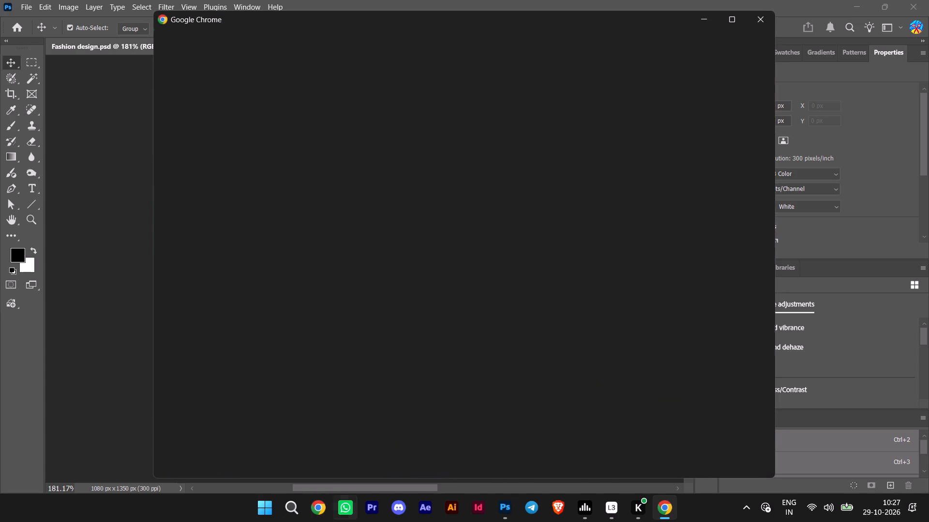
{"action": "left_click", "coordinate": [638, 249]}
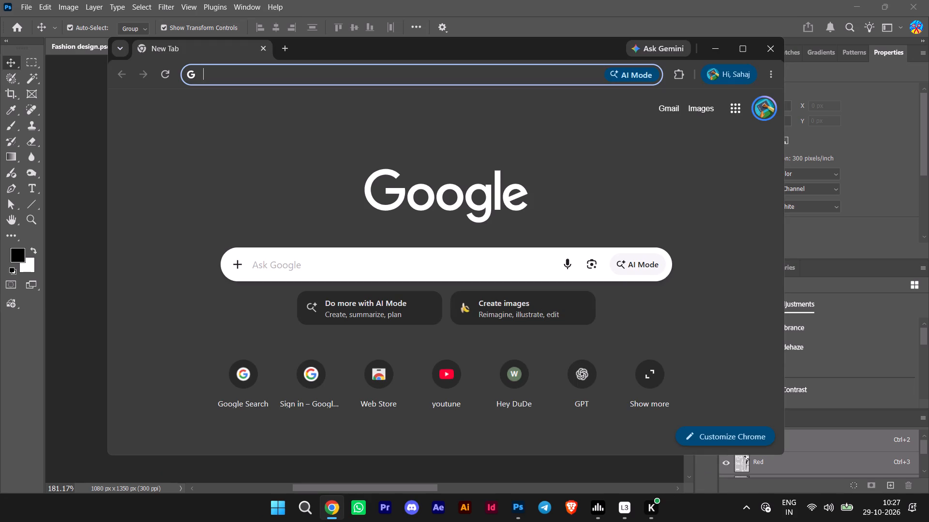
{"action": "left_click", "coordinate": [388, 275]}
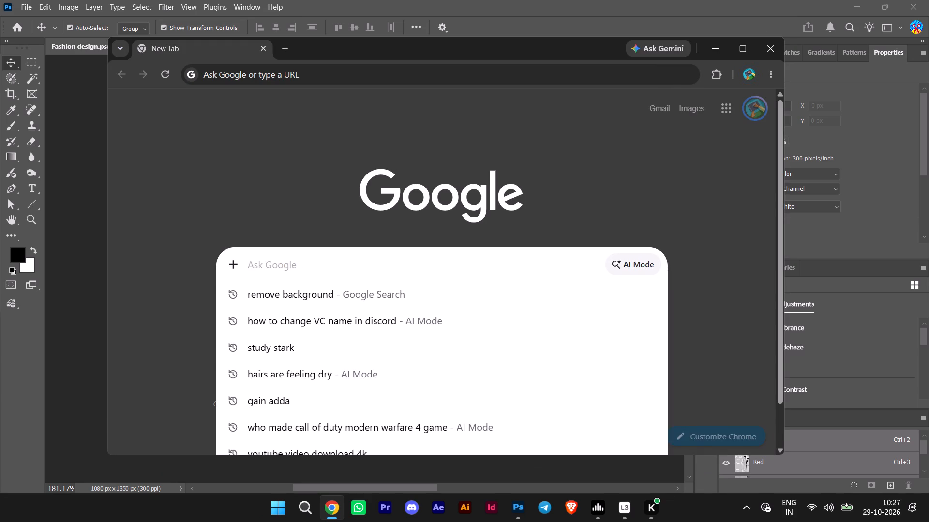
{"action": "type", "text": "calender"}
{"action": "key", "text": "space"}
{"action": "type", "text": "logo"}
{"action": "key", "text": "Return"}
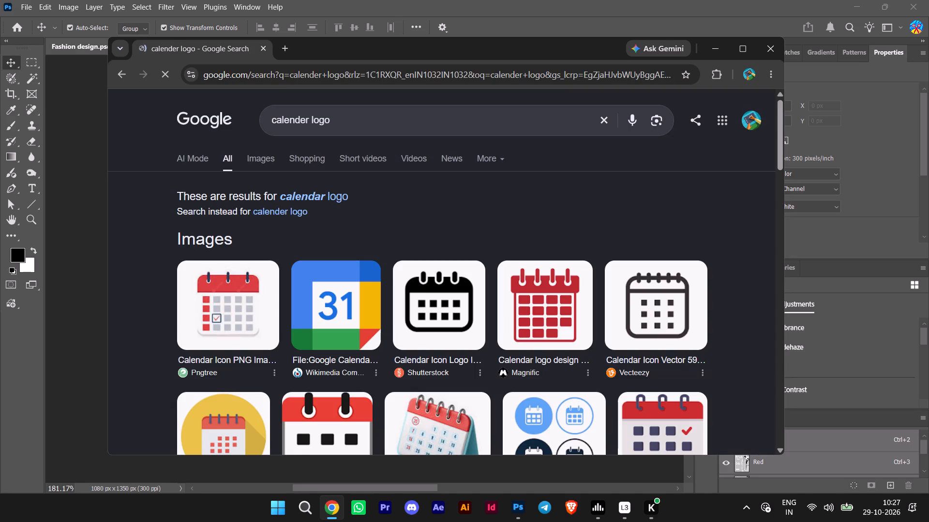
Open Vecteezy's outlined Calendar Icon Vector from the image results and start its free download.
{"action": "scroll", "coordinate": [334, 301], "scroll_direction": "down", "scroll_amount": 4}
{"action": "scroll", "coordinate": [322, 292], "scroll_direction": "up", "scroll_amount": 1}
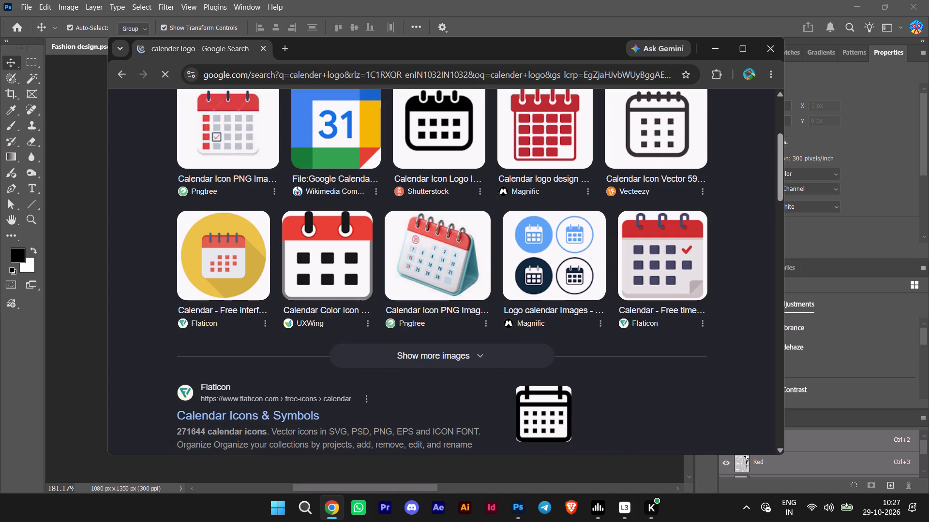
{"action": "scroll", "coordinate": [322, 292], "scroll_direction": "up", "scroll_amount": 3}
{"action": "scroll", "coordinate": [551, 230], "scroll_direction": "down", "scroll_amount": 1}
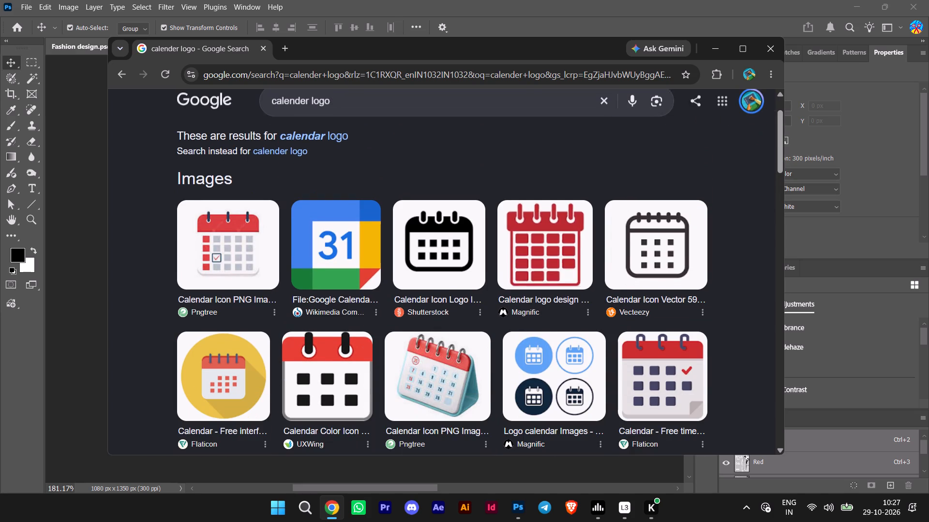
{"action": "left_click", "coordinate": [643, 269]}
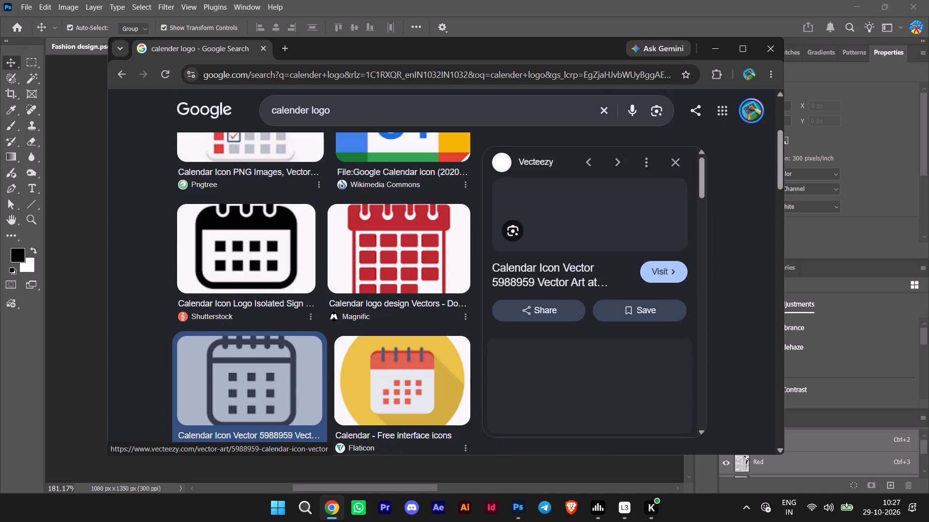
{"action": "left_click", "coordinate": [655, 340]}
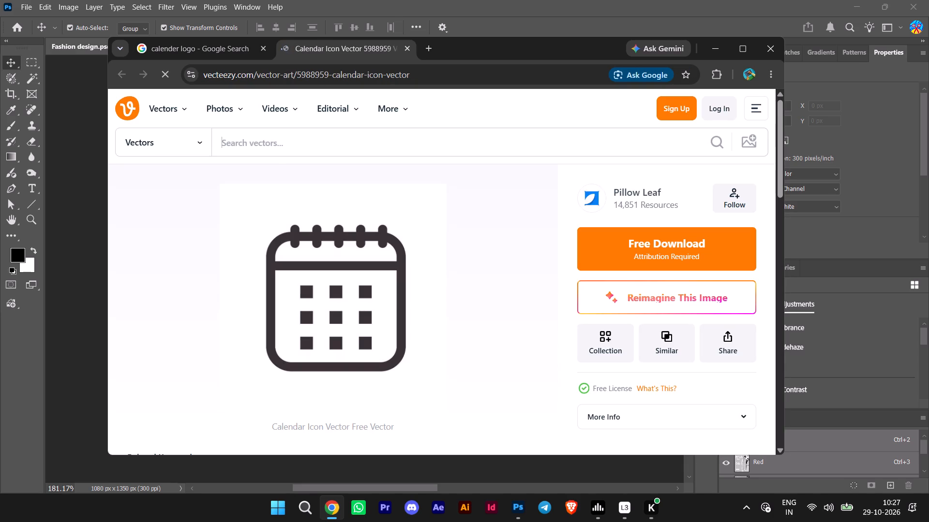
{"action": "left_click", "coordinate": [649, 250]}
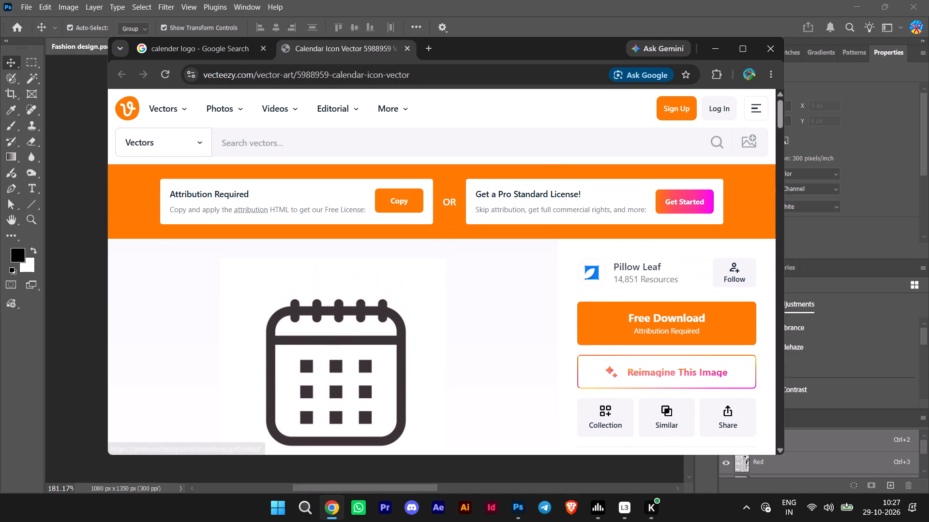
Save the download in the Downloads folder as calendar-icon-vector.zip.
{"action": "left_click", "coordinate": [161, 169]}
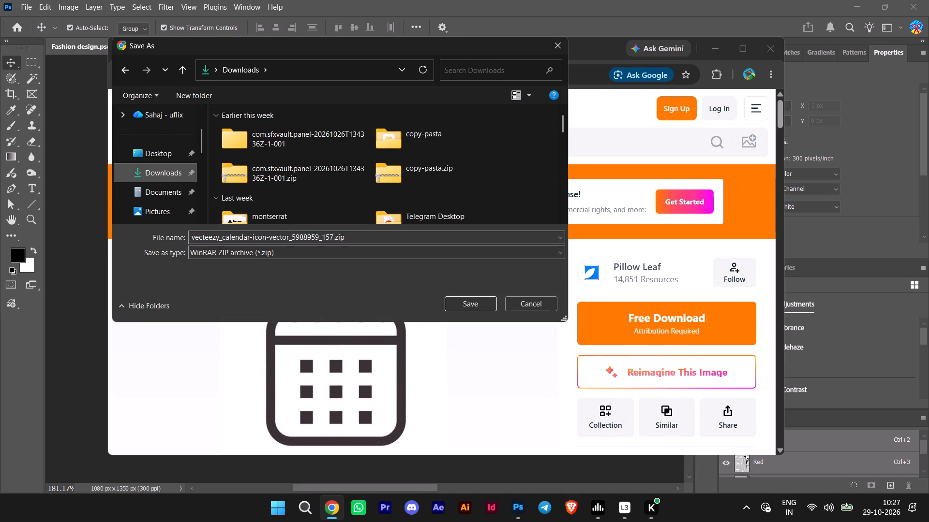
{"action": "left_click_drag", "start_coordinate": [222, 234], "coordinate": [204, 236]}
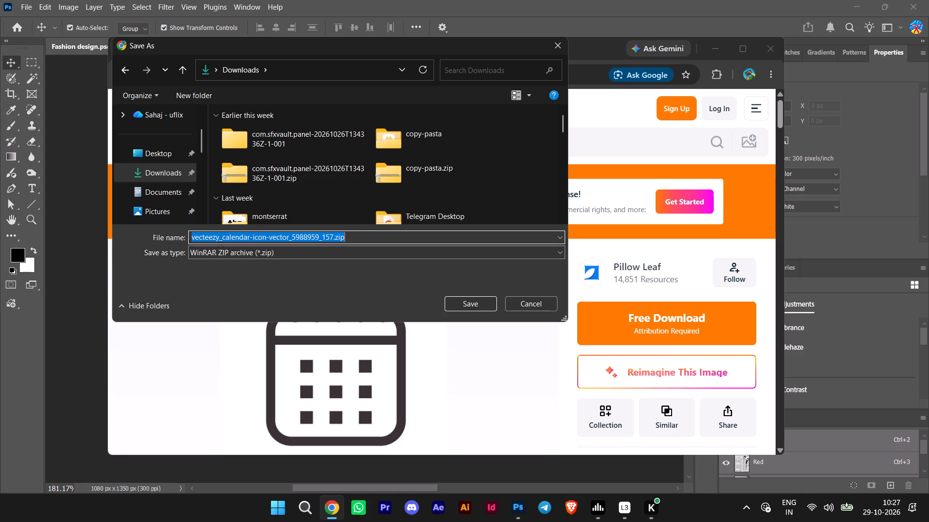
{"action": "left_click_drag", "start_coordinate": [222, 238], "coordinate": [181, 233]}
{"action": "key", "text": "BackSpace"}
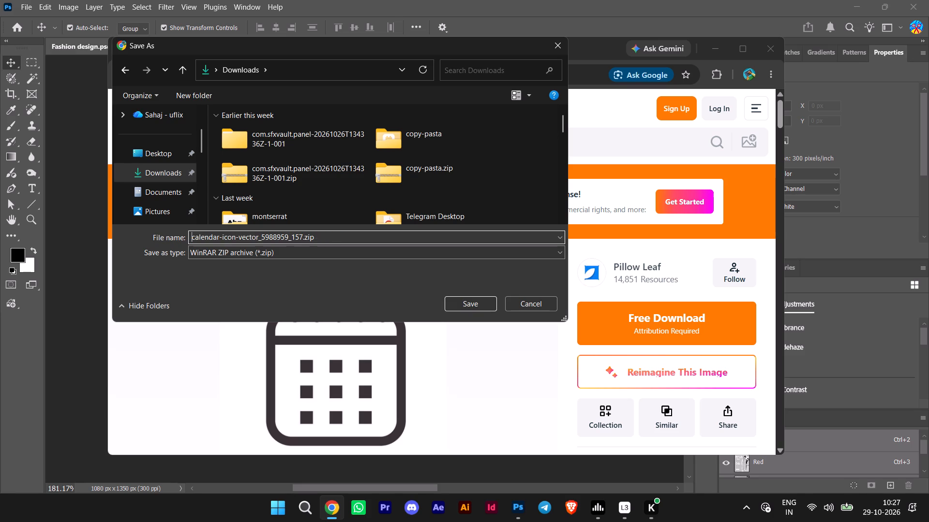
{"action": "left_click_drag", "start_coordinate": [314, 241], "coordinate": [257, 244]}
{"action": "key", "text": "BackSpace"}
{"action": "key", "text": "Return"}
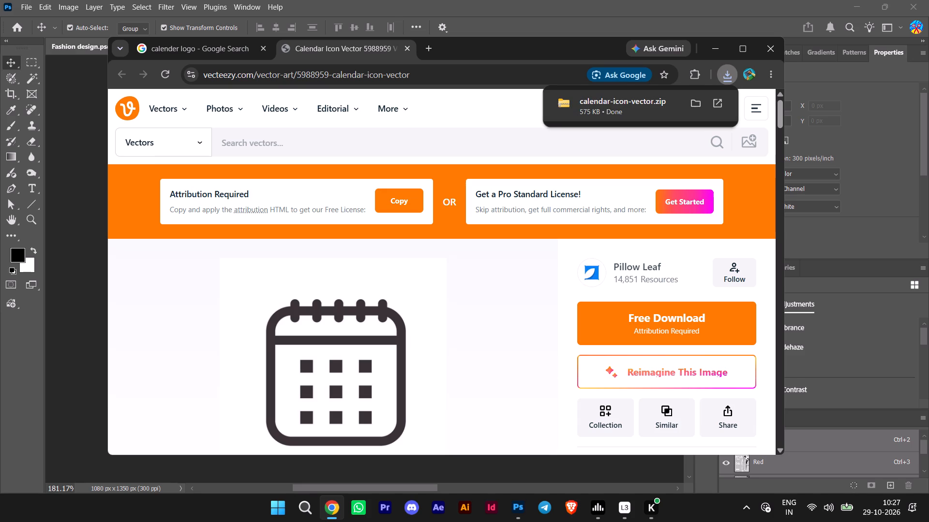
Extract calendar-icon-vector.zip within the Downloads folder and open the extracted calendar-icon-vector folder.
{"action": "left_click", "coordinate": [701, 107]}
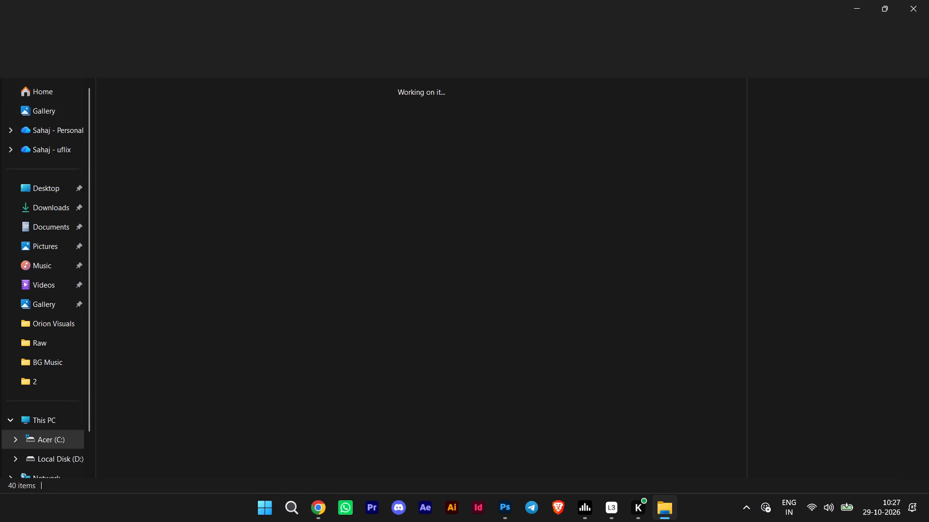
{"action": "right_click", "coordinate": [135, 114]}
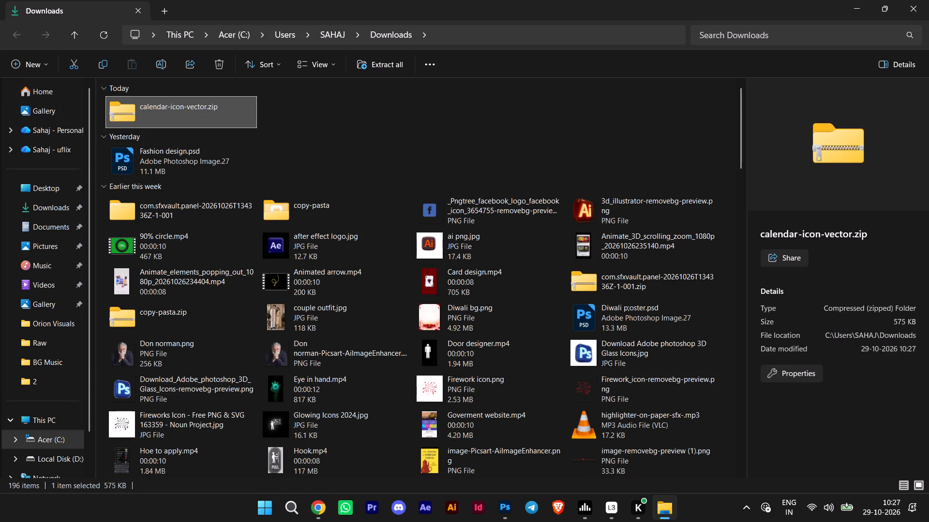
{"action": "left_click", "coordinate": [375, 64]}
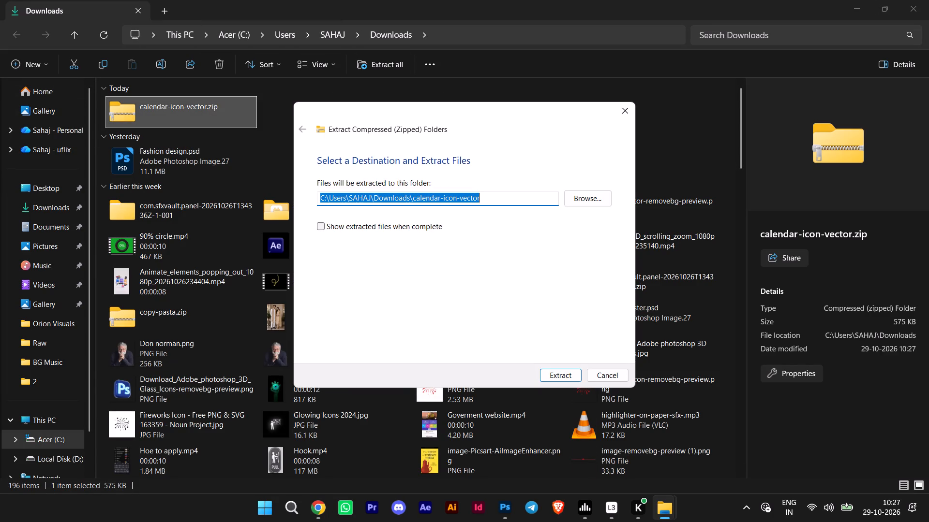
{"action": "left_click", "coordinate": [562, 378]}
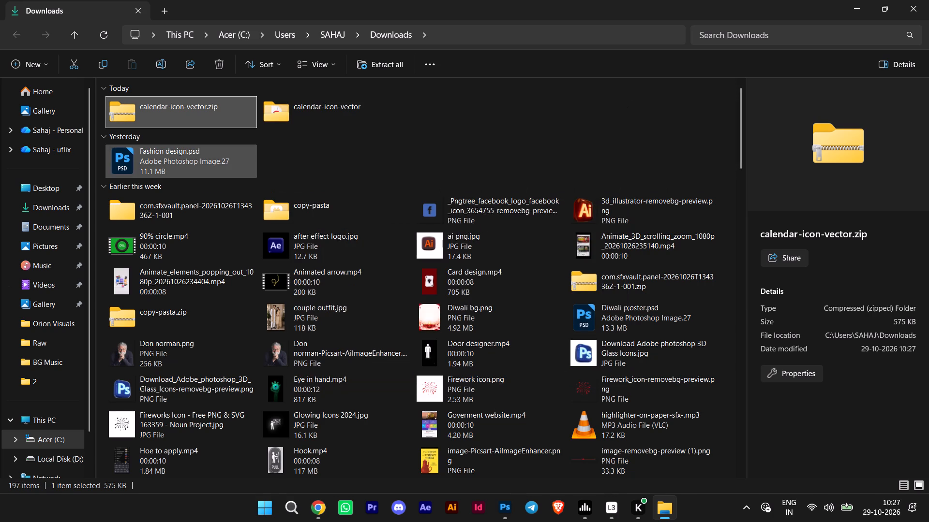
{"action": "double_click", "coordinate": [298, 116]}
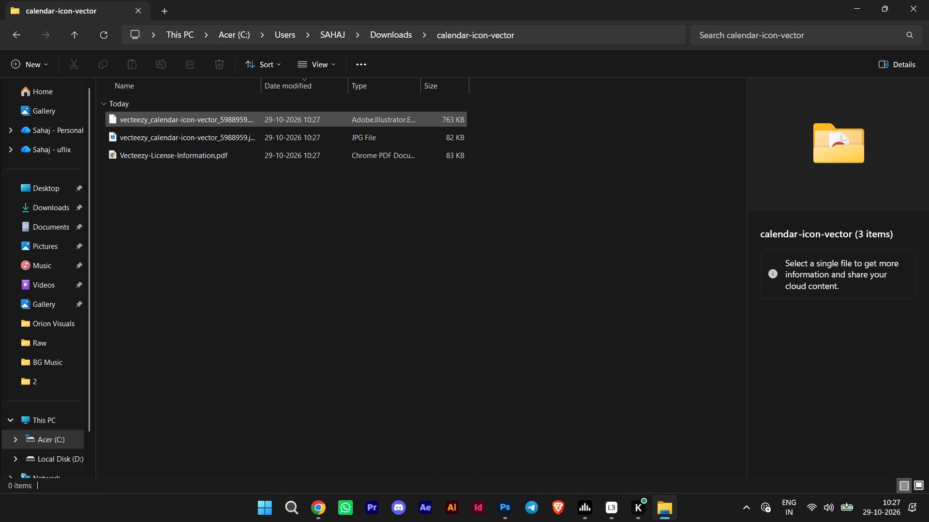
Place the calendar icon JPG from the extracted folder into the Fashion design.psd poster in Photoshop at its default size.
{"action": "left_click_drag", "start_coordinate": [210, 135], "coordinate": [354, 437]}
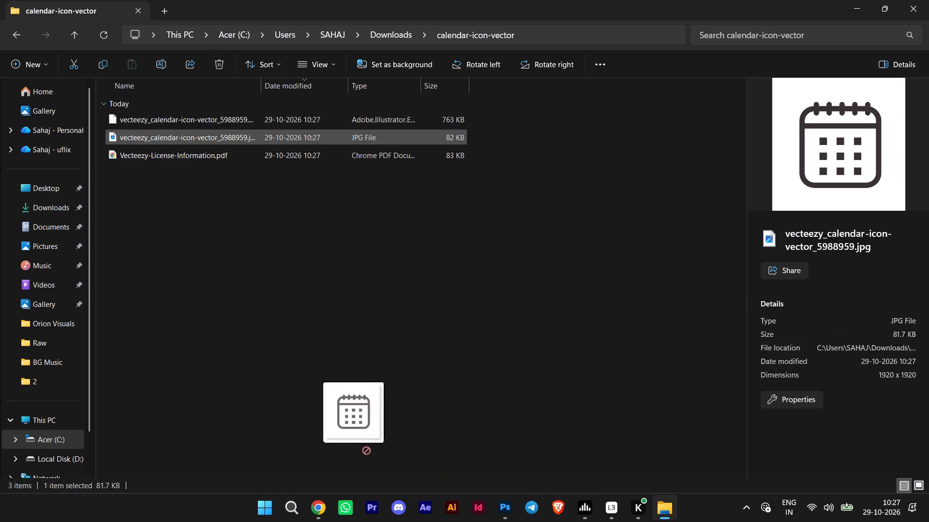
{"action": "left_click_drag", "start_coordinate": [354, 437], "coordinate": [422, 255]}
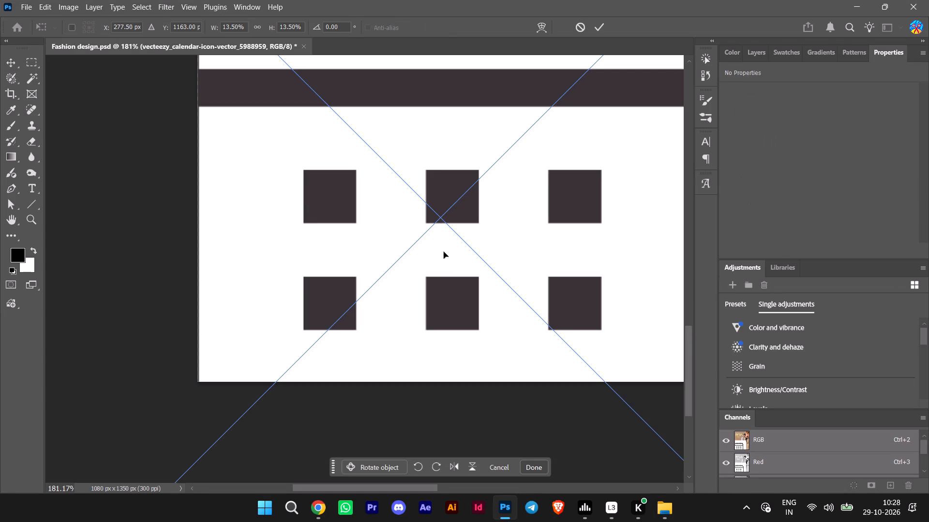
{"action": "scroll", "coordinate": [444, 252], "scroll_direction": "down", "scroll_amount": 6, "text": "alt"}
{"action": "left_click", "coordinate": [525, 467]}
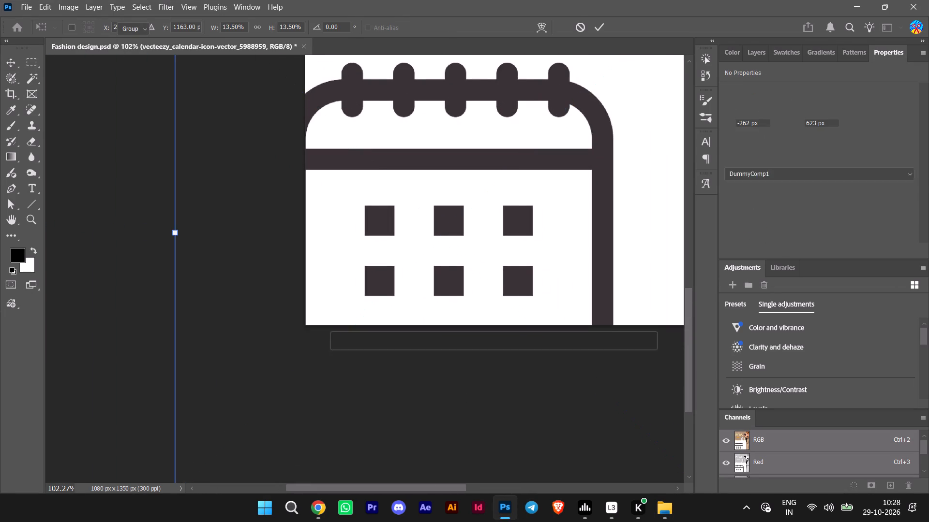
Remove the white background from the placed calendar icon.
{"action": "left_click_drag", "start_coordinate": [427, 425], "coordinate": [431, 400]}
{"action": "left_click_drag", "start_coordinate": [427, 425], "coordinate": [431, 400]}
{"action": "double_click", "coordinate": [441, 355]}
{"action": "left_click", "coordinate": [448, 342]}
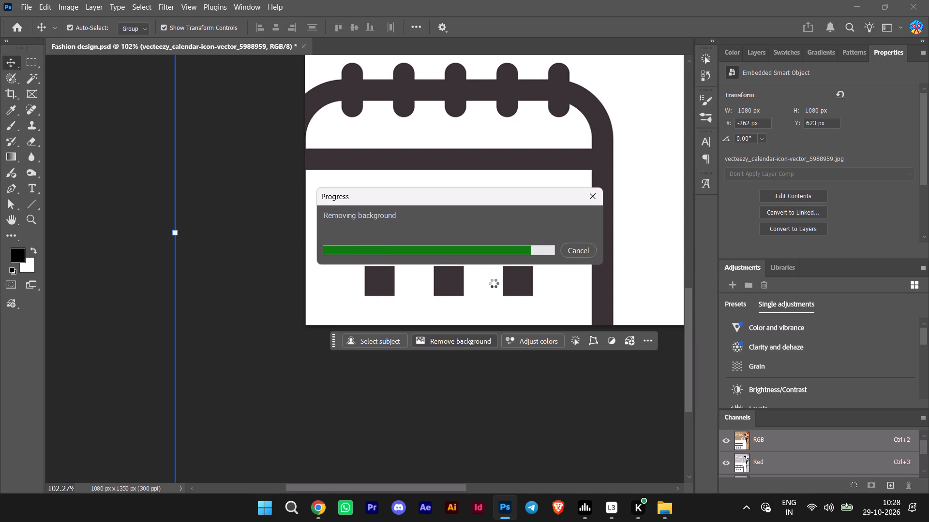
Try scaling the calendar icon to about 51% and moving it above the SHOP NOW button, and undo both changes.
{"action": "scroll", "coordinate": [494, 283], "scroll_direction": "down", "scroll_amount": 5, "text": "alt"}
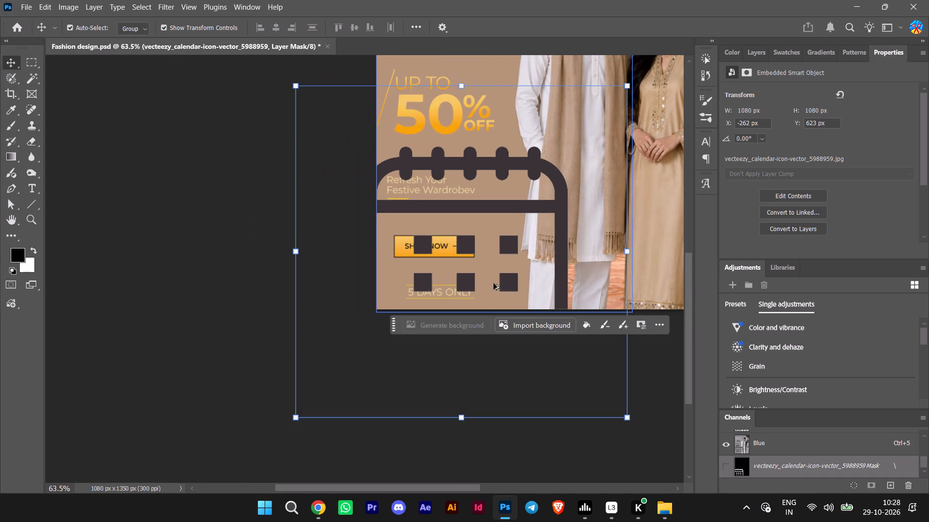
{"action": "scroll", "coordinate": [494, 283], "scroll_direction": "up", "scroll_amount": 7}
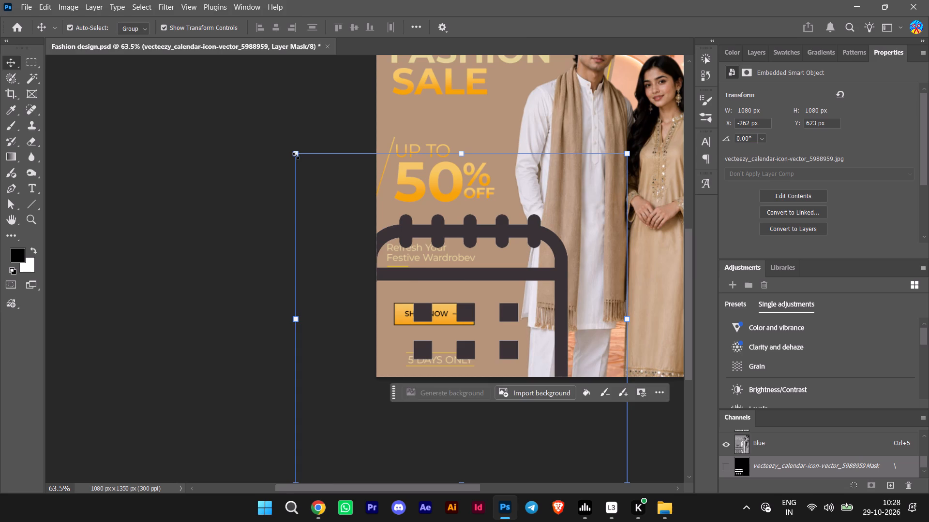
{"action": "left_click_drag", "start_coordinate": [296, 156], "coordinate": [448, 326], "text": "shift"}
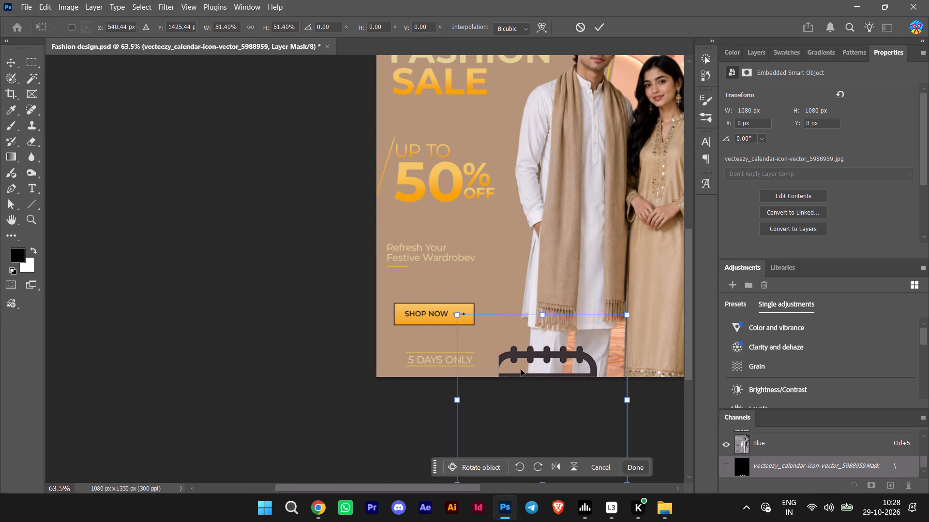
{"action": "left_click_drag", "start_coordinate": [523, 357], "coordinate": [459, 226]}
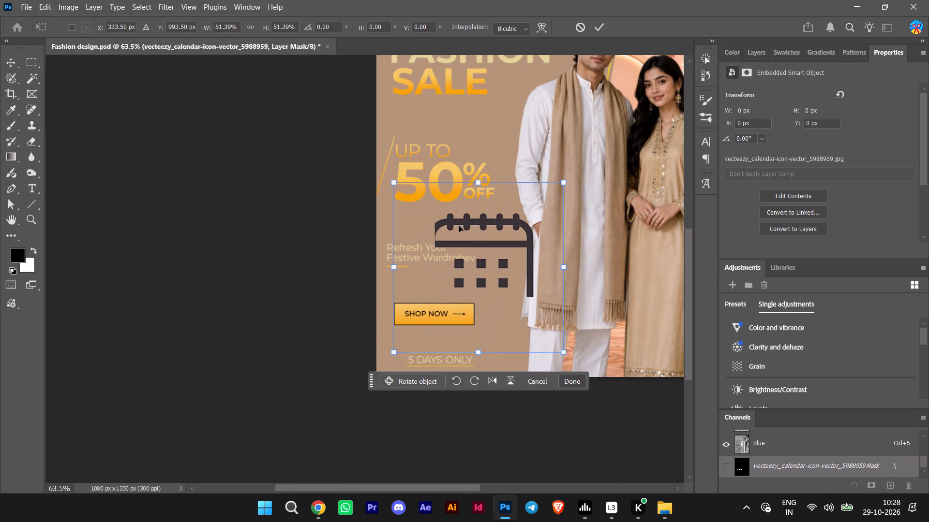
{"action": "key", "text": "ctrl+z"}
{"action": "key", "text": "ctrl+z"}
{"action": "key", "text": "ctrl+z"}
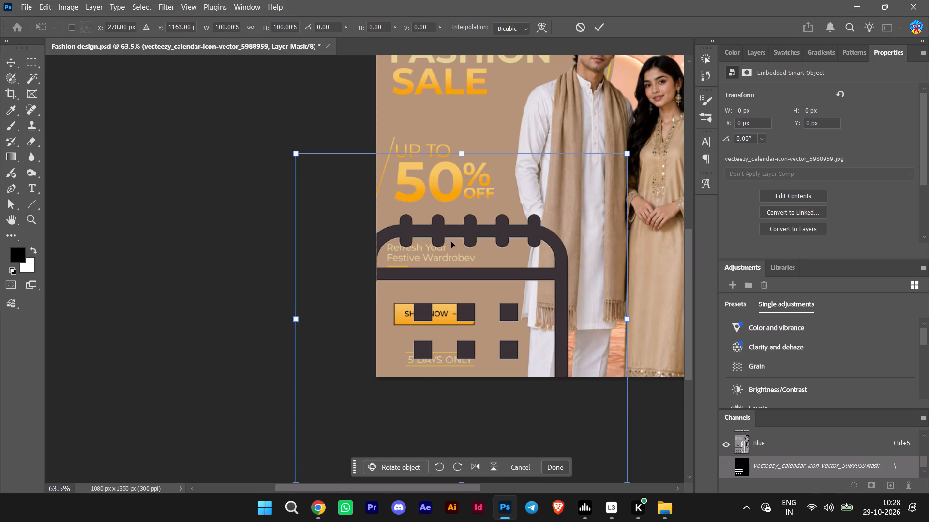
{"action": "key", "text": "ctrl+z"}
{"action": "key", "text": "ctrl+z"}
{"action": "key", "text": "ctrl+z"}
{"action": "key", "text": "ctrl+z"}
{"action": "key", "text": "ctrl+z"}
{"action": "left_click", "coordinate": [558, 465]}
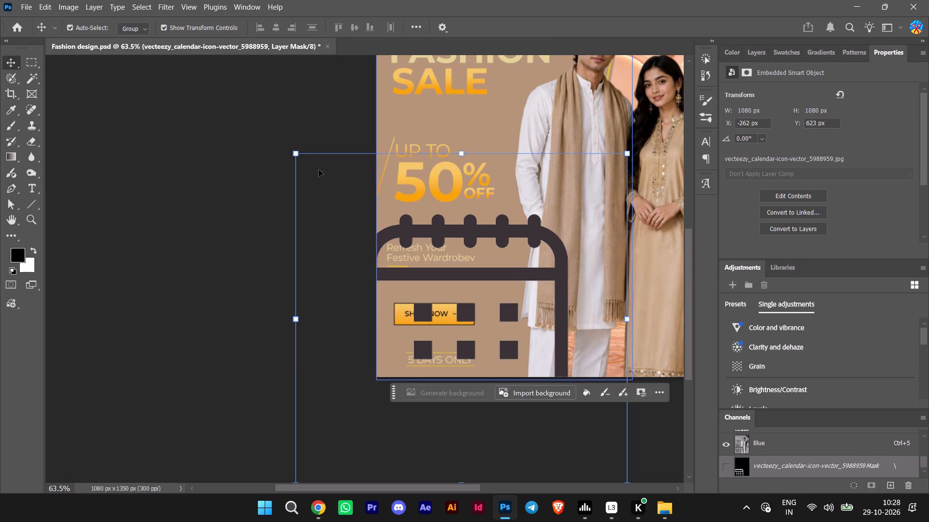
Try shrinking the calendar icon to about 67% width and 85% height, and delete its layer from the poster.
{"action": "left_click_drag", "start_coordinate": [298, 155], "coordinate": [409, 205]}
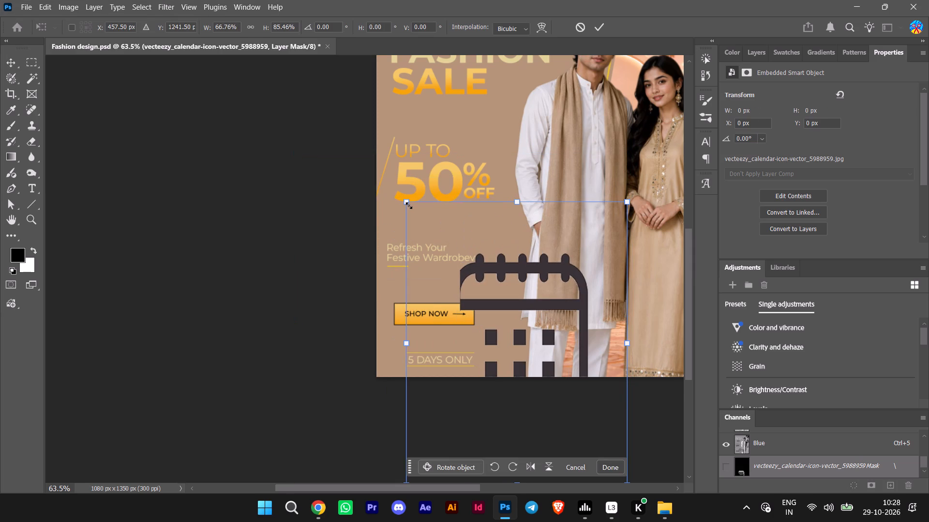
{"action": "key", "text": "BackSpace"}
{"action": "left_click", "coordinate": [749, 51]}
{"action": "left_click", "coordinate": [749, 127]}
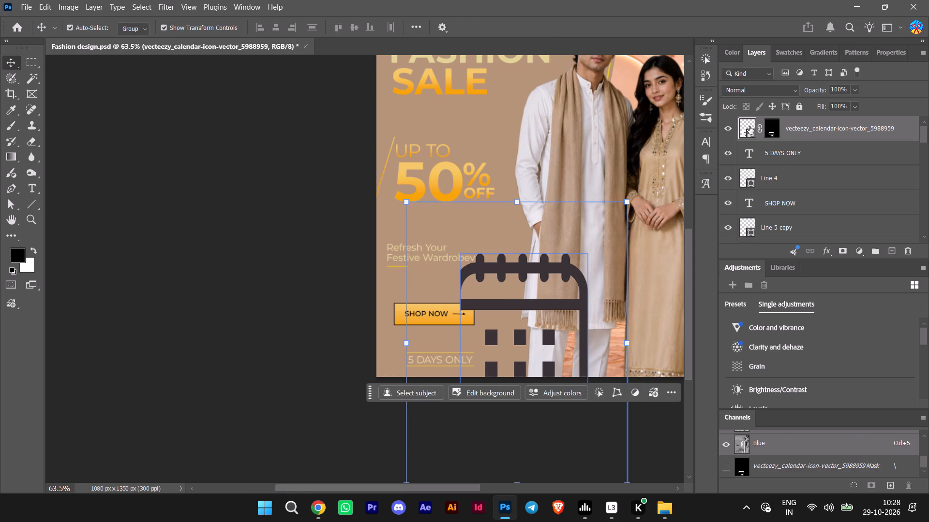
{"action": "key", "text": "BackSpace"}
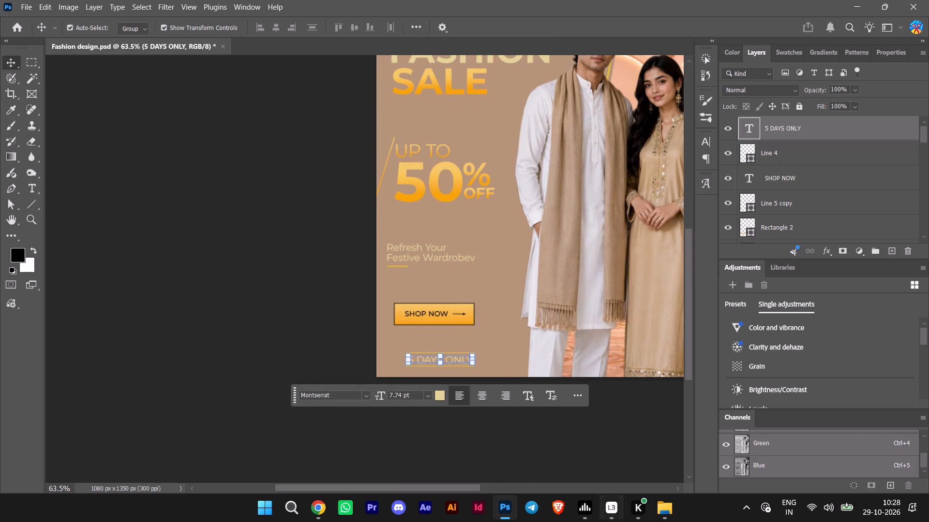
Place the calendar icon JPG from the calendar-icon-vector folder into the Fashion design.psd poster again at its default size.
{"action": "left_click", "coordinate": [652, 508]}
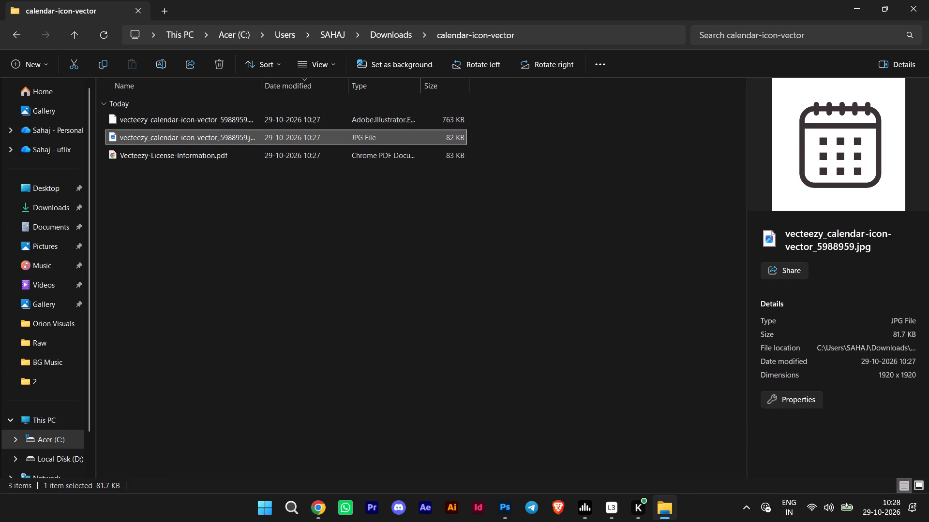
{"action": "left_click_drag", "start_coordinate": [158, 138], "coordinate": [659, 216]}
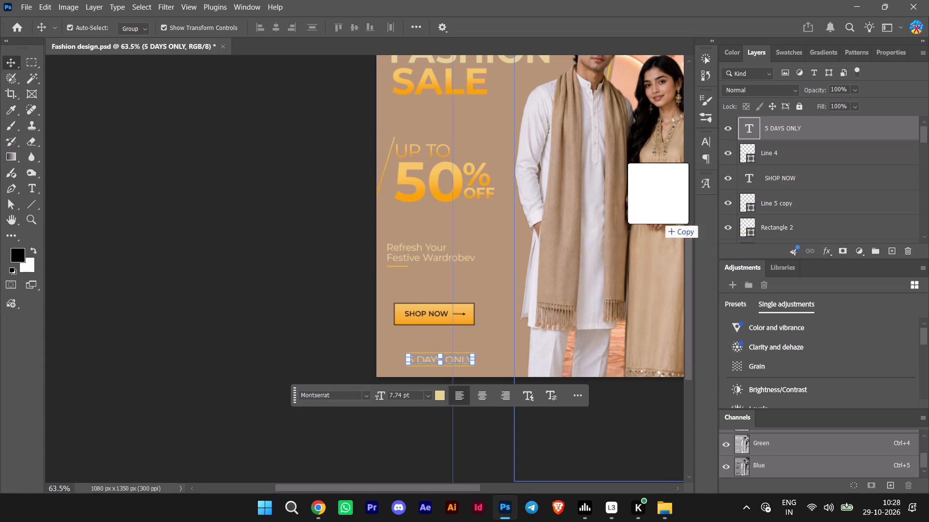
{"action": "left_click_drag", "start_coordinate": [659, 216], "coordinate": [614, 174]}
{"action": "scroll", "coordinate": [614, 174], "scroll_direction": "down", "scroll_amount": 6, "text": "alt"}
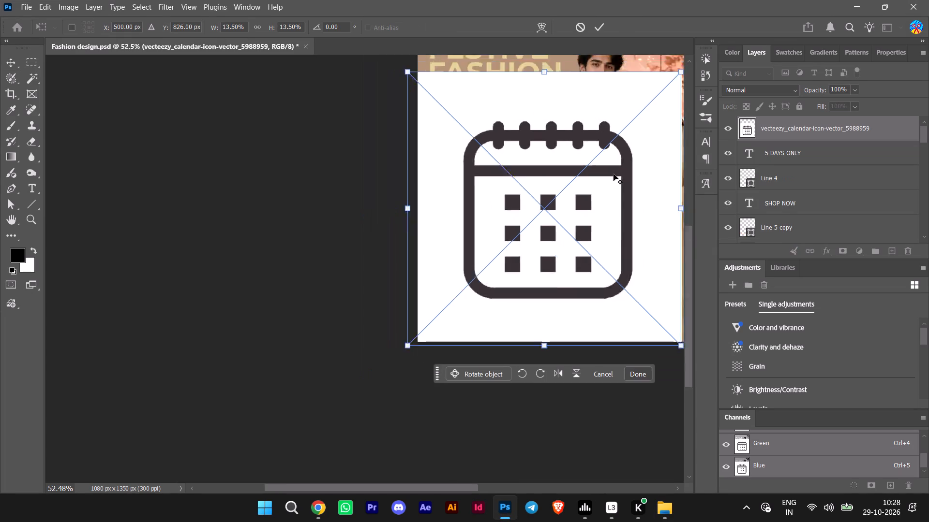
{"action": "left_click", "coordinate": [655, 323]}
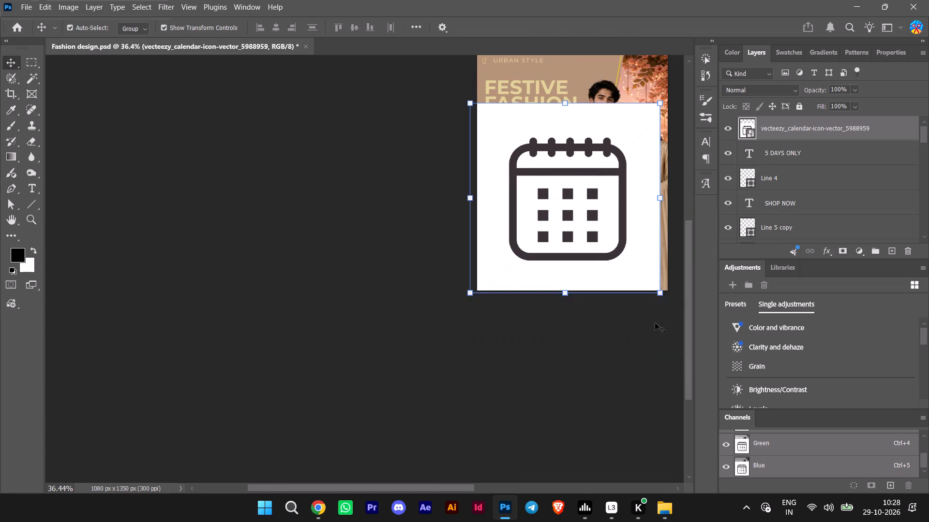
Remove the white background from the placed calendar icon.
{"action": "left_click", "coordinate": [479, 308]}
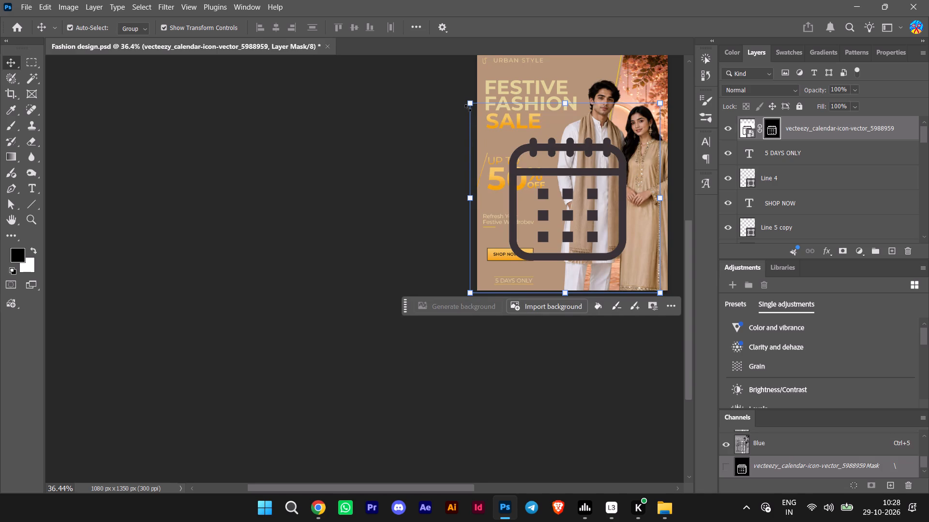
Scale the calendar icon proportionally to about 26% and move it over the SHOP NOW button.
{"action": "left_click_drag", "start_coordinate": [467, 107], "coordinate": [594, 261], "text": "shift"}
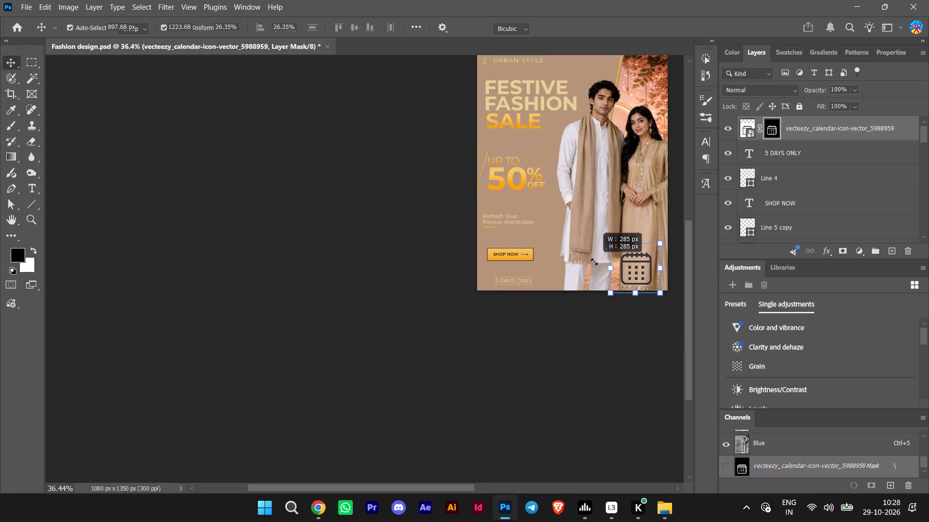
{"action": "left_click_drag", "start_coordinate": [594, 261], "coordinate": [594, 262], "text": "shift"}
{"action": "left_click_drag", "start_coordinate": [626, 264], "coordinate": [494, 248]}
{"action": "double_click", "coordinate": [494, 248]}
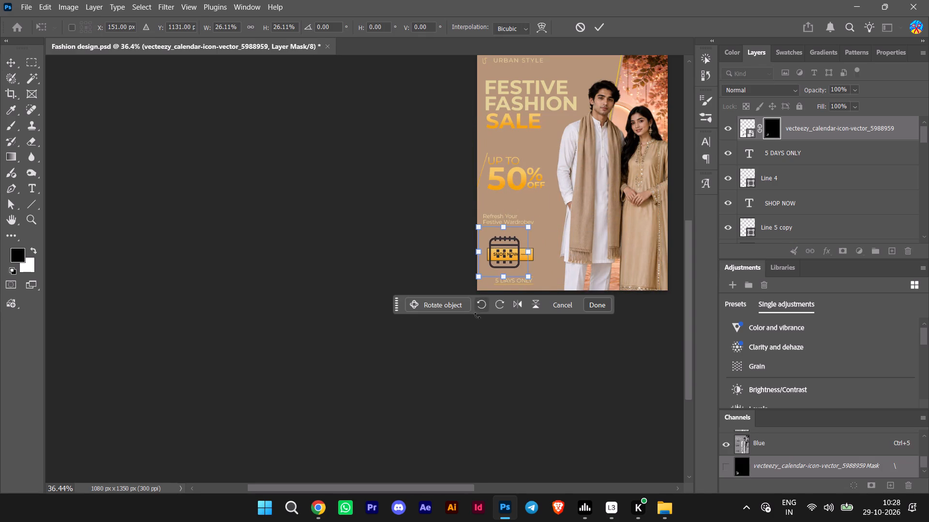
{"action": "left_click_drag", "start_coordinate": [429, 486], "coordinate": [446, 489]}
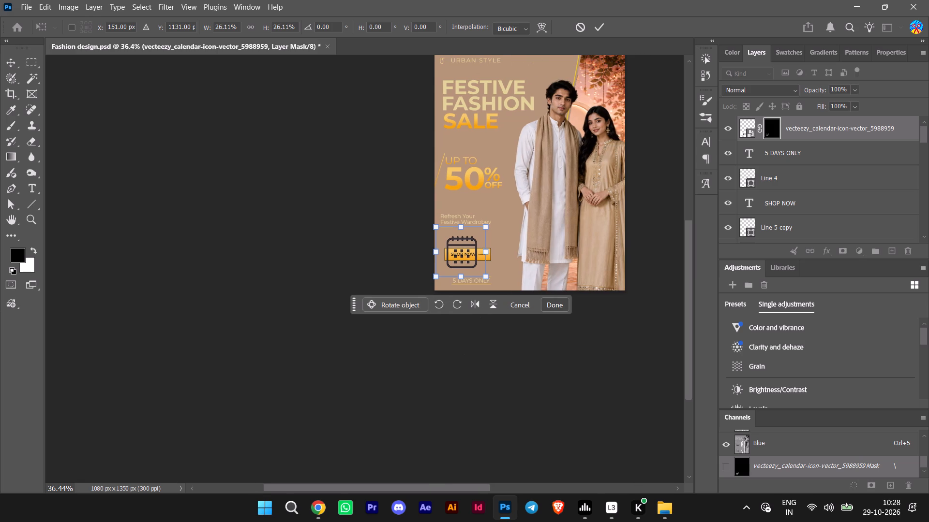
{"action": "left_click_drag", "start_coordinate": [446, 489], "coordinate": [446, 489]}
{"action": "scroll", "coordinate": [480, 359], "scroll_direction": "up", "scroll_amount": 6}
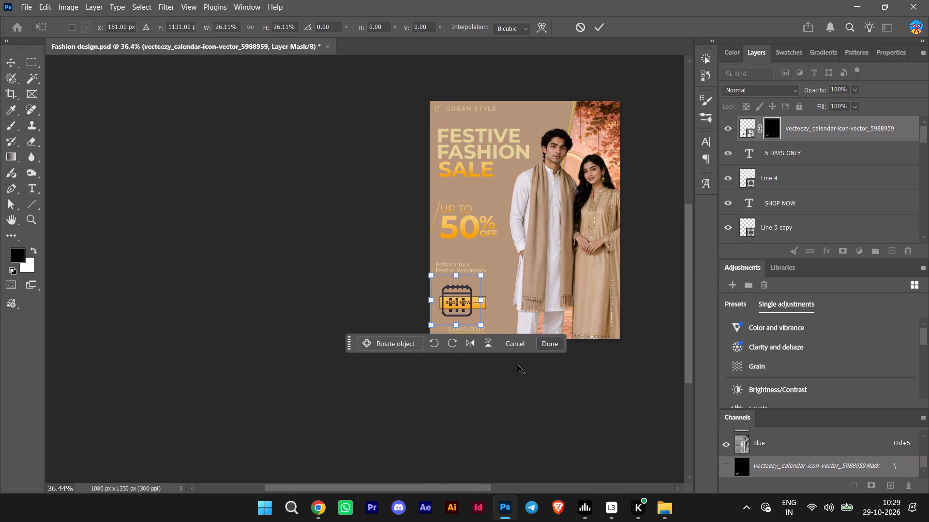
{"action": "scroll", "coordinate": [517, 365], "scroll_direction": "up", "scroll_amount": 3}
{"action": "scroll", "coordinate": [518, 365], "scroll_direction": "up", "scroll_amount": 5, "text": "alt"}
{"action": "left_click_drag", "start_coordinate": [446, 489], "coordinate": [473, 494]}
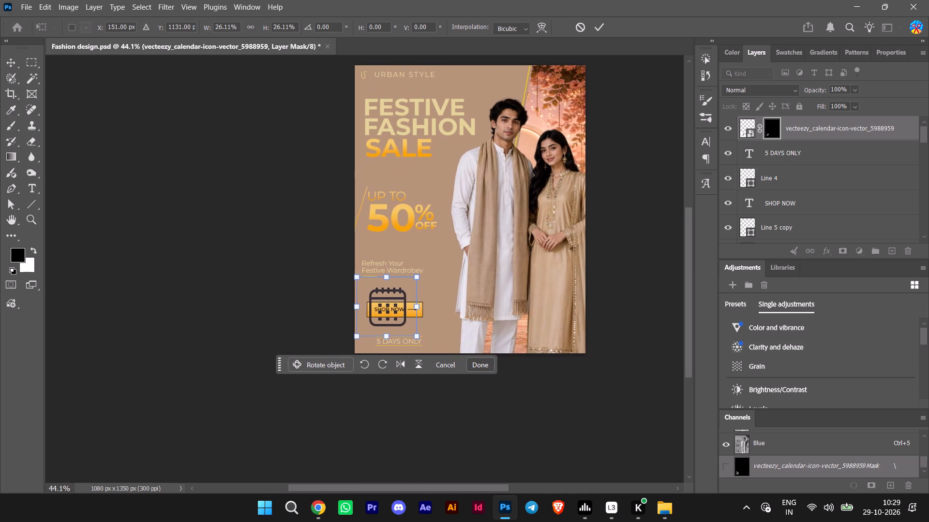
{"action": "left_click_drag", "start_coordinate": [473, 494], "coordinate": [474, 494]}
{"action": "scroll", "coordinate": [398, 421], "scroll_direction": "up", "scroll_amount": 5}
{"action": "scroll", "coordinate": [398, 421], "scroll_direction": "down", "scroll_amount": 7}
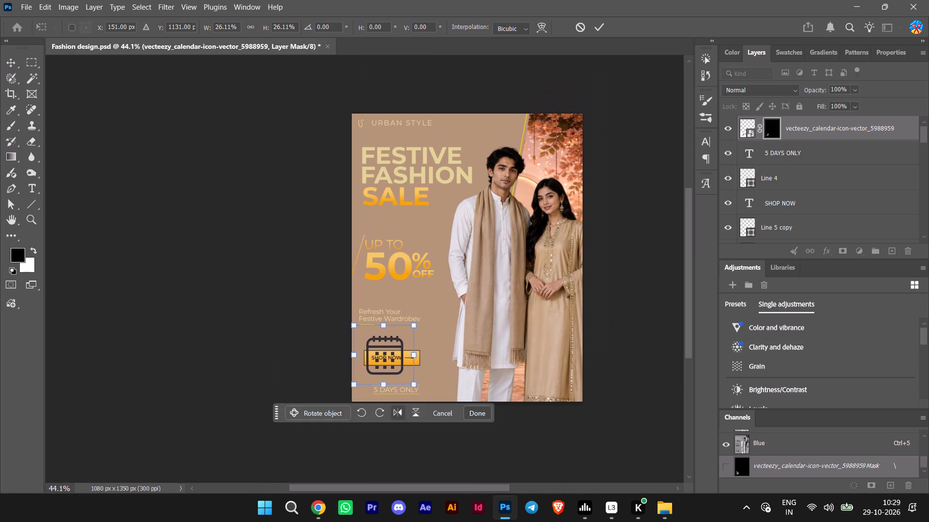
{"action": "scroll", "coordinate": [393, 409], "scroll_direction": "down", "scroll_amount": 2}
{"action": "left_click", "coordinate": [475, 413]}
{"action": "left_click", "coordinate": [212, 343]}
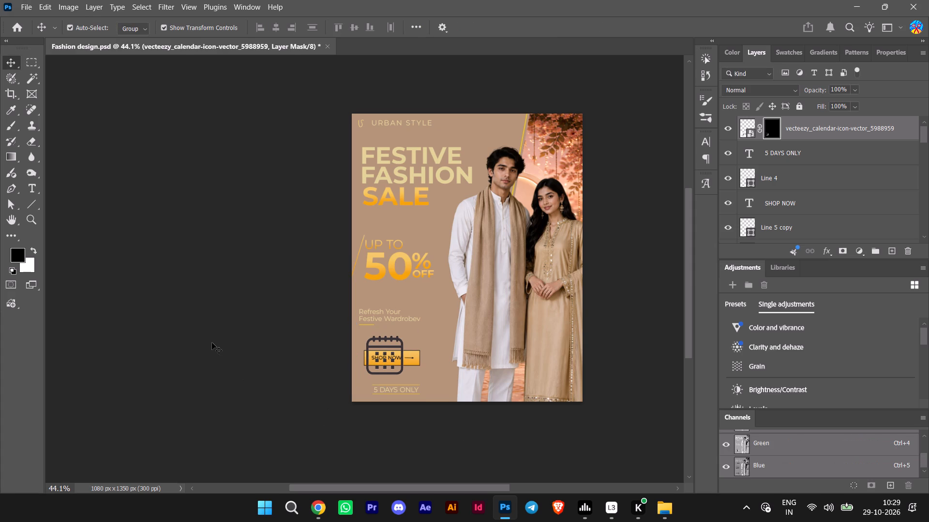
Scale the calendar icon down further to about 55%, keeping its lower corner just above the 5 DAYS ONLY line.
{"action": "scroll", "coordinate": [255, 355], "scroll_direction": "down", "scroll_amount": 2}
{"action": "scroll", "coordinate": [376, 377], "scroll_direction": "up", "scroll_amount": 3, "text": "alt"}
{"action": "left_click", "coordinate": [389, 299]}
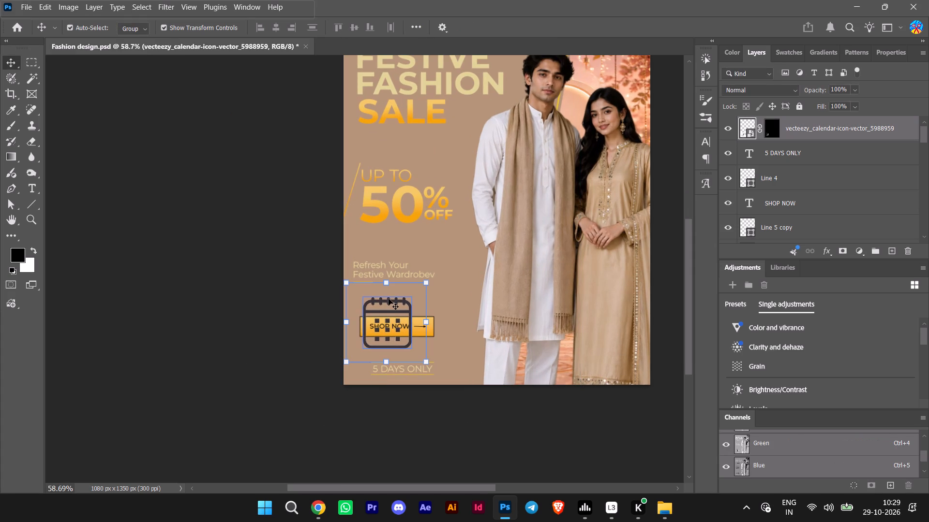
{"action": "left_click_drag", "start_coordinate": [343, 281], "coordinate": [374, 310]}
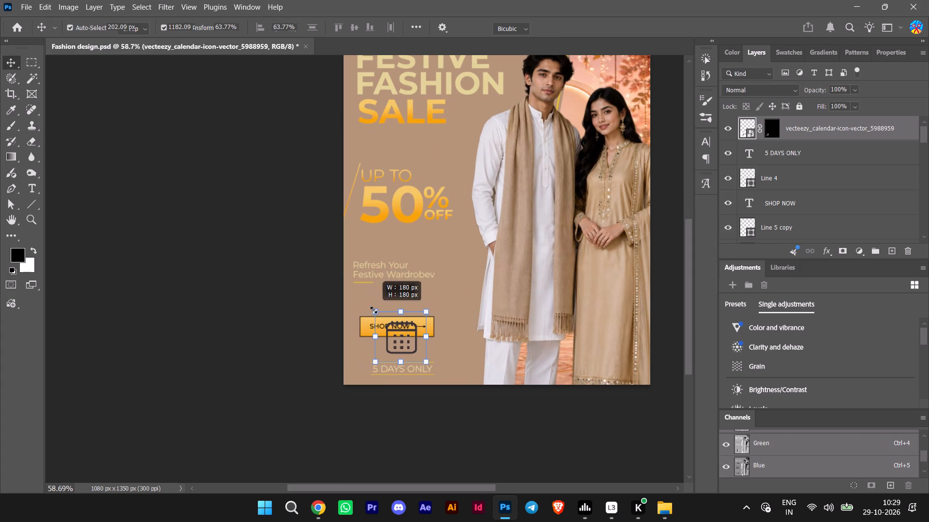
{"action": "left_click_drag", "start_coordinate": [374, 310], "coordinate": [380, 317]}
{"action": "scroll", "coordinate": [380, 317], "scroll_direction": "down", "scroll_amount": 1}
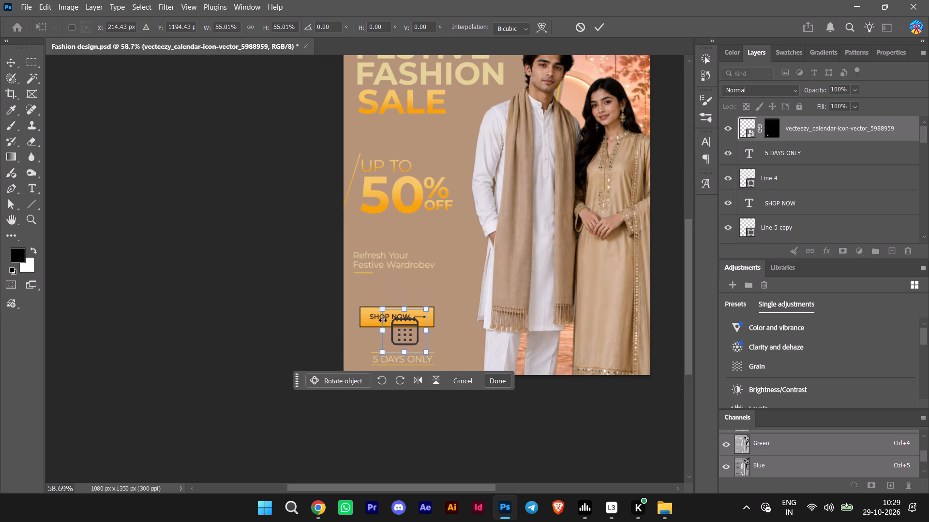
{"action": "scroll", "coordinate": [383, 320], "scroll_direction": "down", "scroll_amount": 1}
{"action": "double_click", "coordinate": [495, 369]}
{"action": "left_click", "coordinate": [427, 417]}
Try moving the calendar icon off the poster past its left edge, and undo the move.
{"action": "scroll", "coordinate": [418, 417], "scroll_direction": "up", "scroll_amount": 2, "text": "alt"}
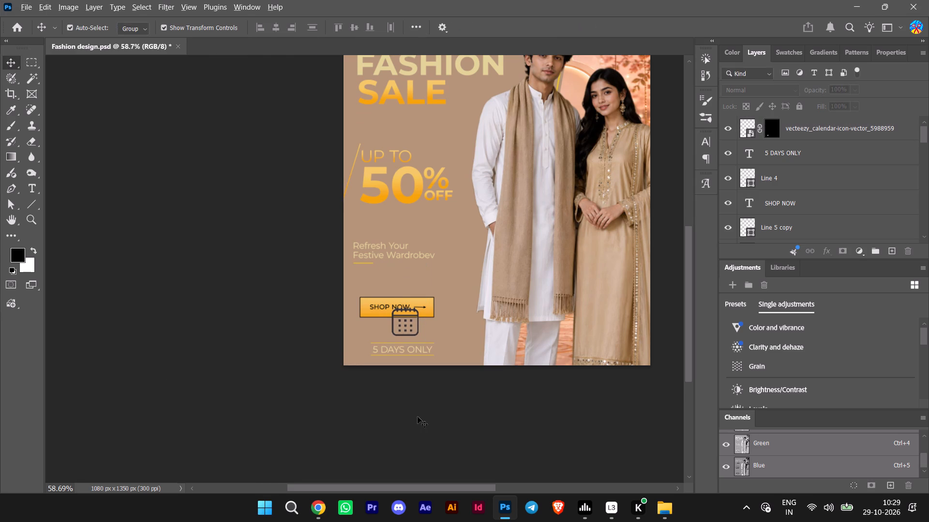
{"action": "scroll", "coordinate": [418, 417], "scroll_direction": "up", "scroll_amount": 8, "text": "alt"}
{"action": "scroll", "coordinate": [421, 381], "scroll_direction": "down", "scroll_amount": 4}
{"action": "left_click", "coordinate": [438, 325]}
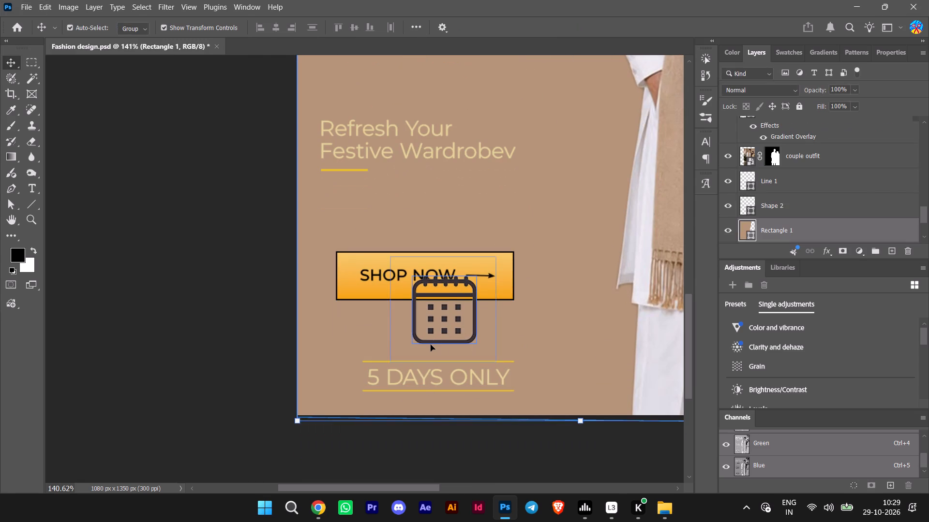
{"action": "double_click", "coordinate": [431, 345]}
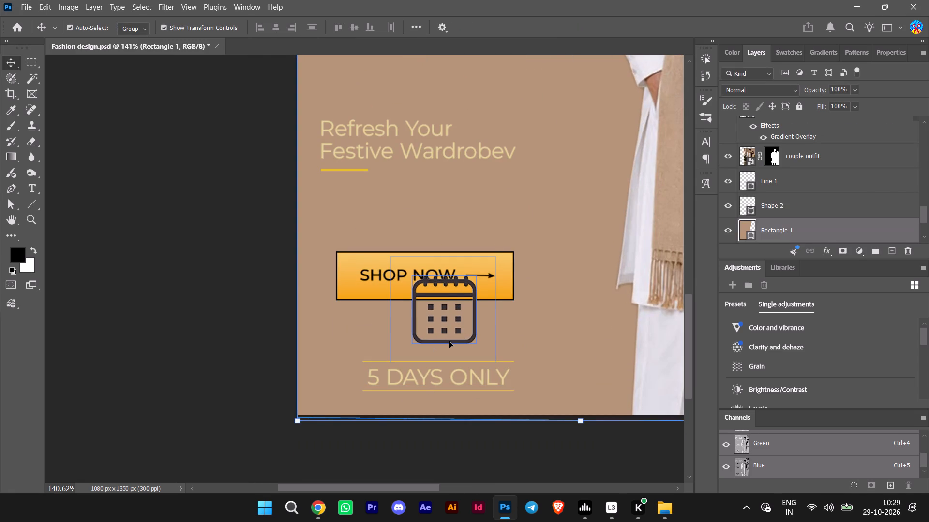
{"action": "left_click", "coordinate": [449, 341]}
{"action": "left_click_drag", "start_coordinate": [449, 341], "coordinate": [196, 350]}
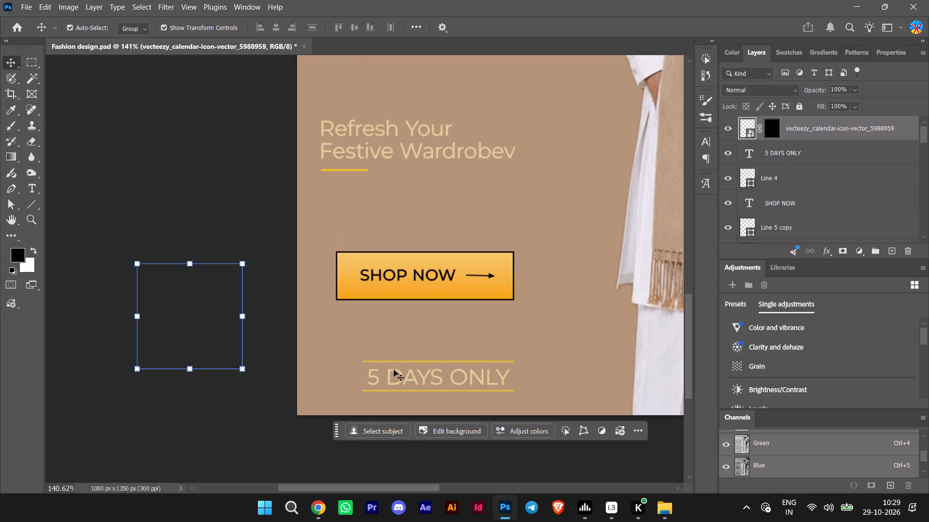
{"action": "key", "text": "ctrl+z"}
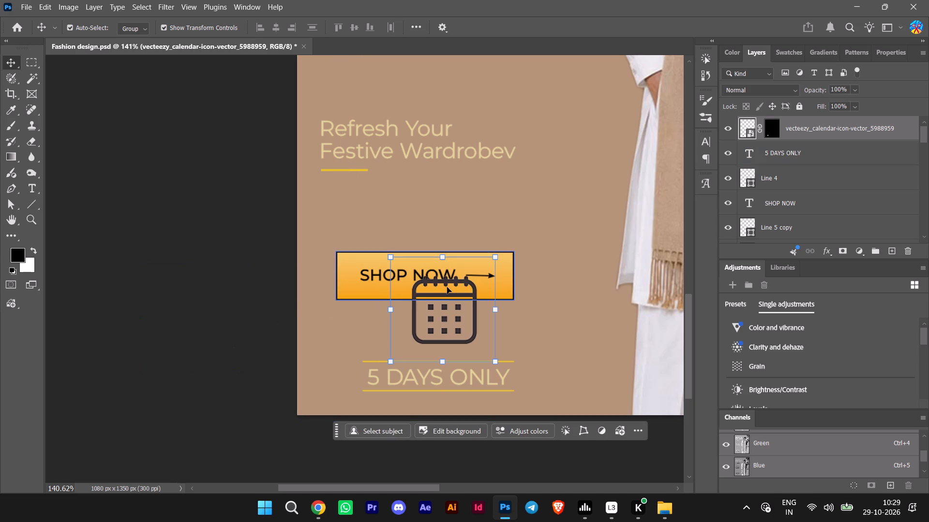
Move the calendar icon clear of the SHOP NOW button, to the empty area above and right of it.
{"action": "left_click_drag", "start_coordinate": [475, 296], "coordinate": [594, 187]}
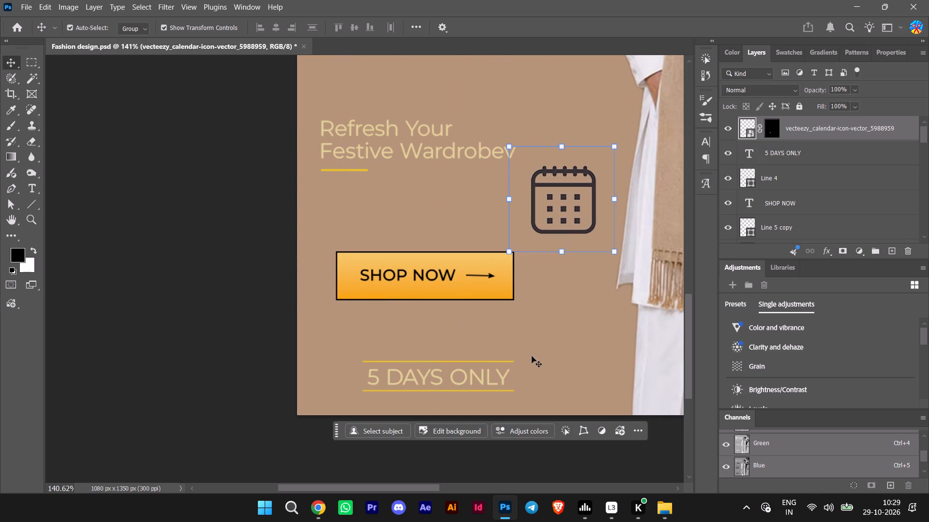
{"action": "left_click", "coordinate": [504, 463]}
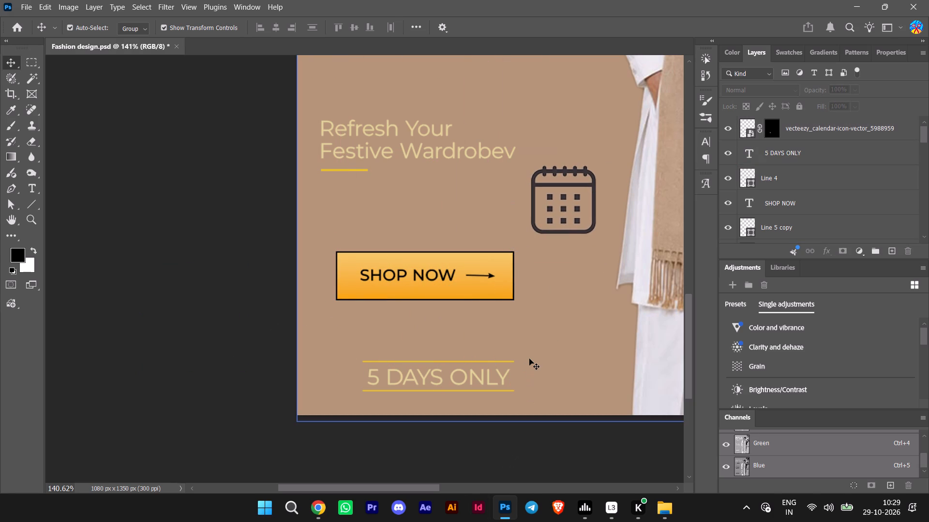
Lock the Rectangle 1 and wedding background layers.
{"action": "scroll", "coordinate": [797, 182], "scroll_direction": "down", "scroll_amount": 1}
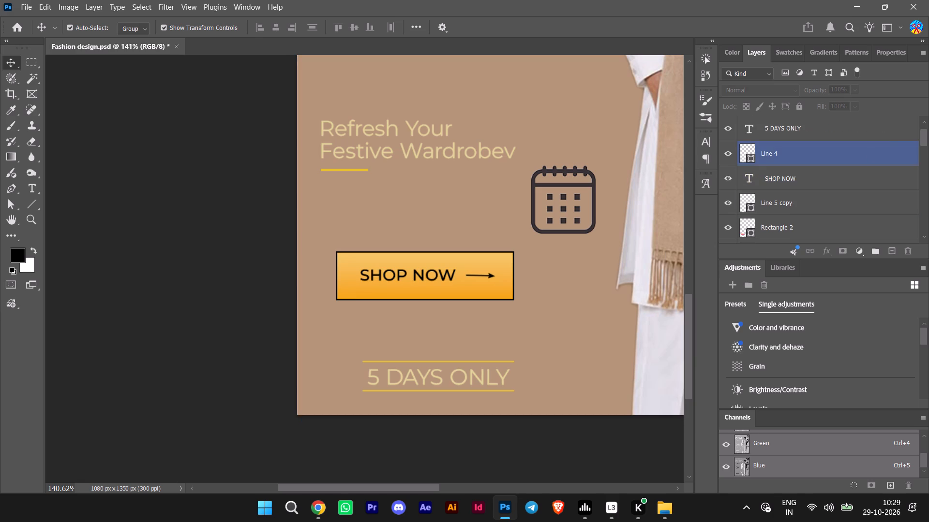
{"action": "left_click_drag", "start_coordinate": [924, 130], "coordinate": [928, 243]}
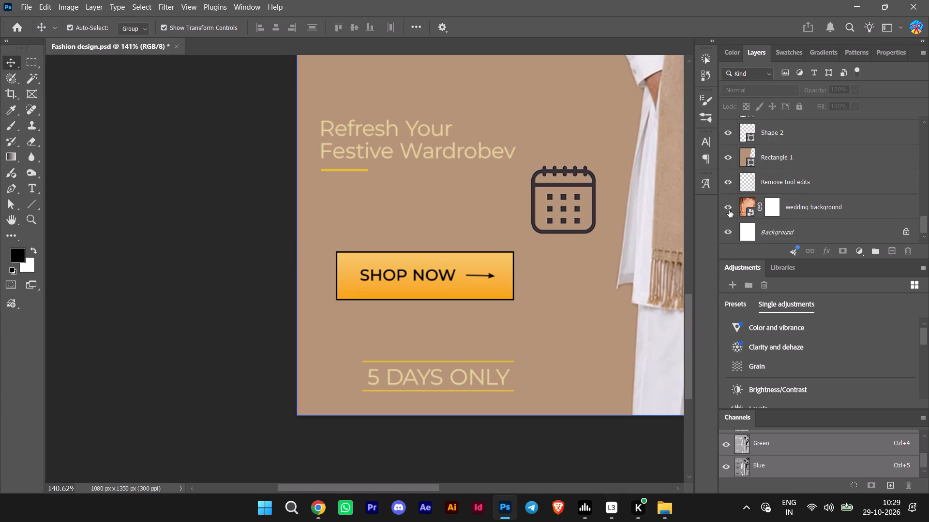
{"action": "left_click", "coordinate": [727, 154]}
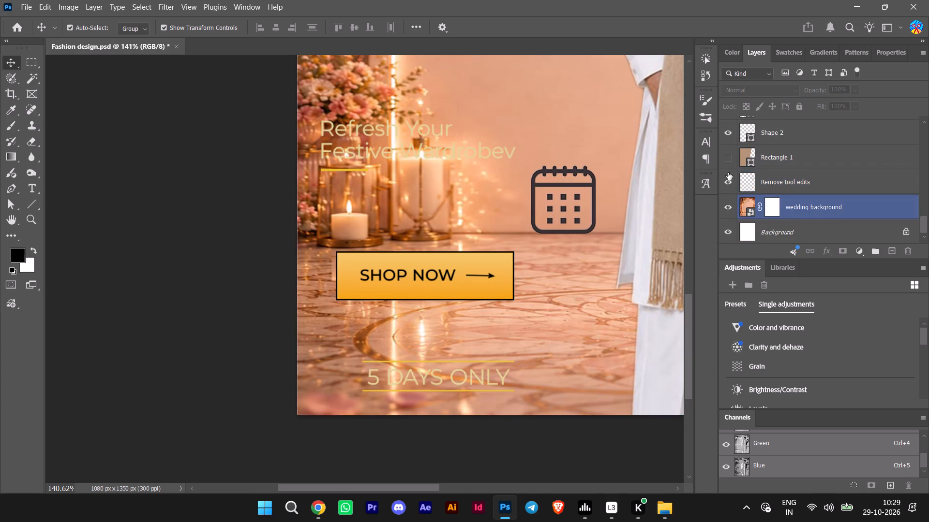
{"action": "left_click", "coordinate": [731, 159]}
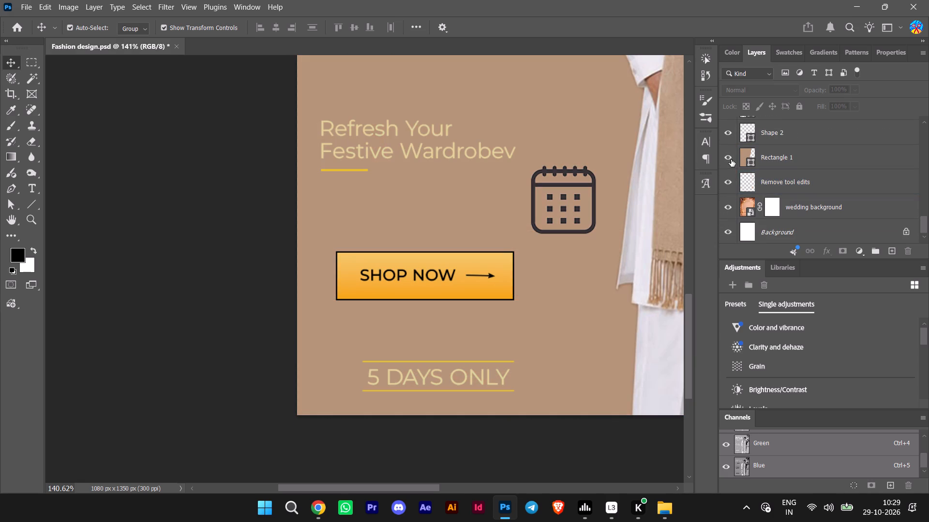
{"action": "double_click", "coordinate": [834, 156]}
{"action": "left_click", "coordinate": [834, 156]}
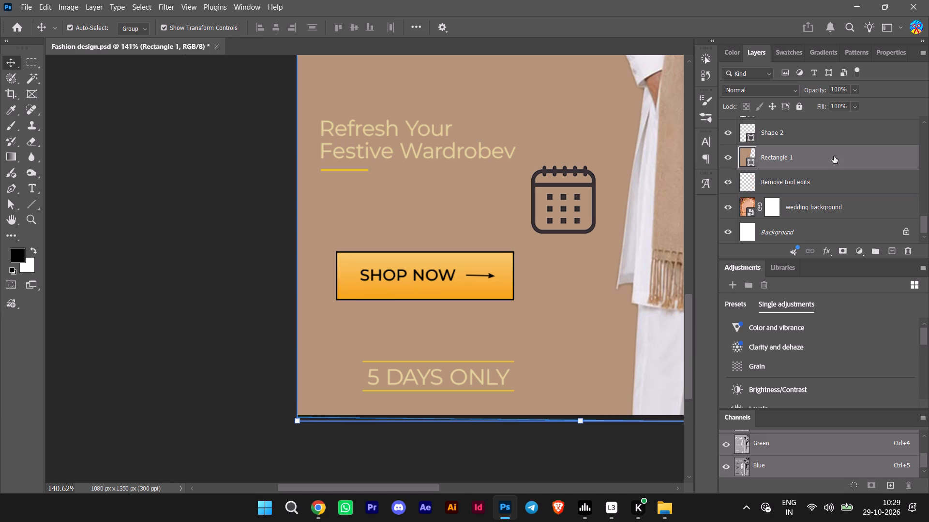
{"action": "key", "text": "ctrl+slash"}
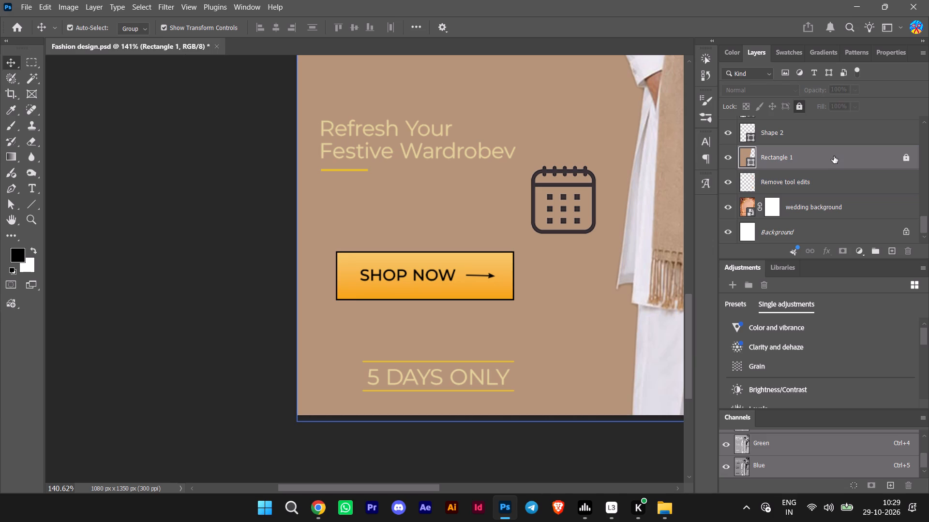
{"action": "left_click", "coordinate": [852, 202]}
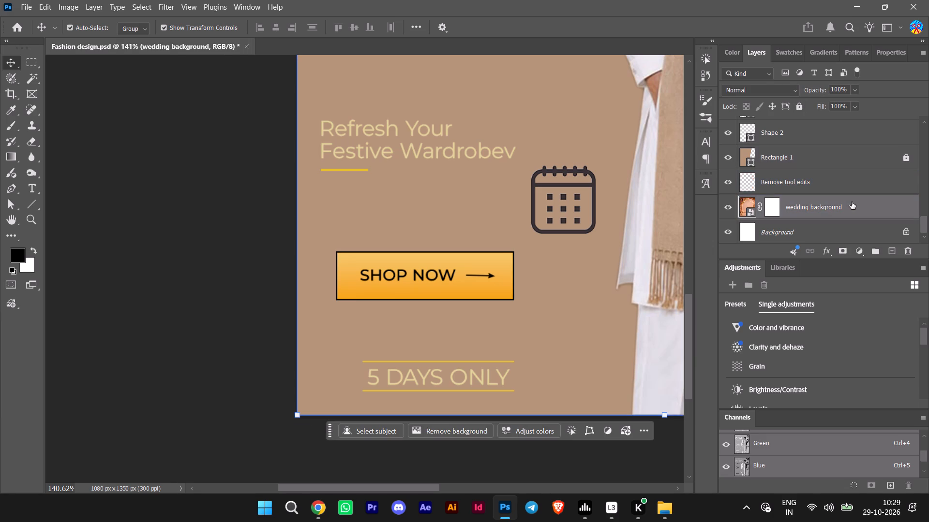
{"action": "key", "text": "ctrl+slash"}
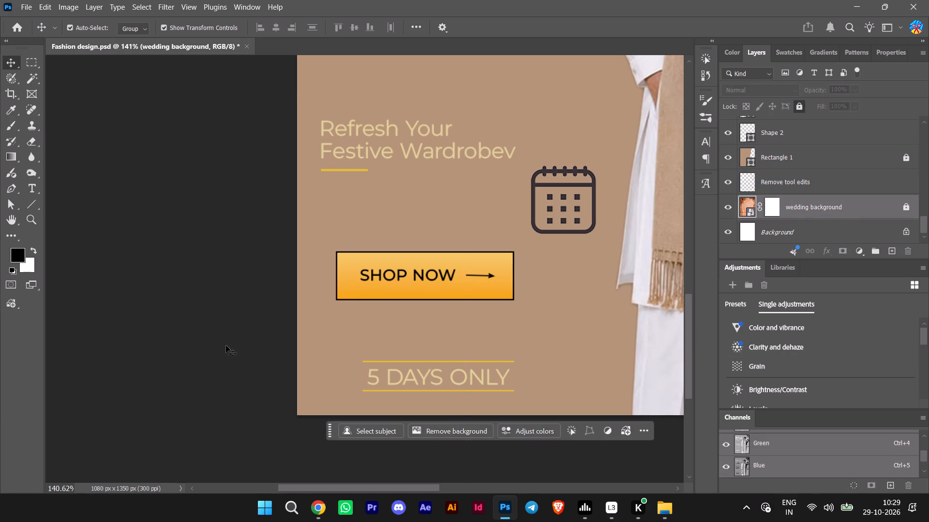
{"action": "left_click", "coordinate": [226, 346]}
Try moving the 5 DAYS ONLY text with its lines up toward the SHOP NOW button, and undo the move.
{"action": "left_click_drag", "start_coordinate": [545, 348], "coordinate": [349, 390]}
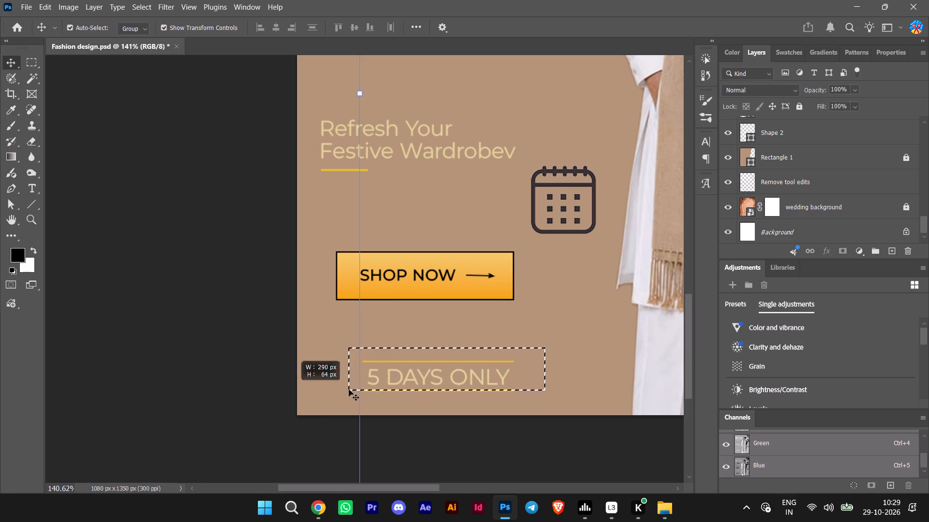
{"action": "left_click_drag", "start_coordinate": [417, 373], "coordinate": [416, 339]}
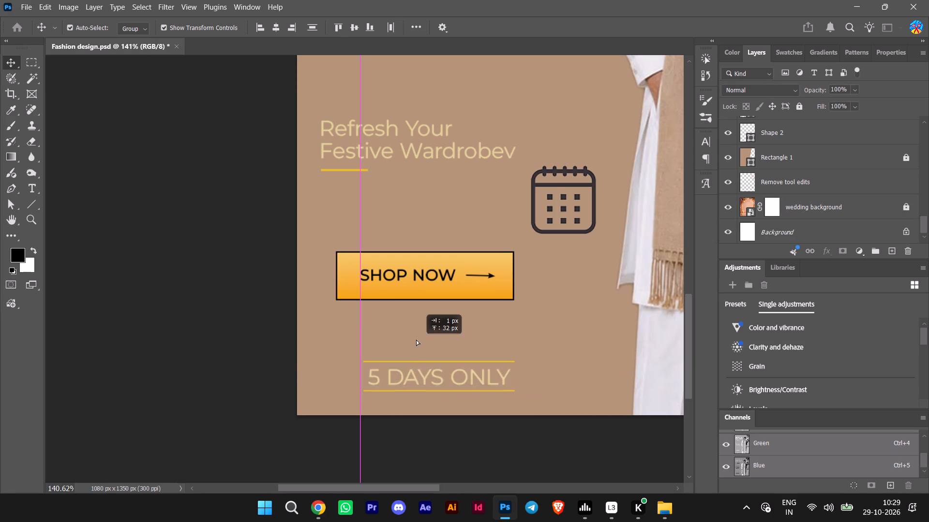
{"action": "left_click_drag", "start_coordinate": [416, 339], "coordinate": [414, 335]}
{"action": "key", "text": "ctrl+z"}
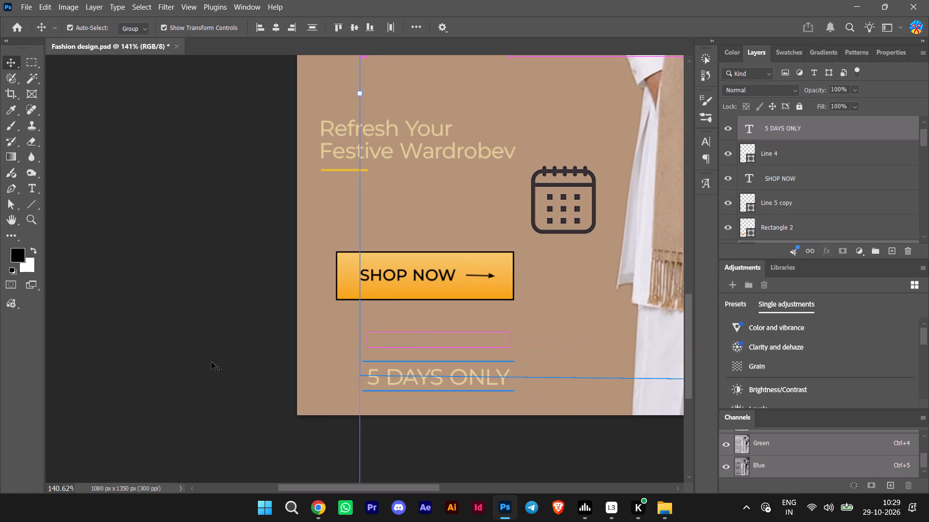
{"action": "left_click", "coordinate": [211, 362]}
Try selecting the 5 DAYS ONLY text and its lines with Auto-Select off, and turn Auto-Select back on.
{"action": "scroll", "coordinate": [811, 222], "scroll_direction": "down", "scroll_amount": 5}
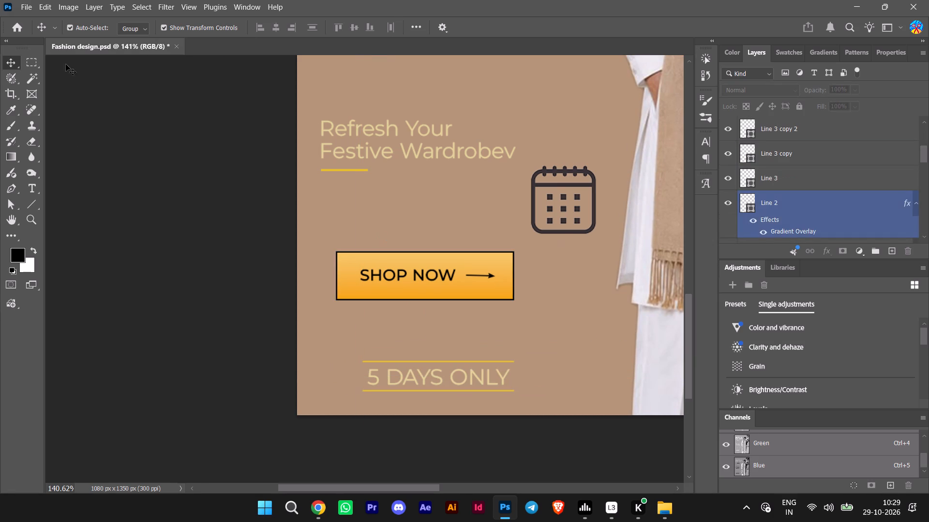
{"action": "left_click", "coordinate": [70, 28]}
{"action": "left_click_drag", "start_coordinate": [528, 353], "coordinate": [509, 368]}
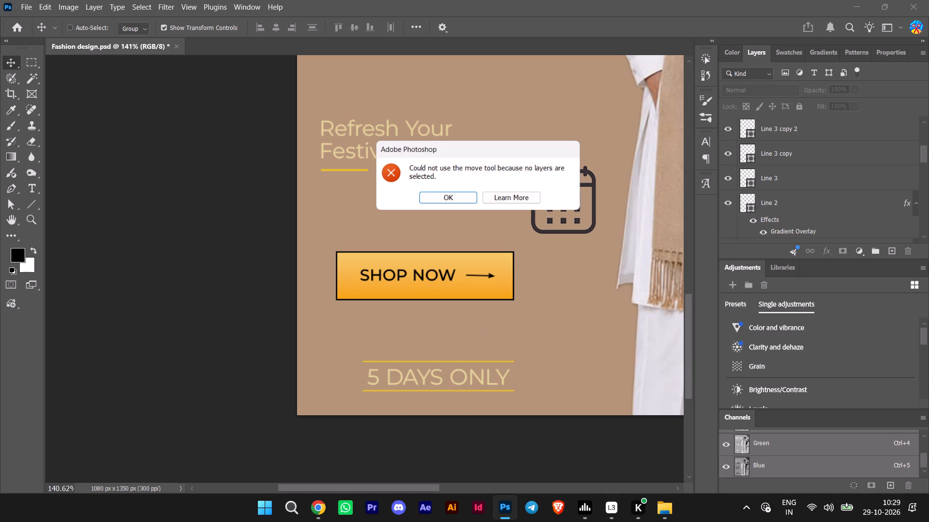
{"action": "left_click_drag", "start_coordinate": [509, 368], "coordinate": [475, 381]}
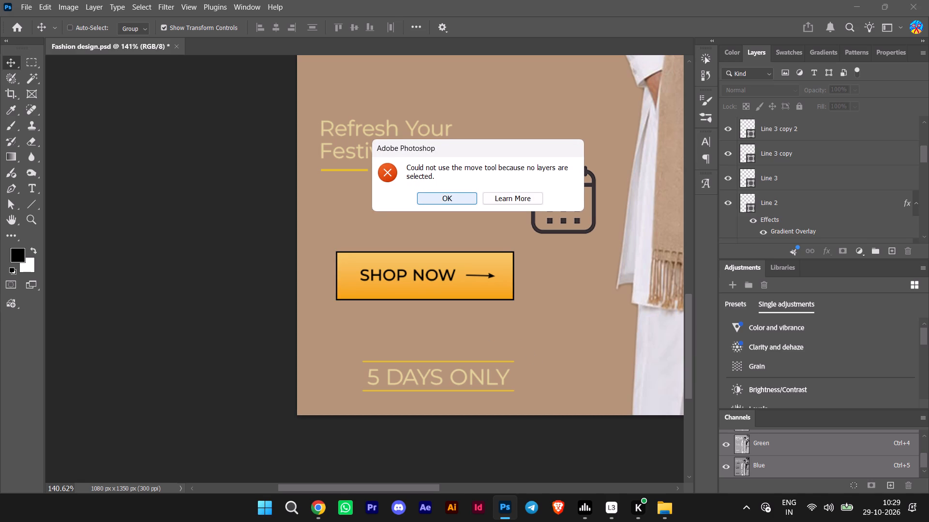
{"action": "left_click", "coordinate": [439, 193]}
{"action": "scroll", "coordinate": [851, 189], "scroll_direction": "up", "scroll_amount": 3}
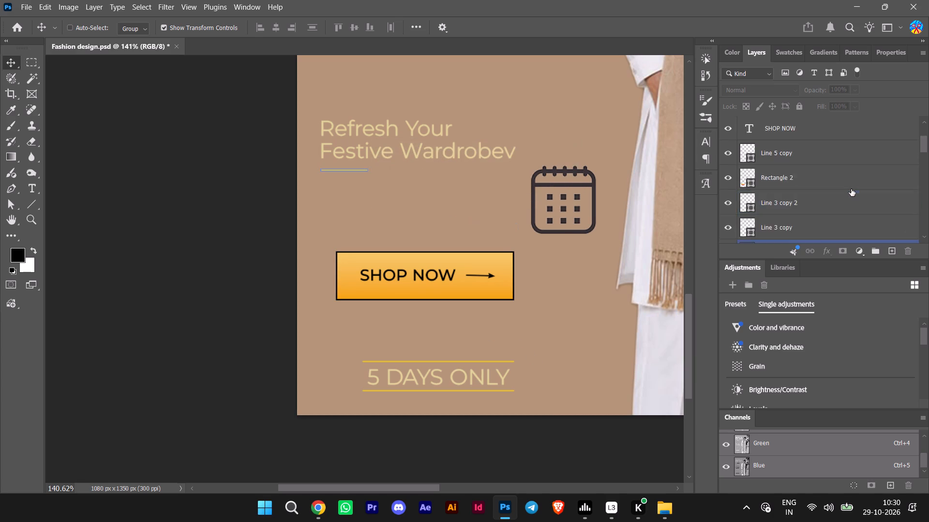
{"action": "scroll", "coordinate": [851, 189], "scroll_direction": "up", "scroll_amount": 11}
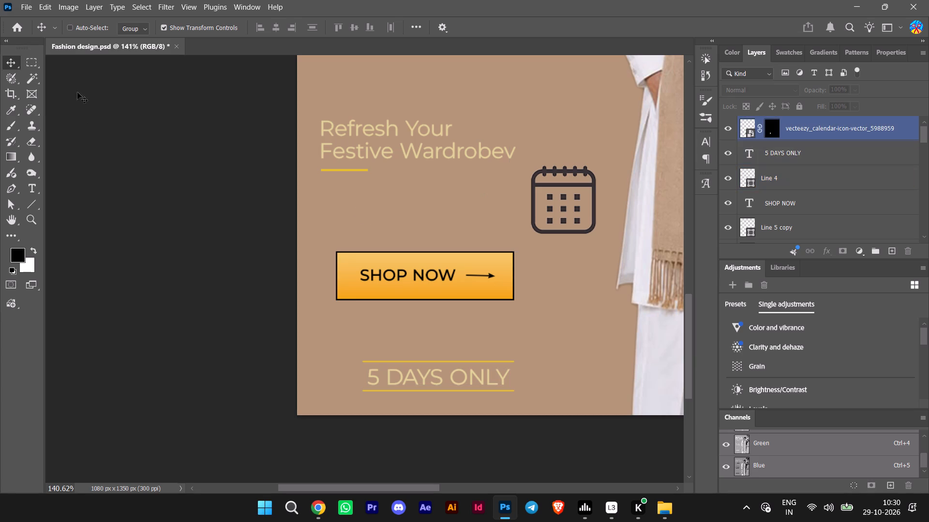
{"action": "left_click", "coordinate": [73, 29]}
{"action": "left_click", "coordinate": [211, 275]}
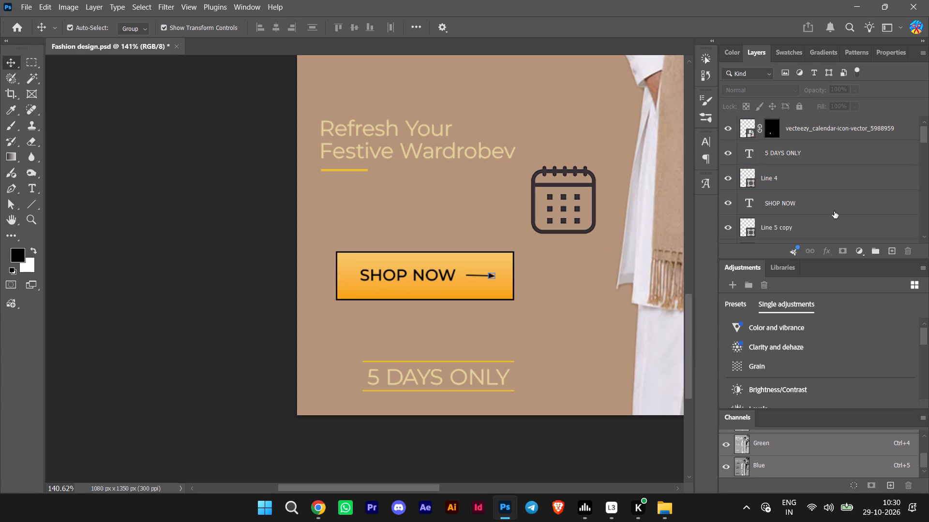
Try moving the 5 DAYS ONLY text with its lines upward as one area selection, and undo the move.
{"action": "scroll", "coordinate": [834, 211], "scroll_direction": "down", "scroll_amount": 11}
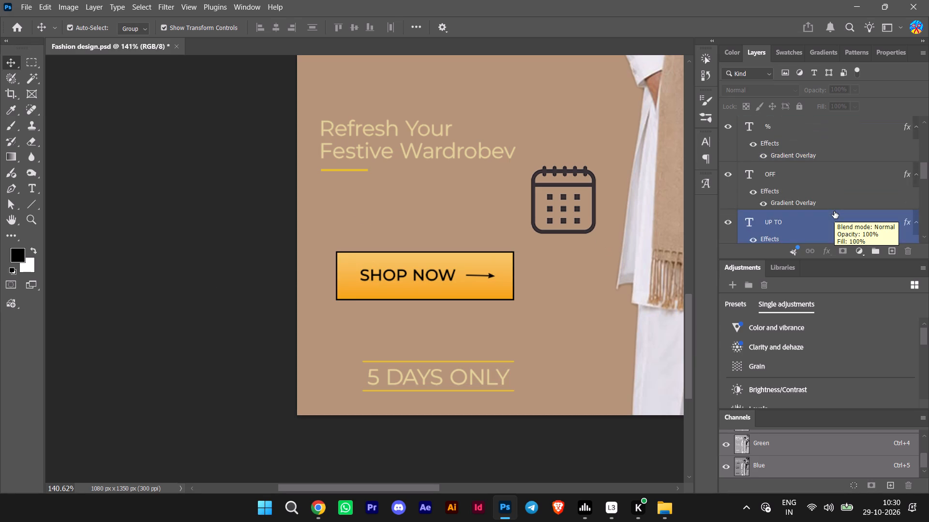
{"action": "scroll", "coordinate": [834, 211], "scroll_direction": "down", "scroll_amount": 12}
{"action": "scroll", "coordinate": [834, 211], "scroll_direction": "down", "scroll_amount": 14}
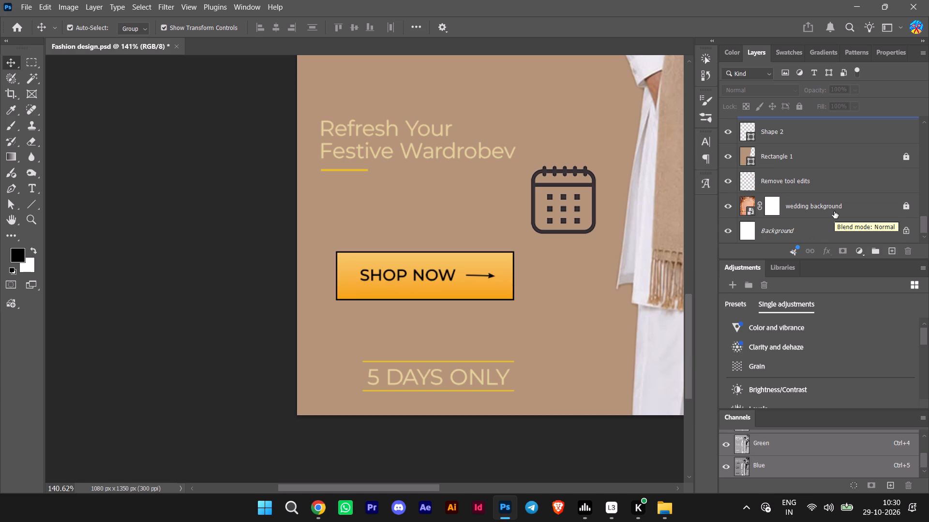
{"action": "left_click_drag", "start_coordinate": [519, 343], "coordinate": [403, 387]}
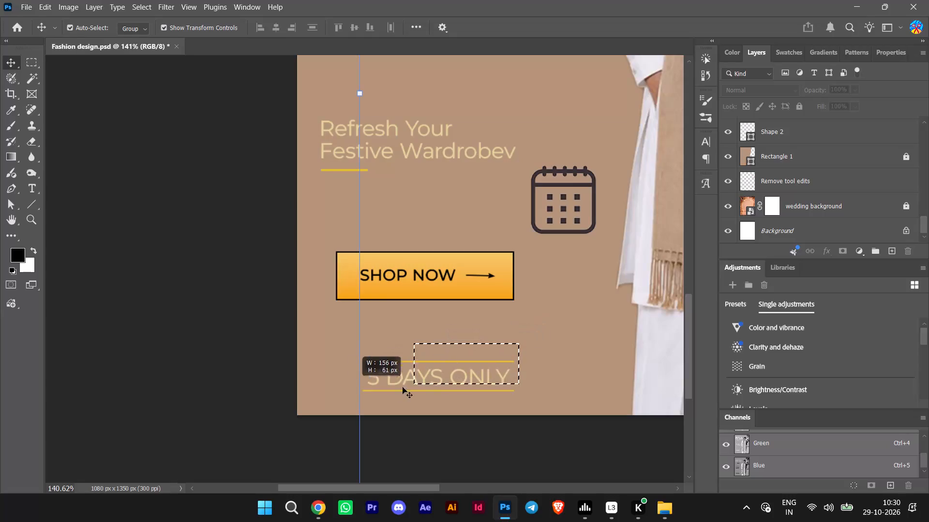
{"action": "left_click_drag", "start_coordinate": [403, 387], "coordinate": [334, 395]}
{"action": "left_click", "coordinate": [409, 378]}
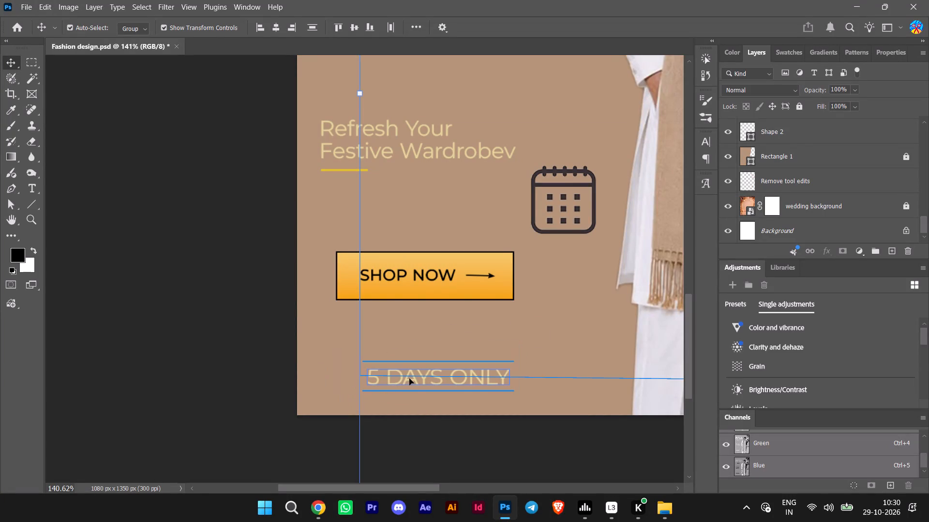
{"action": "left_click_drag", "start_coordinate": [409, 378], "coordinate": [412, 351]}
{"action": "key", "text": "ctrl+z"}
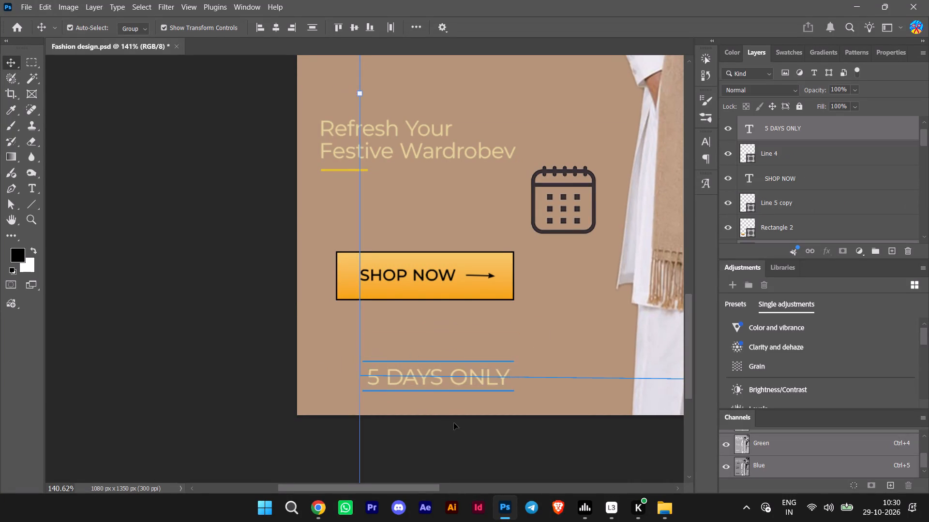
Select only the 5 DAYS ONLY text with its upper and lower lines, and move them about 19 px left and 23 px up.
{"action": "scroll", "coordinate": [458, 427], "scroll_direction": "down", "scroll_amount": 9, "text": "alt"}
{"action": "left_click", "coordinate": [226, 373]}
{"action": "scroll", "coordinate": [353, 374], "scroll_direction": "up", "scroll_amount": 5}
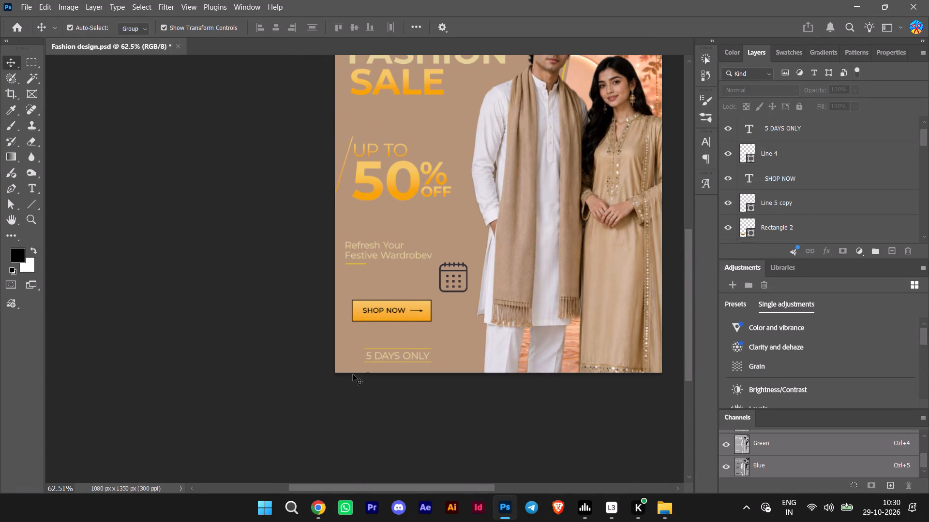
{"action": "scroll", "coordinate": [356, 402], "scroll_direction": "up", "scroll_amount": 10, "text": "alt"}
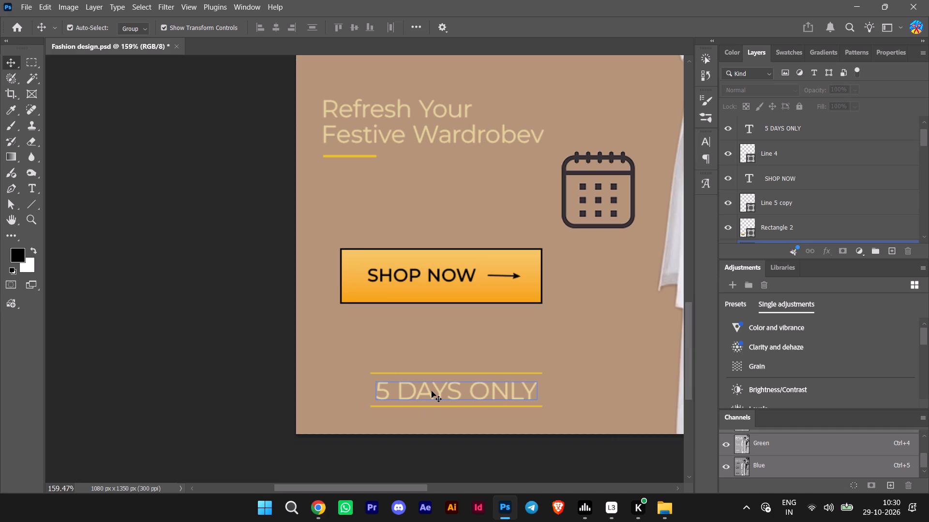
{"action": "left_click", "coordinate": [432, 391]}
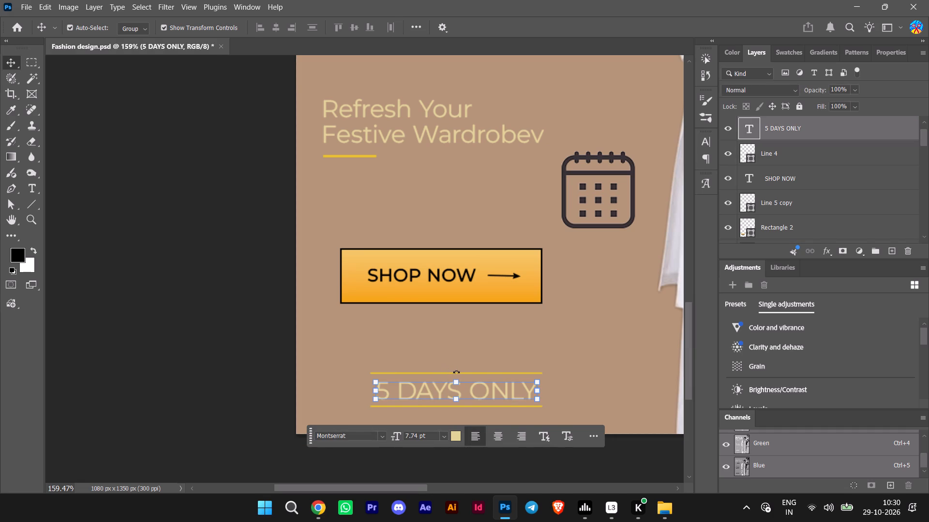
{"action": "scroll", "coordinate": [456, 371], "scroll_direction": "up", "scroll_amount": 5}
{"action": "scroll", "coordinate": [456, 371], "scroll_direction": "down", "scroll_amount": 5}
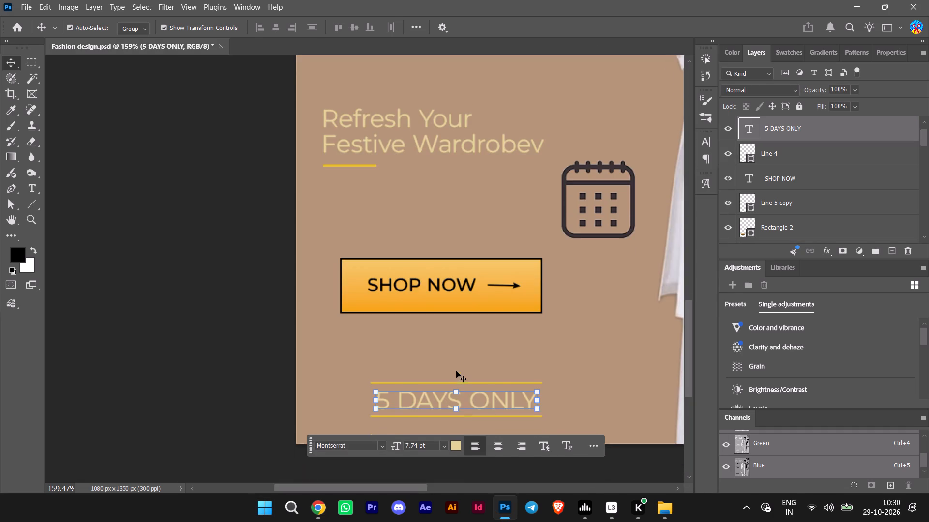
{"action": "left_click", "coordinate": [456, 371]}
{"action": "scroll", "coordinate": [456, 371], "scroll_direction": "up", "scroll_amount": 8, "text": "alt"}
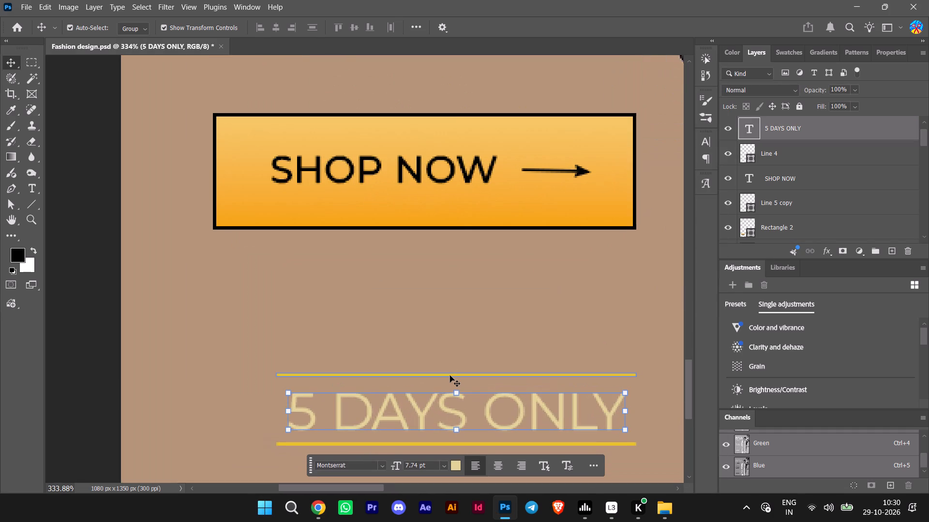
{"action": "left_click", "coordinate": [450, 376], "text": "shift"}
{"action": "scroll", "coordinate": [450, 376], "scroll_direction": "down", "scroll_amount": 4}
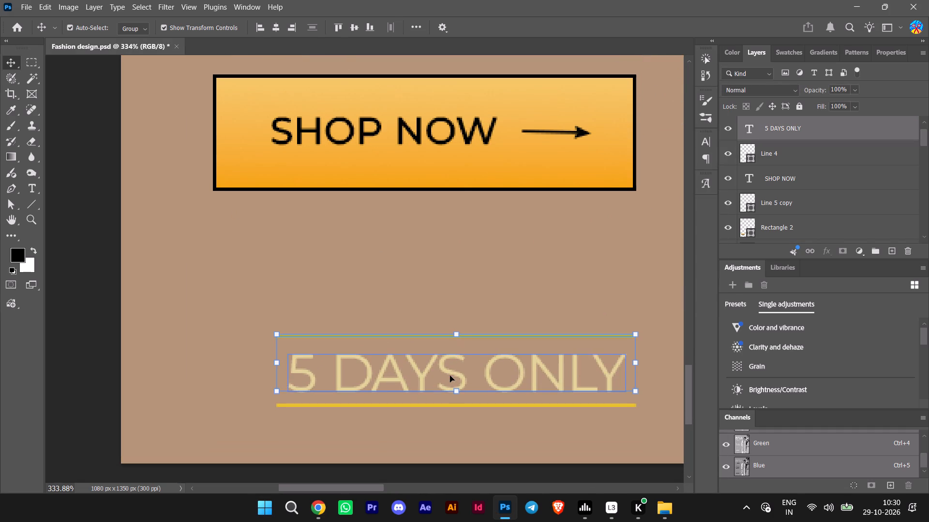
{"action": "left_click", "coordinate": [420, 408], "text": "shift"}
{"action": "left_click_drag", "start_coordinate": [419, 380], "coordinate": [390, 343]}
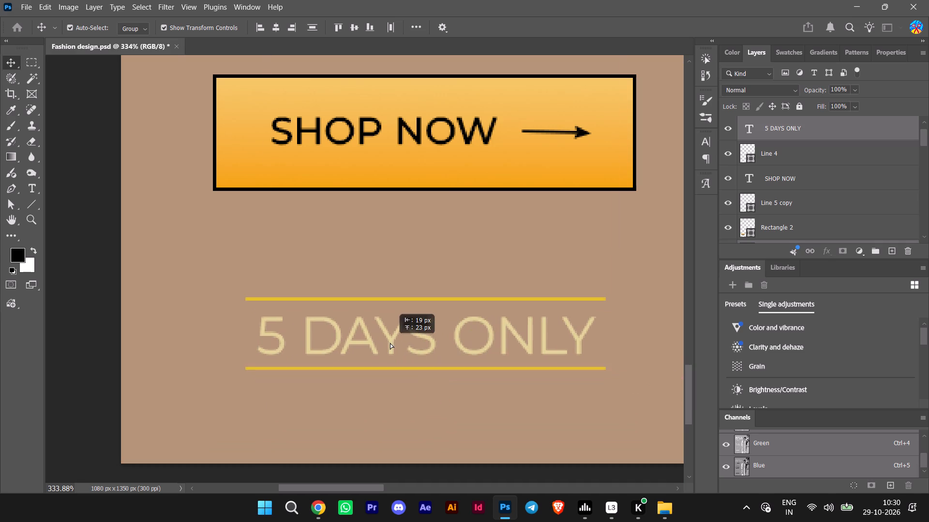
{"action": "left_click_drag", "start_coordinate": [390, 343], "coordinate": [390, 343]}
Move the 5 DAYS ONLY text and its two lines up close beneath the SHOP NOW button, and deselect them.
{"action": "scroll", "coordinate": [390, 343], "scroll_direction": "down", "scroll_amount": 10, "text": "alt"}
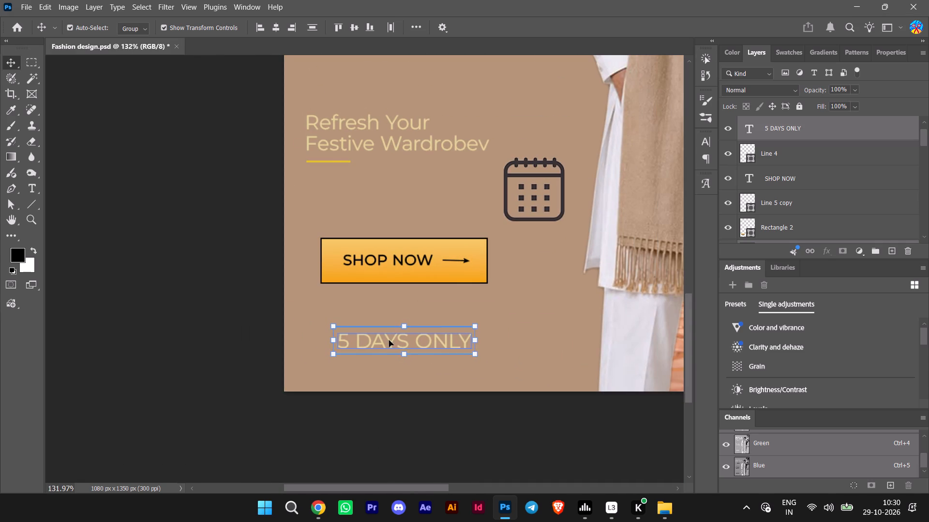
{"action": "left_click_drag", "start_coordinate": [389, 340], "coordinate": [396, 328]}
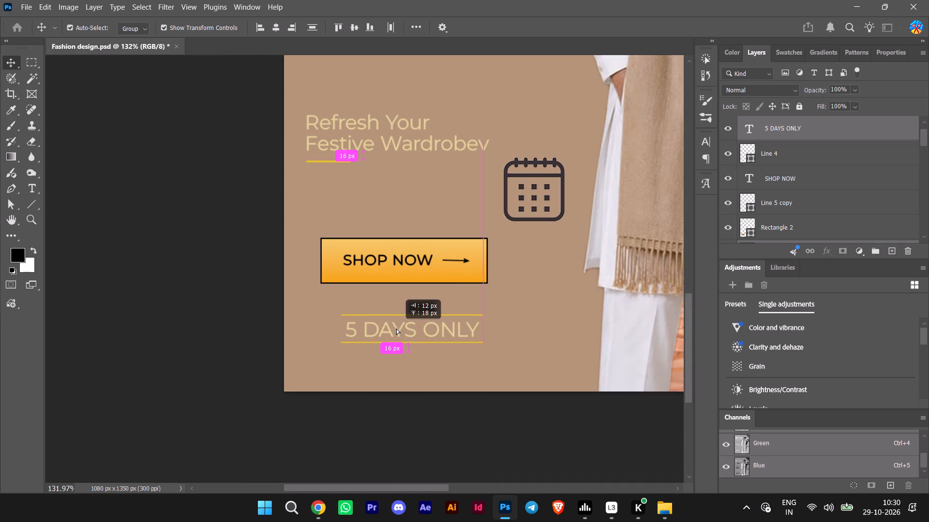
{"action": "left_click_drag", "start_coordinate": [396, 328], "coordinate": [391, 318]}
{"action": "left_click", "coordinate": [396, 328]}
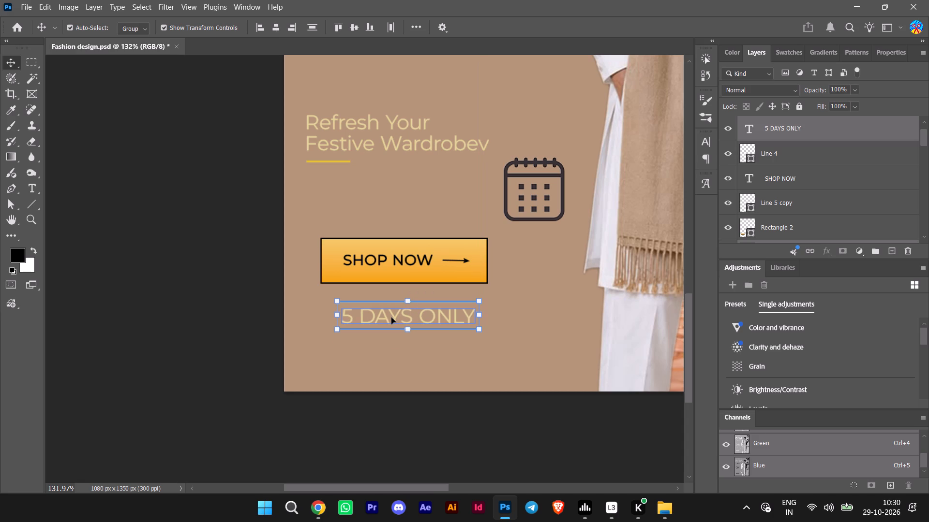
{"action": "left_click", "coordinate": [182, 332]}
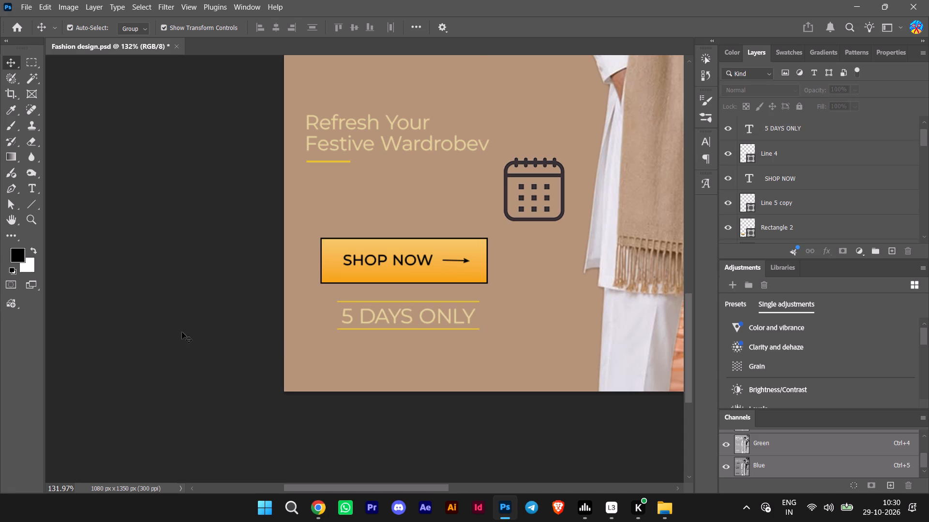
Move the calendar icon below the SHOP NOW button and shrink it to fit just left of the 5 DAYS ONLY text.
{"action": "left_click", "coordinate": [547, 195]}
{"action": "left_click_drag", "start_coordinate": [547, 195], "coordinate": [432, 276]}
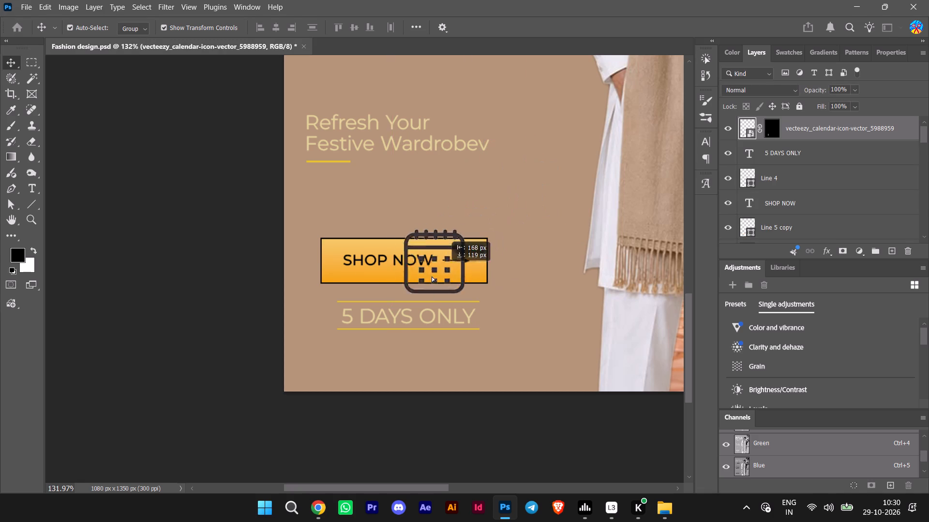
{"action": "left_click_drag", "start_coordinate": [432, 276], "coordinate": [337, 319]}
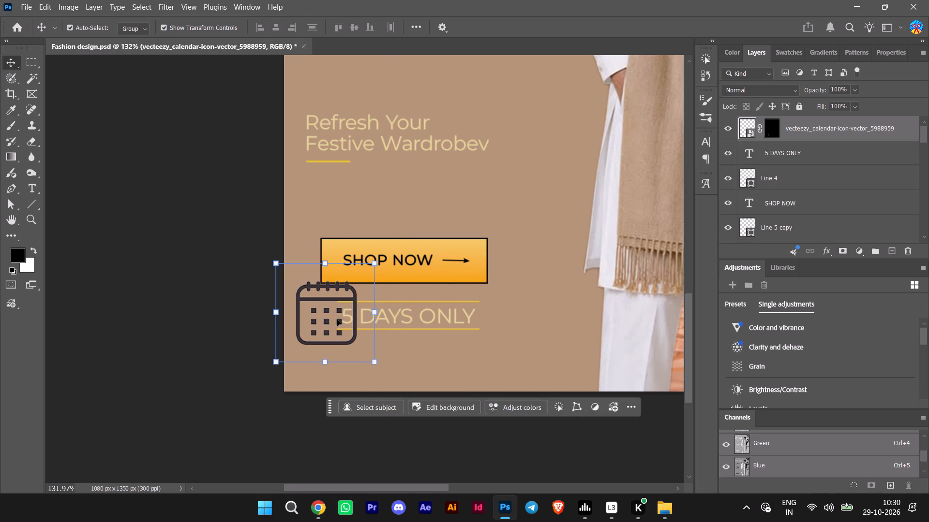
{"action": "left_click_drag", "start_coordinate": [278, 262], "coordinate": [315, 308]}
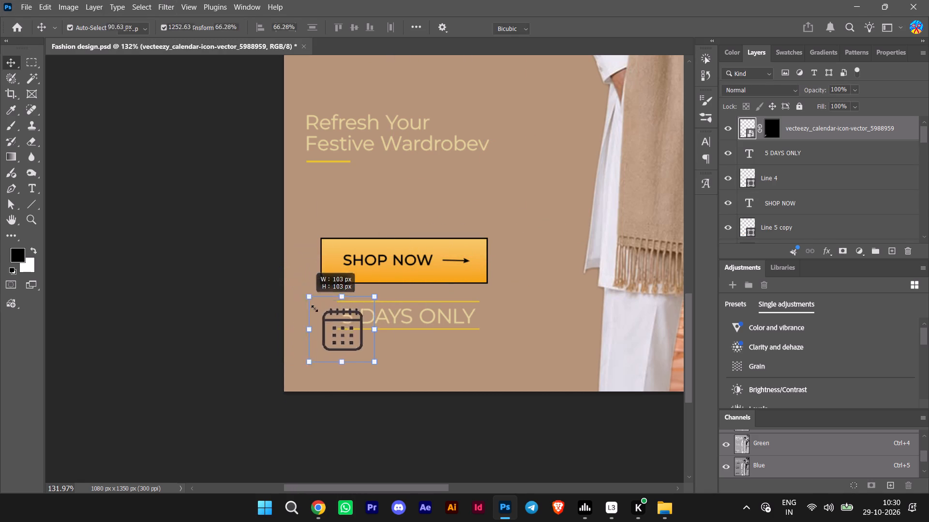
{"action": "left_click_drag", "start_coordinate": [315, 308], "coordinate": [322, 316]}
{"action": "left_click_drag", "start_coordinate": [340, 339], "coordinate": [314, 318]}
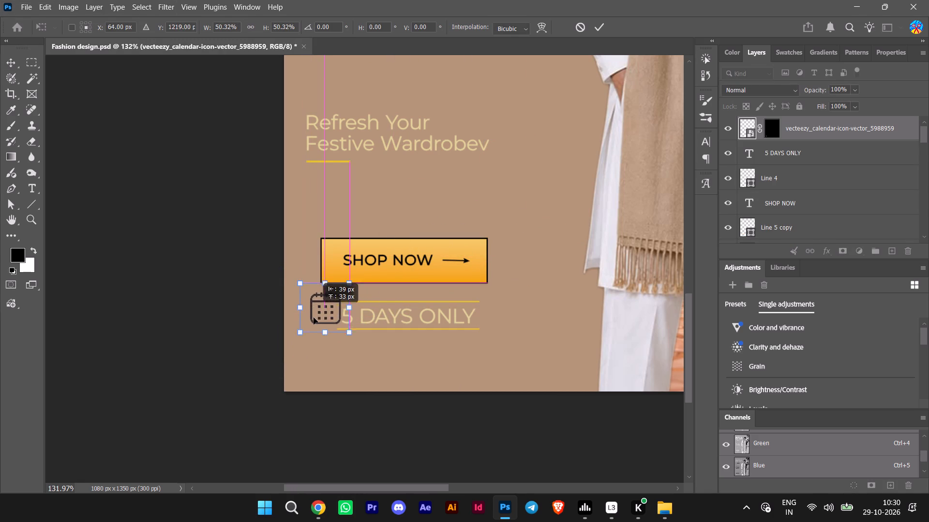
{"action": "left_click_drag", "start_coordinate": [314, 318], "coordinate": [309, 317]}
{"action": "left_click_drag", "start_coordinate": [297, 289], "coordinate": [310, 305]}
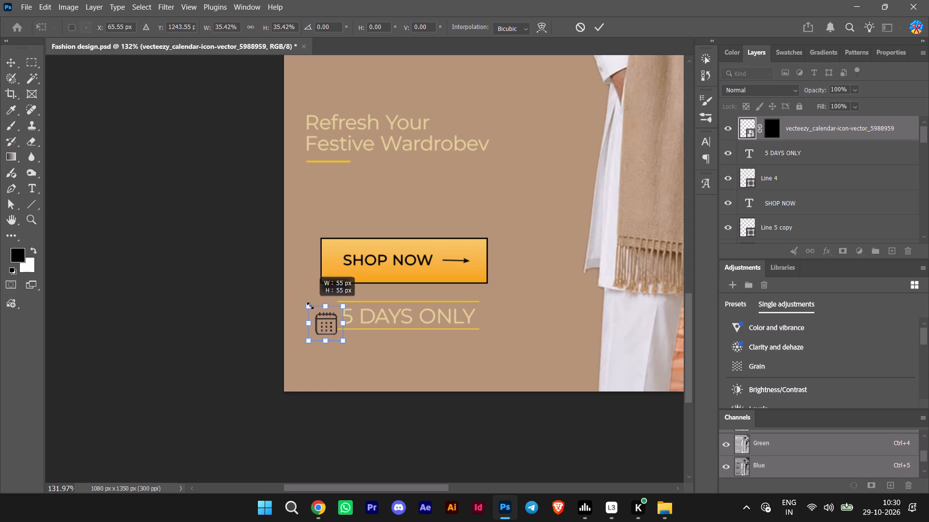
{"action": "left_click_drag", "start_coordinate": [310, 305], "coordinate": [315, 311]}
{"action": "left_click_drag", "start_coordinate": [330, 330], "coordinate": [321, 319]}
{"action": "left_click", "coordinate": [415, 360]}
{"action": "left_click", "coordinate": [164, 368]}
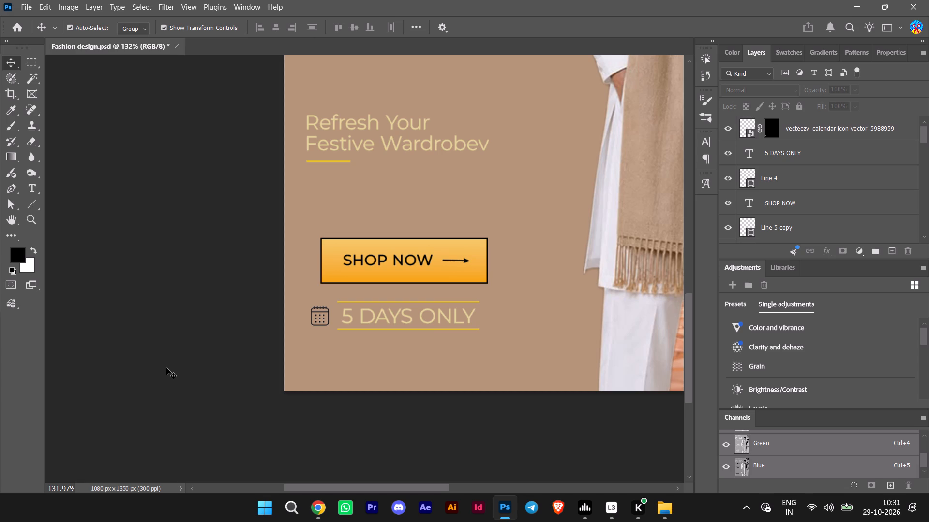
Examine the whole poster and the placement of the calendar icon and 5 DAYS ONLY line in its lower section.
{"action": "scroll", "coordinate": [166, 368], "scroll_direction": "up", "scroll_amount": 9}
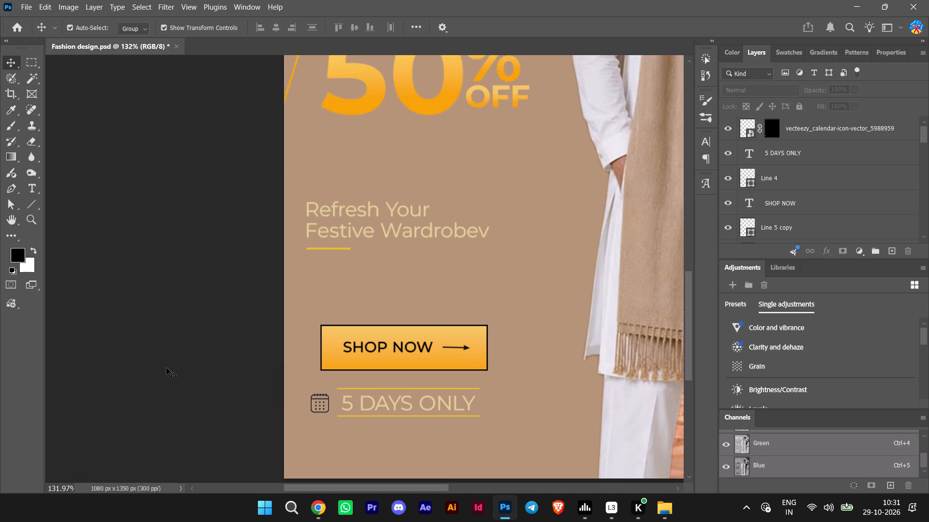
{"action": "scroll", "coordinate": [166, 368], "scroll_direction": "down", "scroll_amount": 11, "text": "alt"}
{"action": "left_click_drag", "start_coordinate": [372, 486], "coordinate": [383, 487]}
{"action": "scroll", "coordinate": [270, 356], "scroll_direction": "up", "scroll_amount": 6}
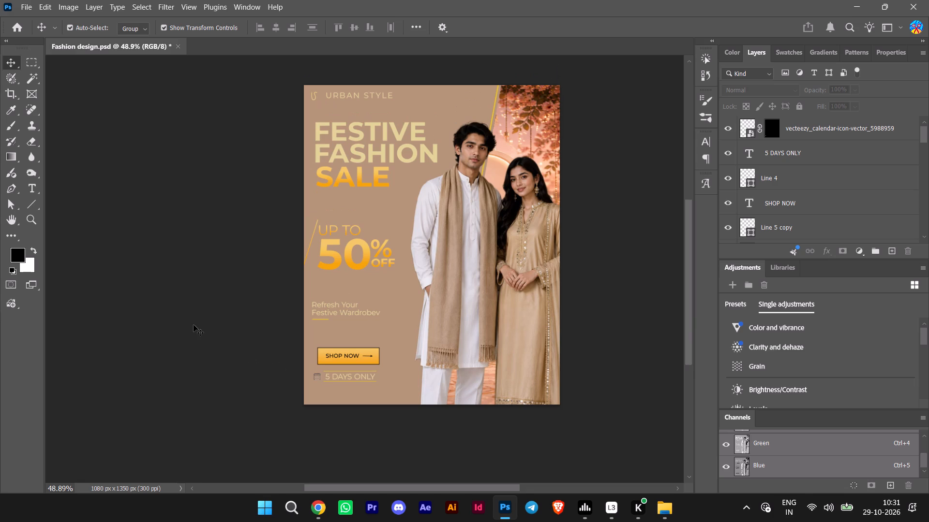
{"action": "scroll", "coordinate": [227, 360], "scroll_direction": "up", "scroll_amount": 4}
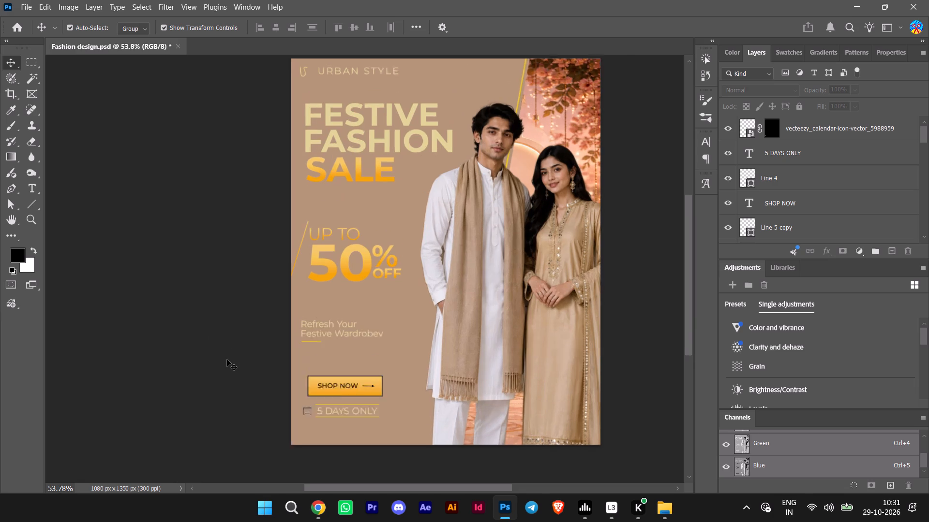
{"action": "scroll", "coordinate": [227, 360], "scroll_direction": "up", "scroll_amount": 4, "text": "alt"}
{"action": "scroll", "coordinate": [227, 360], "scroll_direction": "down", "scroll_amount": 11}
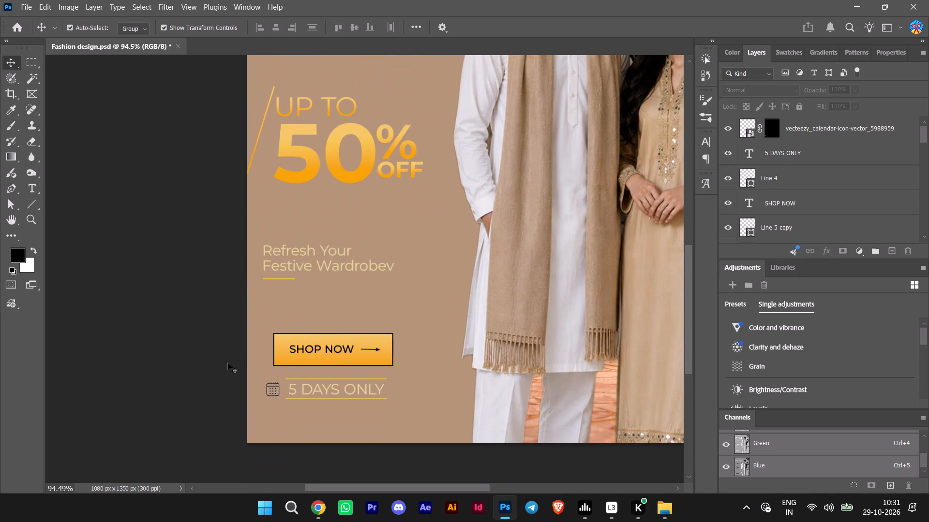
Add a Color Overlay effect to the calendar icon layer beside the 5 DAYS ONLY text.
{"action": "scroll", "coordinate": [228, 363], "scroll_direction": "up", "scroll_amount": 11, "text": "alt"}
{"action": "scroll", "coordinate": [228, 363], "scroll_direction": "down", "scroll_amount": 10}
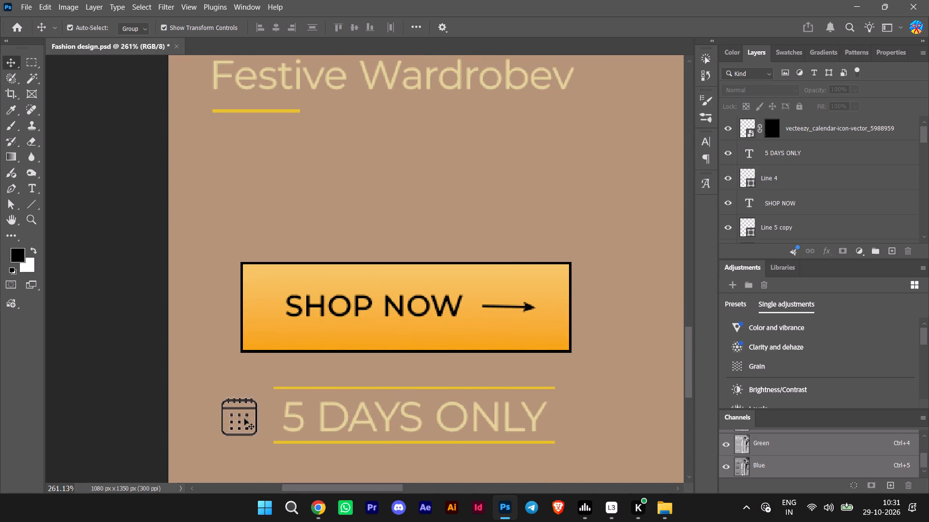
{"action": "left_click", "coordinate": [244, 419]}
{"action": "left_click", "coordinate": [242, 401]}
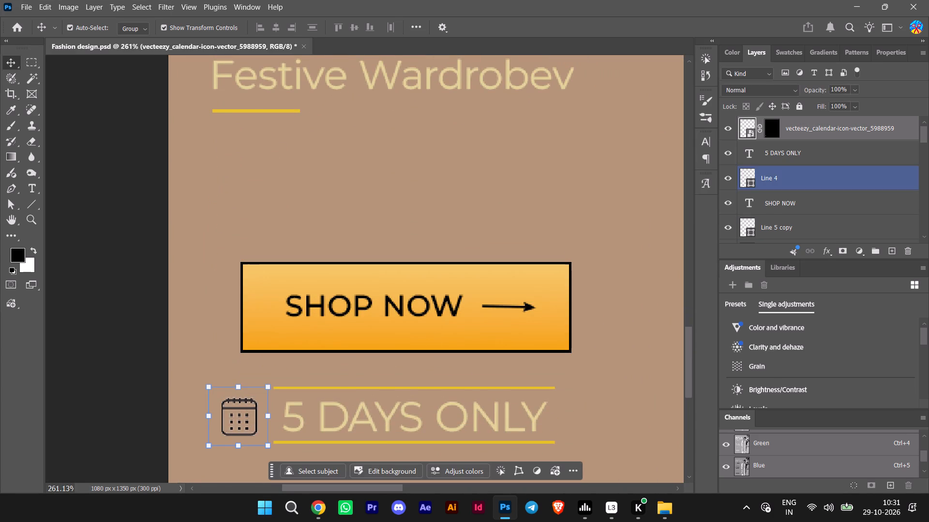
{"action": "left_click_drag", "start_coordinate": [732, 171], "coordinate": [743, 166]}
{"action": "left_click_drag", "start_coordinate": [732, 171], "coordinate": [743, 166]}
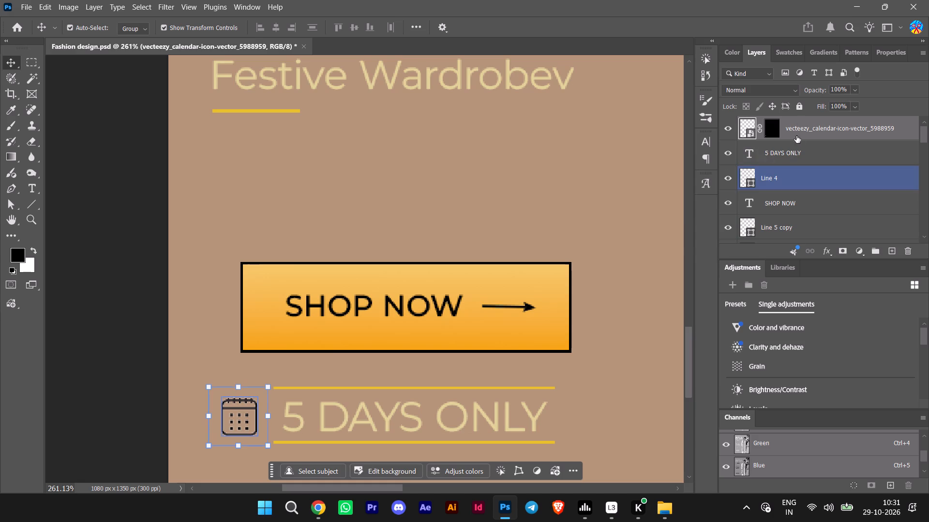
{"action": "double_click", "coordinate": [822, 130]}
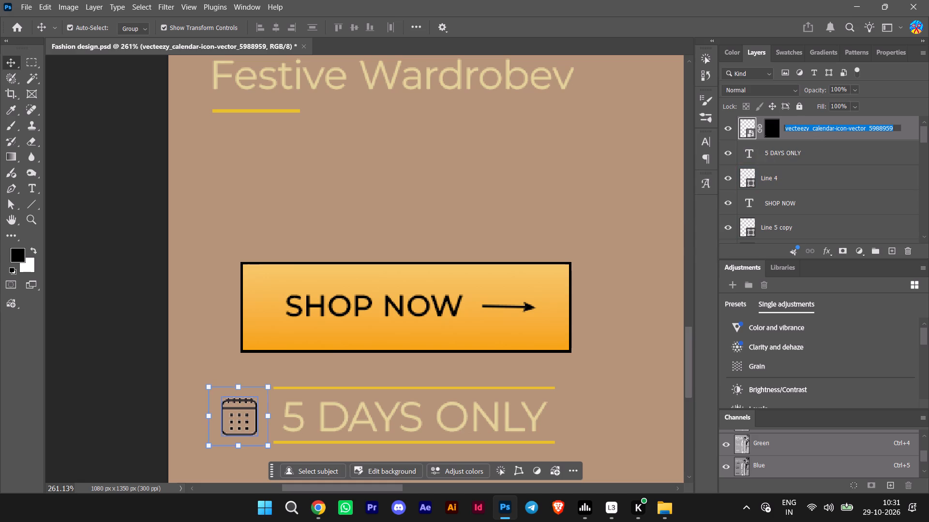
{"action": "triple_click", "coordinate": [904, 130]}
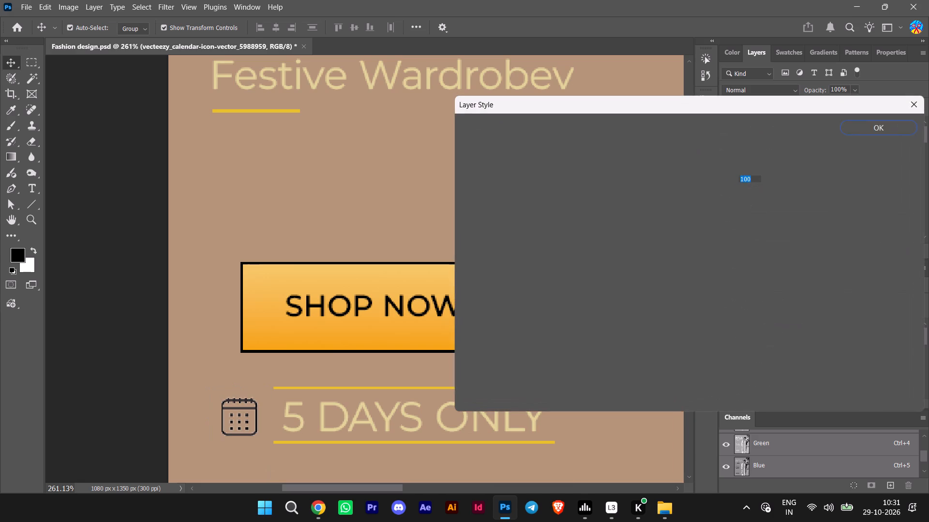
{"action": "double_click", "coordinate": [838, 145]}
{"action": "double_click", "coordinate": [899, 132]}
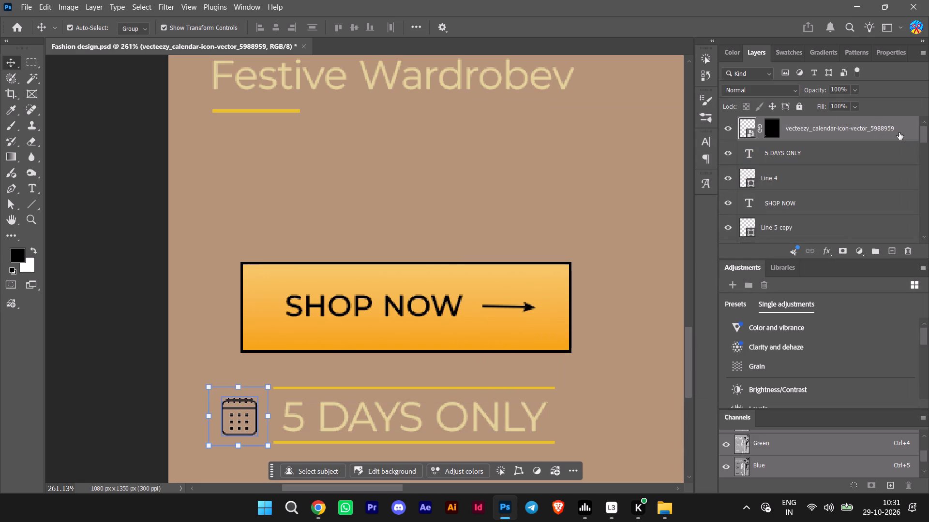
{"action": "double_click", "coordinate": [910, 133]}
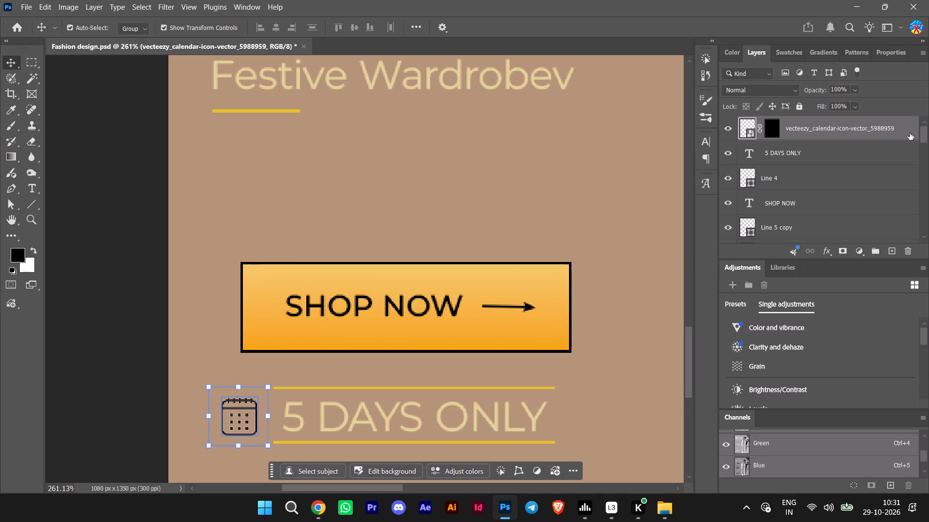
{"action": "double_click", "coordinate": [910, 133]}
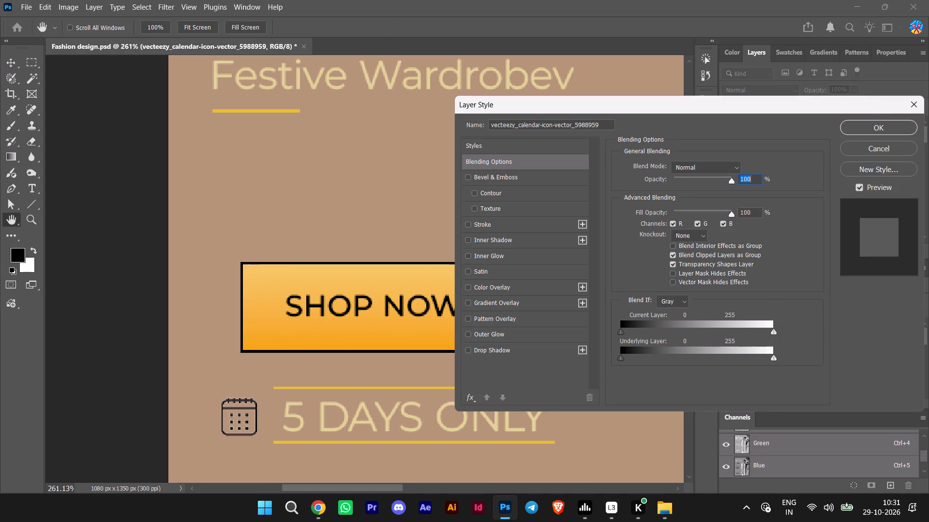
{"action": "left_click", "coordinate": [502, 283]}
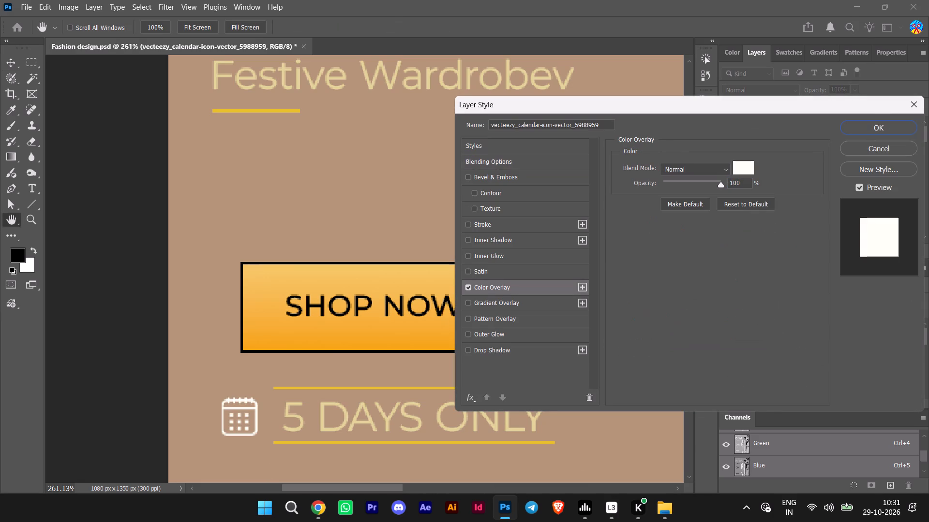
Keep the calendar icon's overlay colour at off-white #fffff4 and examine it against the rest of the poster.
{"action": "left_click", "coordinate": [735, 166]}
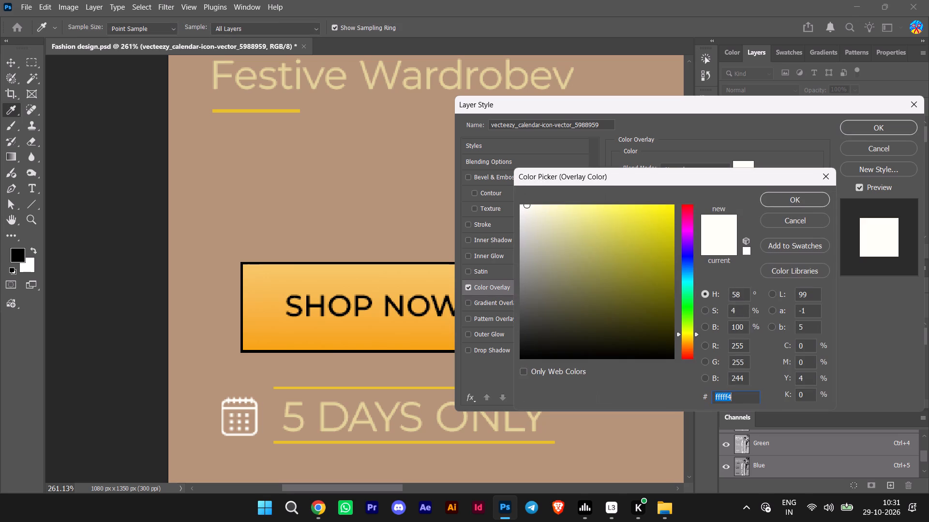
{"action": "left_click_drag", "start_coordinate": [610, 107], "coordinate": [674, 117]}
{"action": "left_click_drag", "start_coordinate": [674, 117], "coordinate": [734, 126]}
{"action": "left_click", "coordinate": [878, 128]}
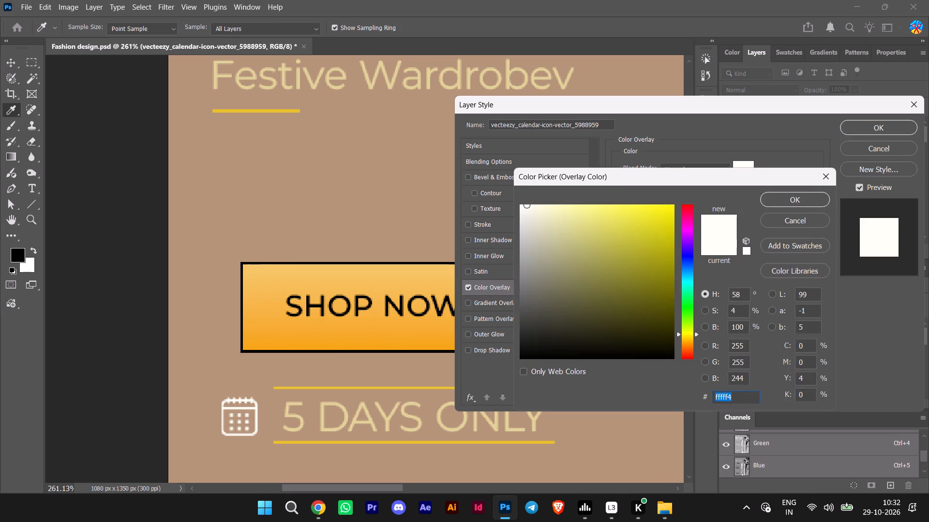
{"action": "left_click", "coordinate": [802, 196]}
{"action": "left_click_drag", "start_coordinate": [722, 103], "coordinate": [869, 121]}
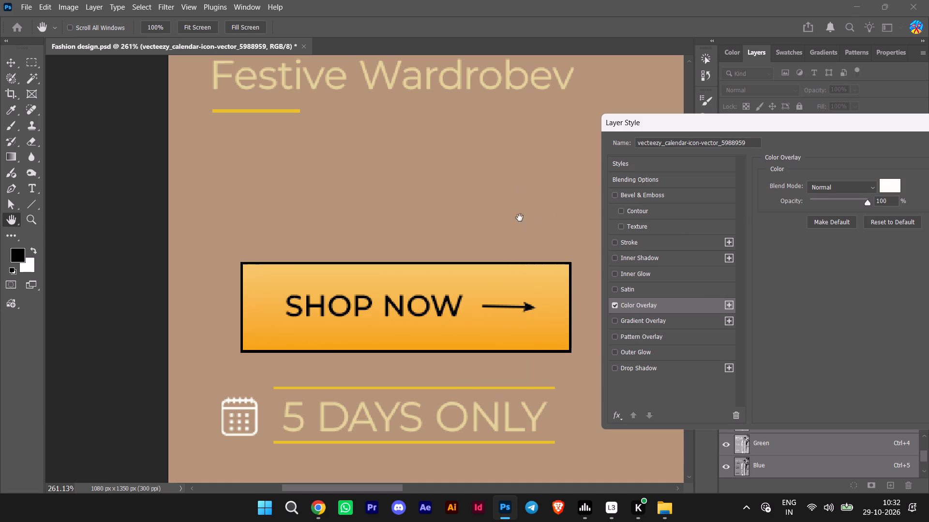
{"action": "scroll", "coordinate": [479, 217], "scroll_direction": "down", "scroll_amount": 11, "text": "alt"}
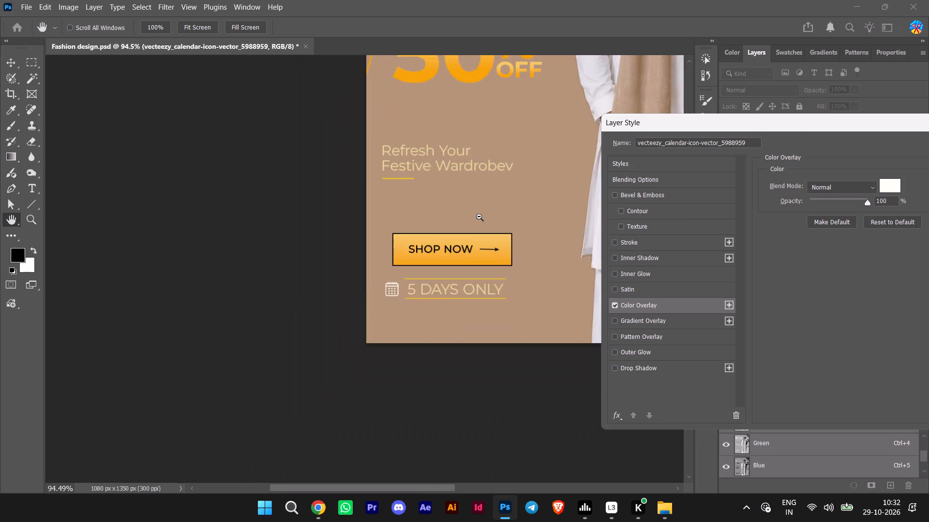
{"action": "scroll", "coordinate": [479, 217], "scroll_direction": "down", "scroll_amount": 8, "text": "alt"}
{"action": "left_click_drag", "start_coordinate": [727, 123], "coordinate": [615, 216]}
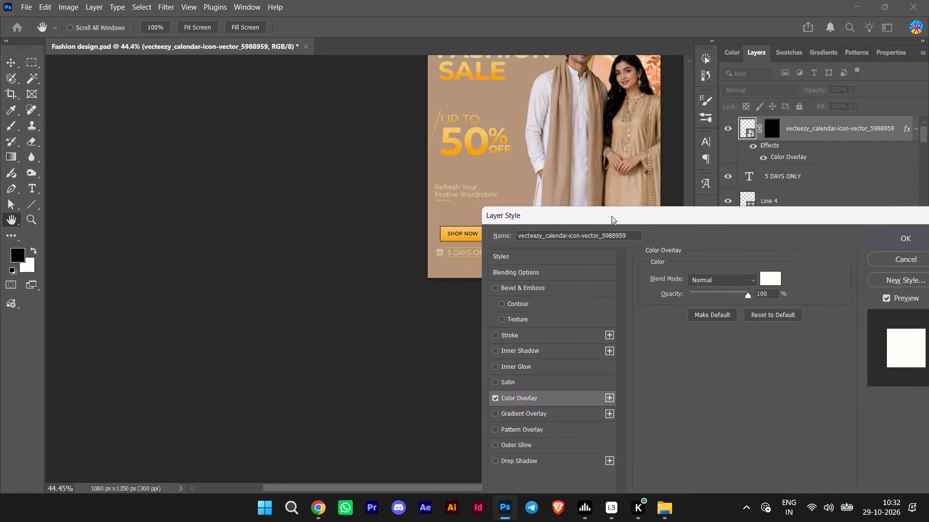
{"action": "left_click_drag", "start_coordinate": [615, 216], "coordinate": [746, 181]}
Set the calendar icon's overlay colour to near-black #211b1e, apply the layer style, and deselect the icon.
{"action": "left_click", "coordinate": [910, 244]}
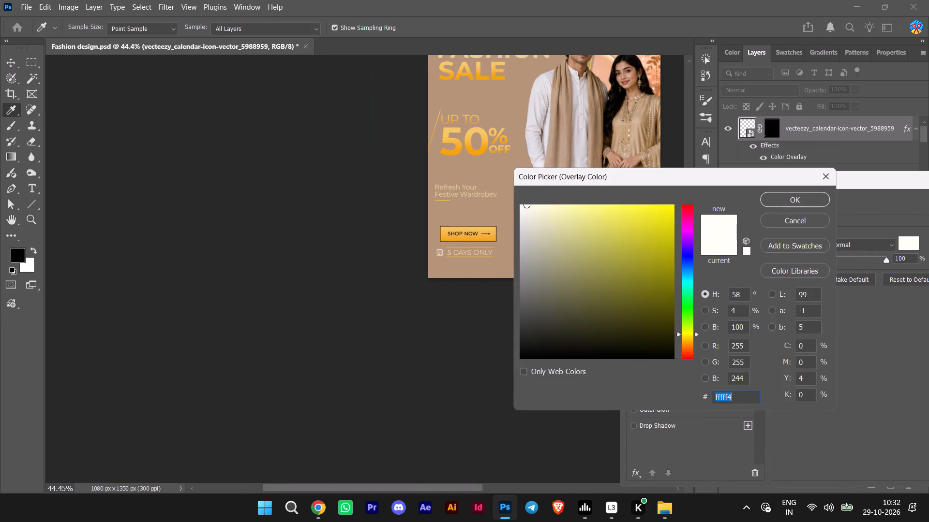
{"action": "left_click", "coordinate": [631, 141]}
{"action": "left_click", "coordinate": [631, 141]}
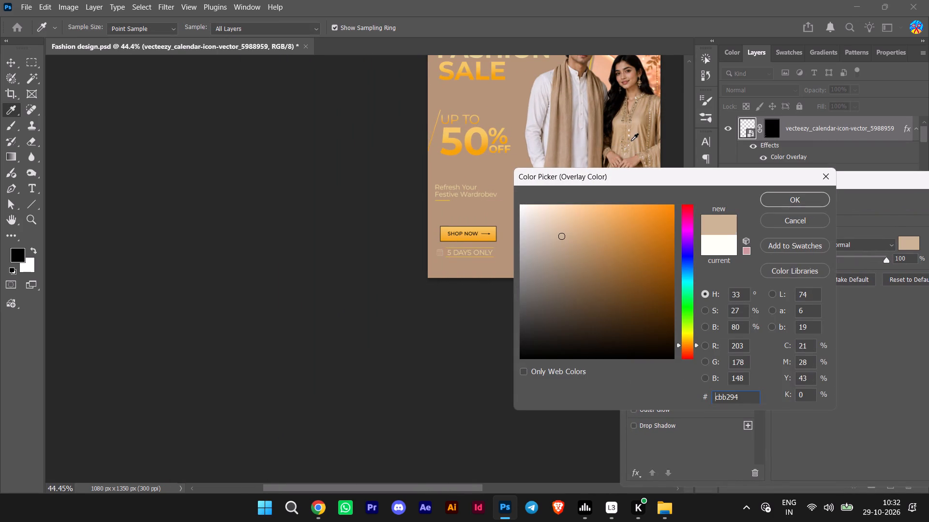
{"action": "left_click", "coordinate": [583, 128]}
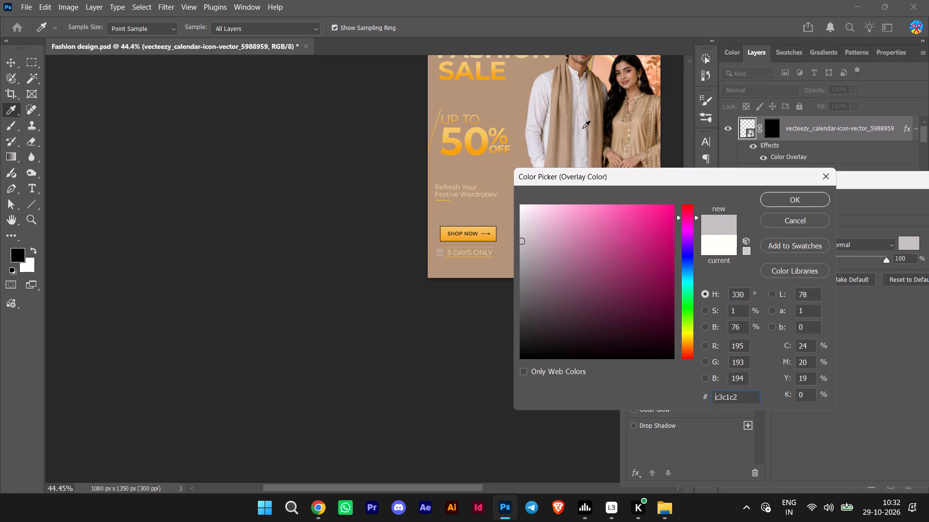
{"action": "left_click_drag", "start_coordinate": [546, 297], "coordinate": [534, 341]}
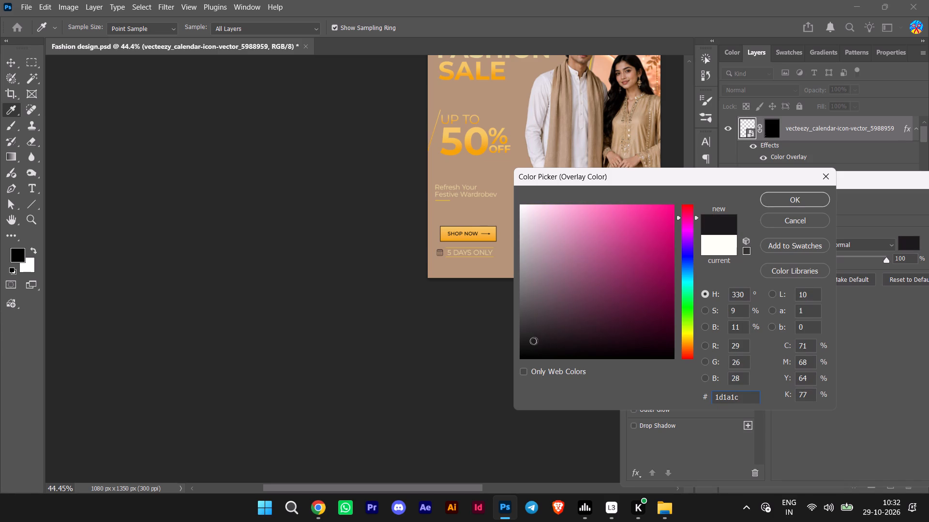
{"action": "left_click", "coordinate": [534, 331]}
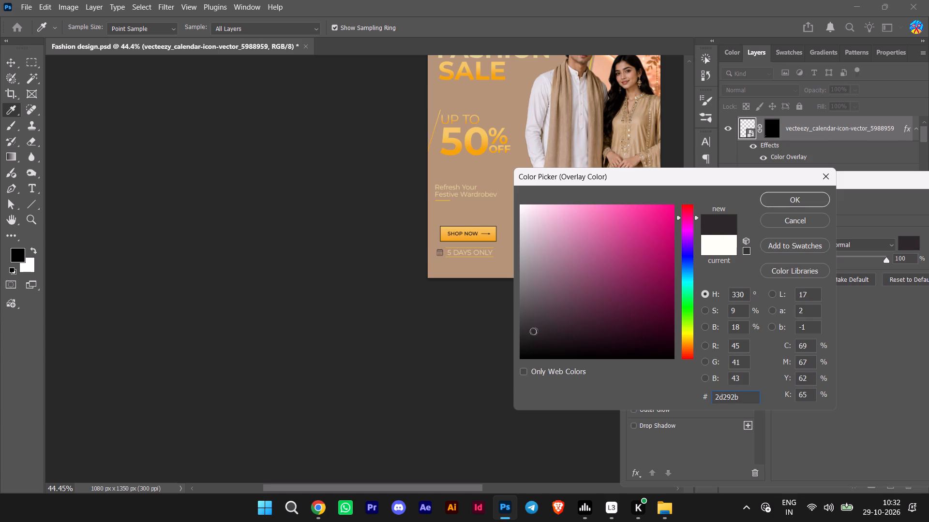
{"action": "left_click", "coordinate": [546, 338]}
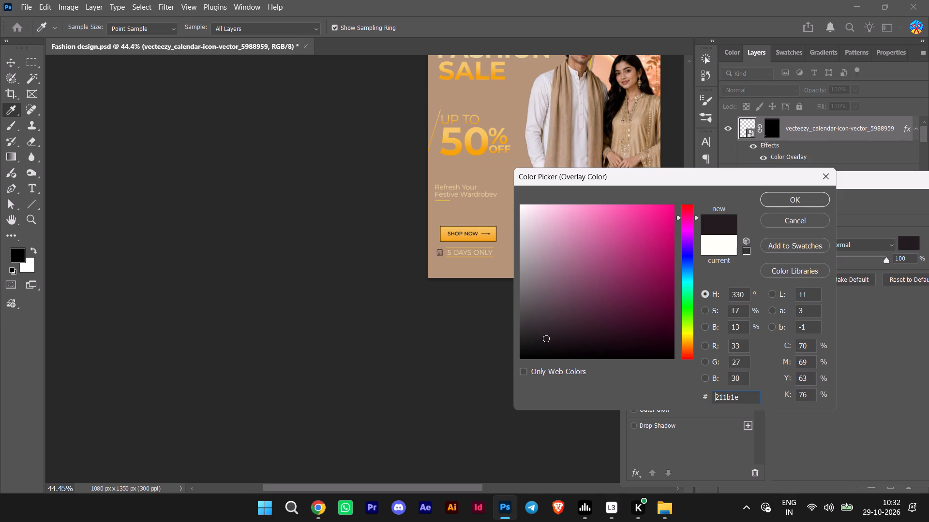
{"action": "left_click", "coordinate": [789, 197]}
{"action": "left_click_drag", "start_coordinate": [847, 180], "coordinate": [662, 204]}
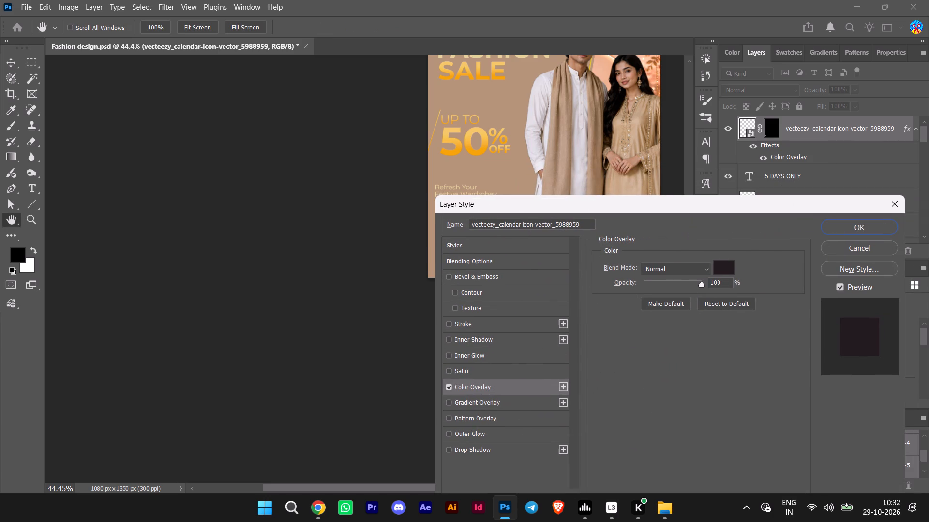
{"action": "left_click", "coordinate": [856, 226]}
{"action": "left_click", "coordinate": [409, 399]}
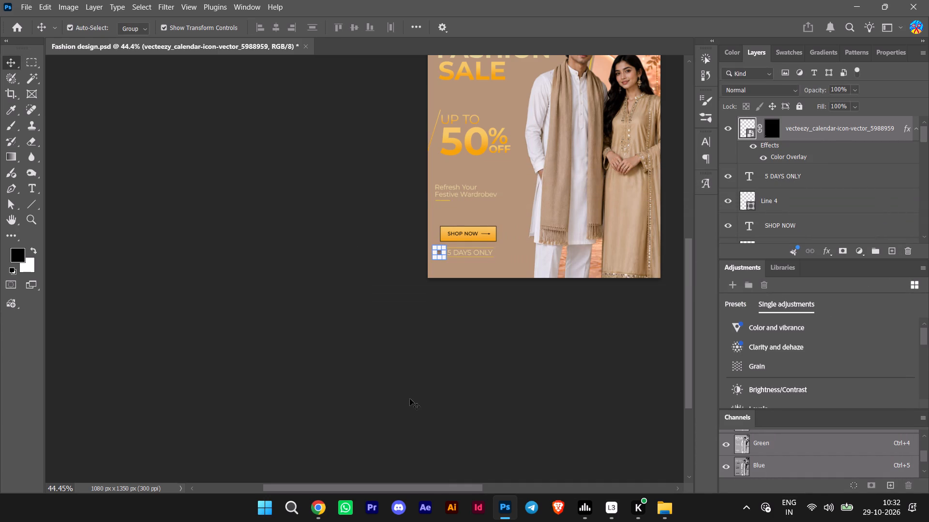
Examine the whole poster with the recoloured calendar icon centred in view.
{"action": "left_click_drag", "start_coordinate": [423, 489], "coordinate": [459, 492]}
{"action": "scroll", "coordinate": [462, 410], "scroll_direction": "up", "scroll_amount": 3}
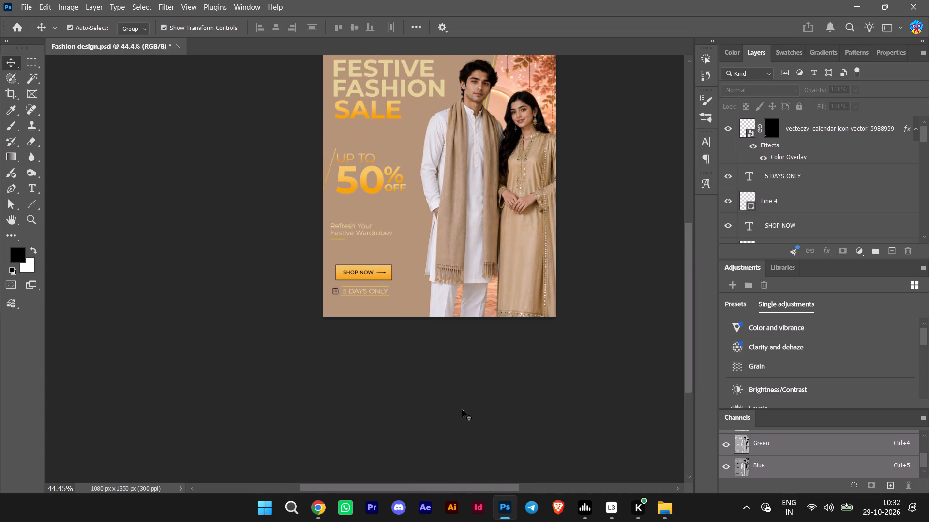
{"action": "scroll", "coordinate": [462, 410], "scroll_direction": "up", "scroll_amount": 6}
{"action": "scroll", "coordinate": [623, 297], "scroll_direction": "up", "scroll_amount": 3}
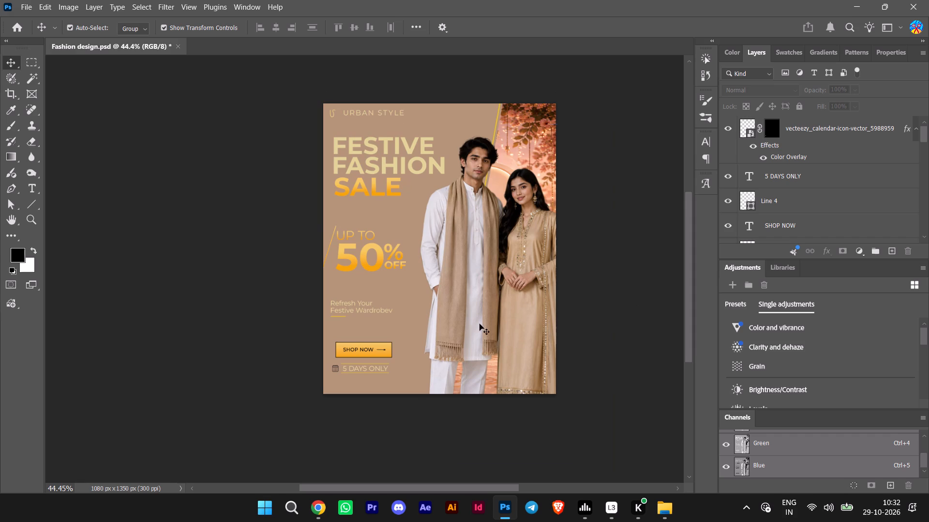
{"action": "left_click_drag", "start_coordinate": [455, 489], "coordinate": [468, 491]}
{"action": "left_click", "coordinate": [468, 491]}
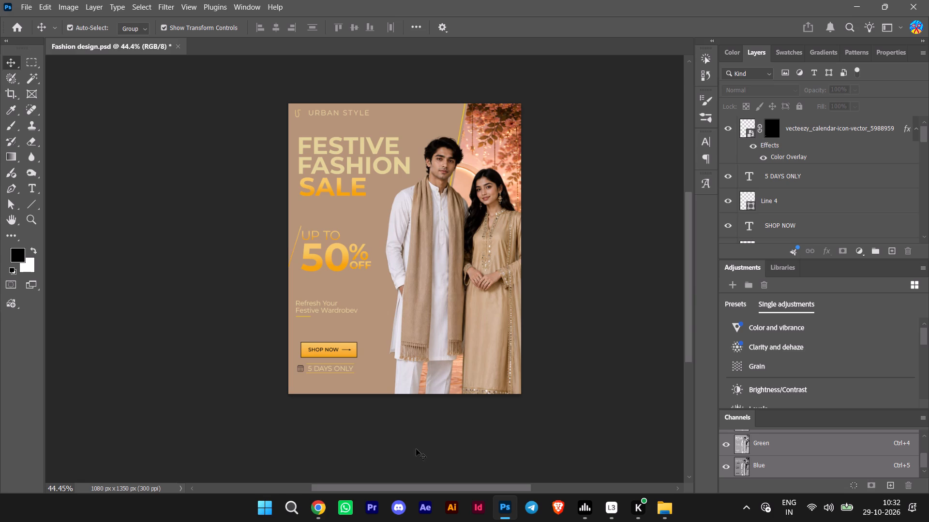
Compare the SALE heading with and without its Gradient Overlay, leaving the effect enabled.
{"action": "scroll", "coordinate": [312, 336], "scroll_direction": "up", "scroll_amount": 10, "text": "alt"}
{"action": "scroll", "coordinate": [306, 325], "scroll_direction": "up", "scroll_amount": 7}
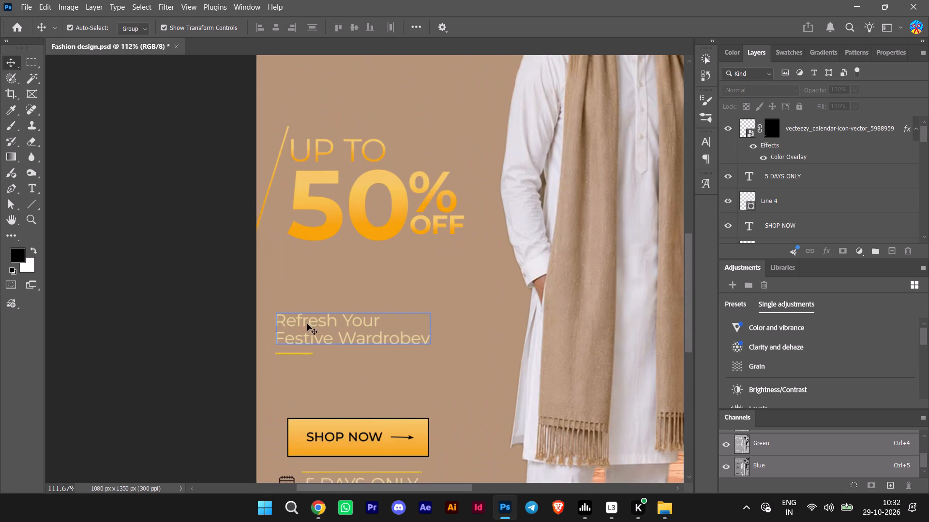
{"action": "scroll", "coordinate": [307, 324], "scroll_direction": "up", "scroll_amount": 13}
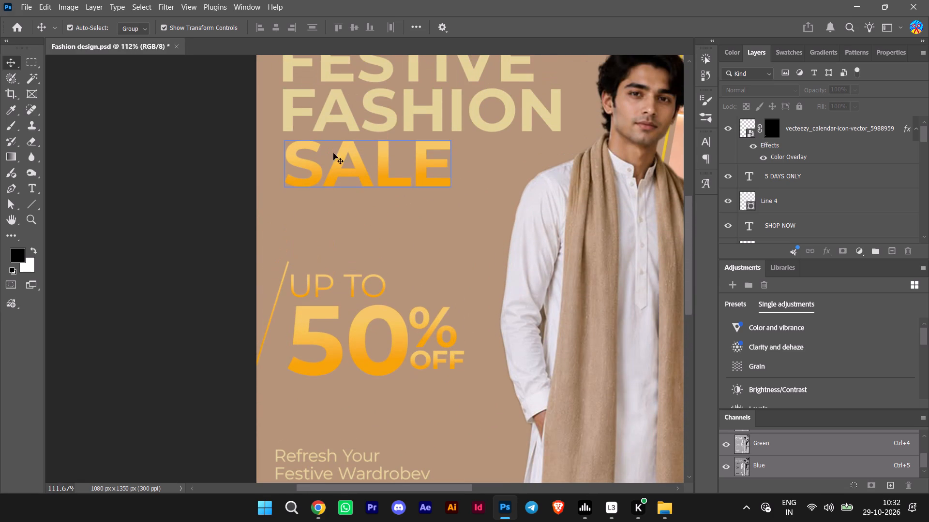
{"action": "left_click", "coordinate": [342, 174]}
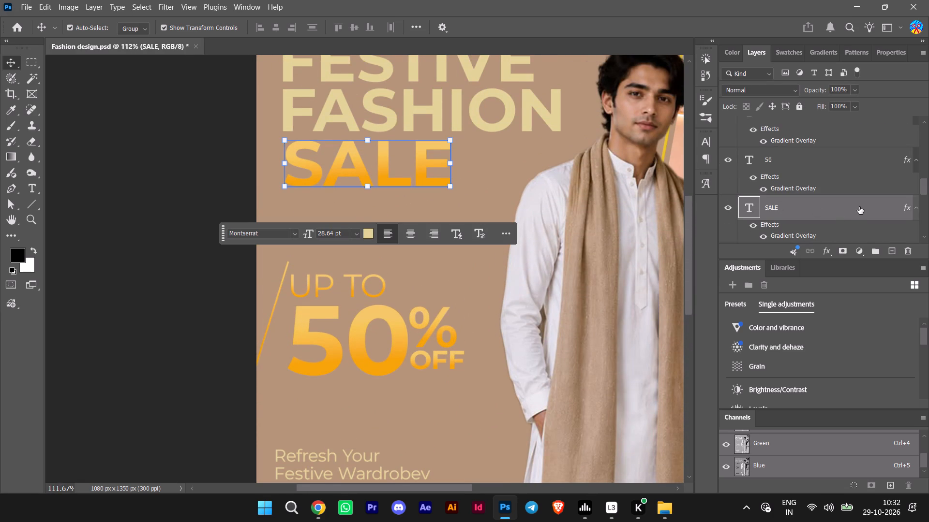
{"action": "double_click", "coordinate": [859, 207]}
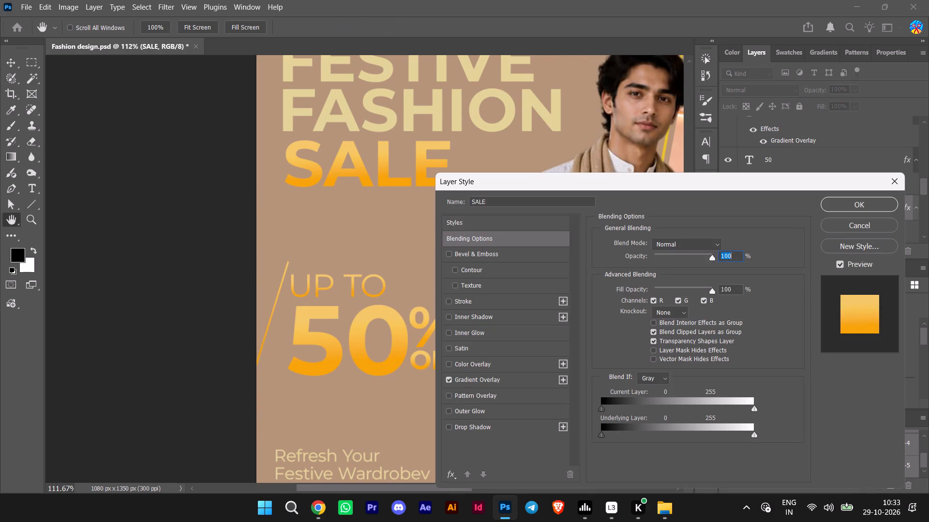
{"action": "left_click", "coordinate": [478, 378]}
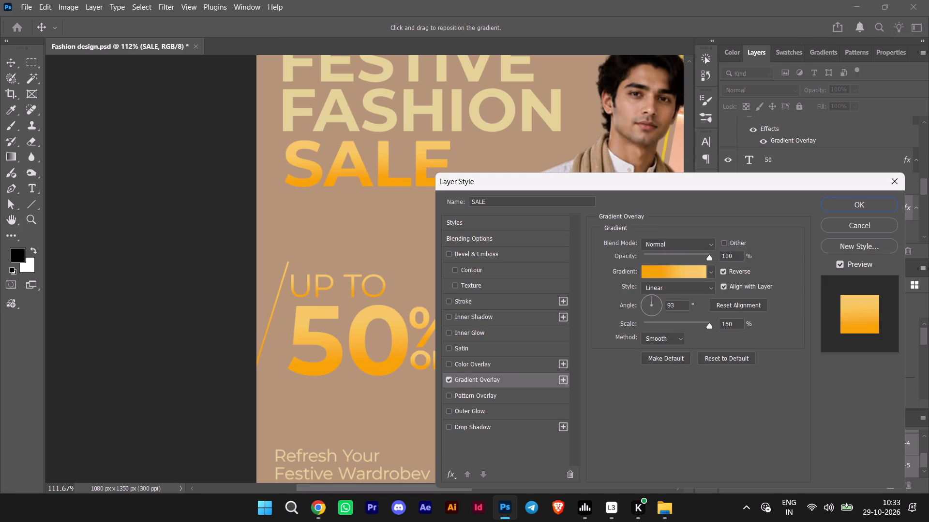
{"action": "left_click", "coordinate": [450, 376]}
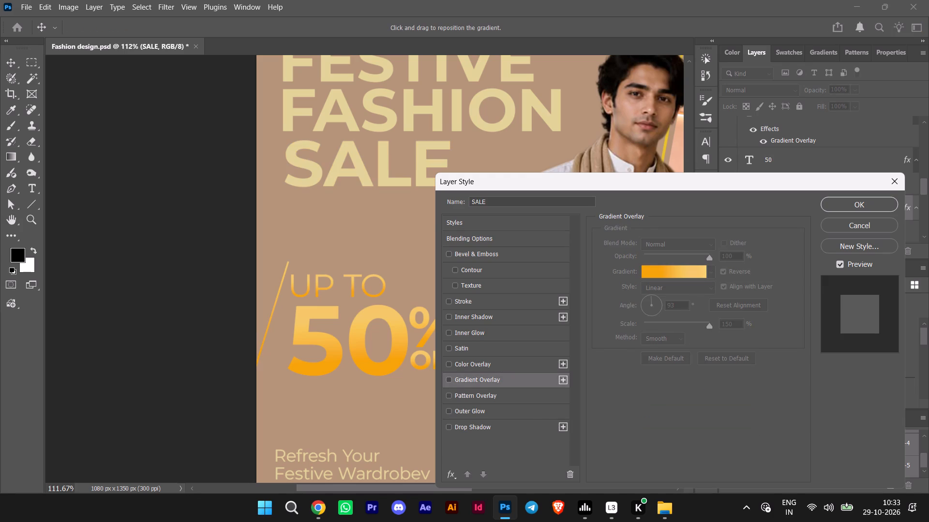
{"action": "left_click", "coordinate": [450, 376]}
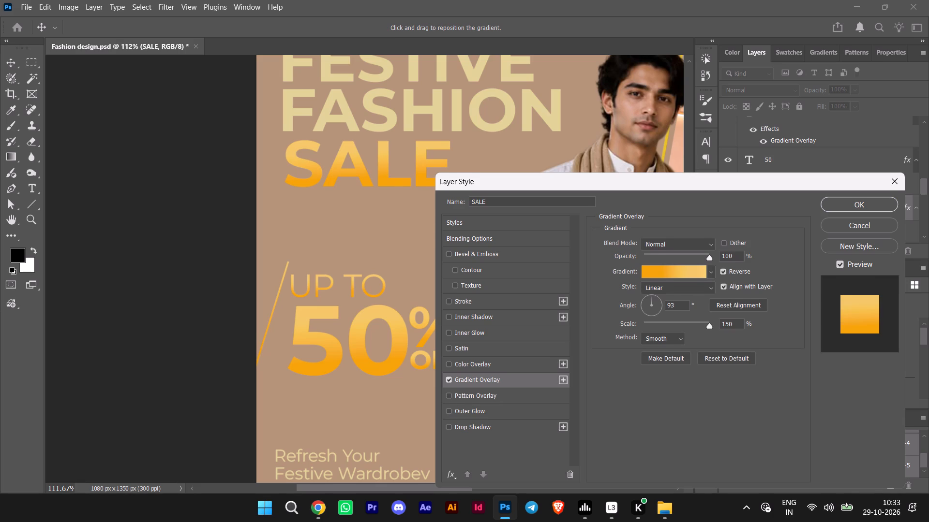
Examine the SALE heading's Gradient Overlay settings and its gradient fill against the surrounding poster text.
{"action": "left_click_drag", "start_coordinate": [639, 186], "coordinate": [606, 171]}
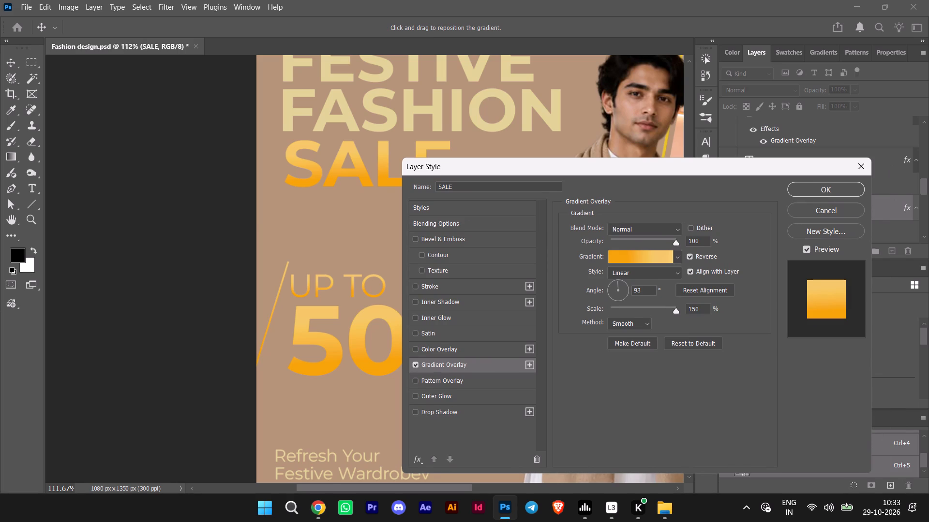
{"action": "left_click", "coordinate": [675, 253]}
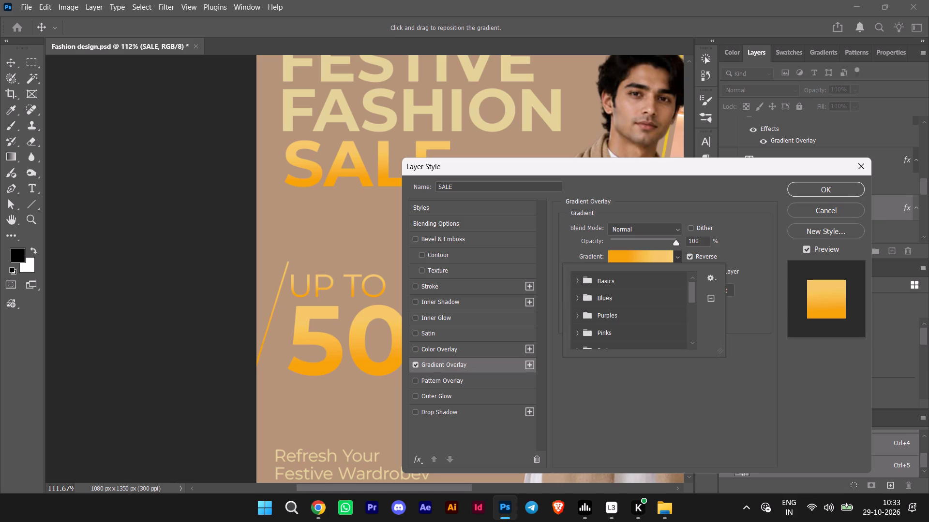
{"action": "left_click", "coordinate": [675, 253]}
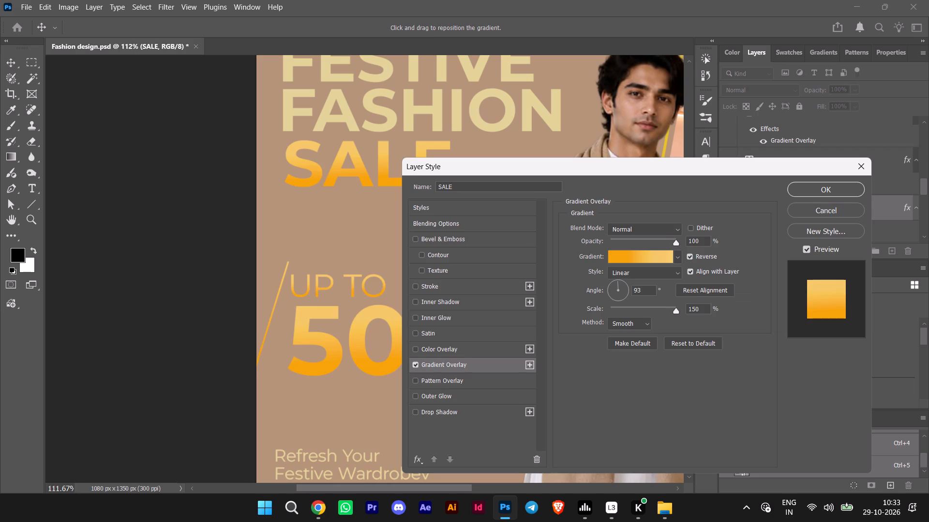
{"action": "left_click_drag", "start_coordinate": [662, 169], "coordinate": [465, 168]}
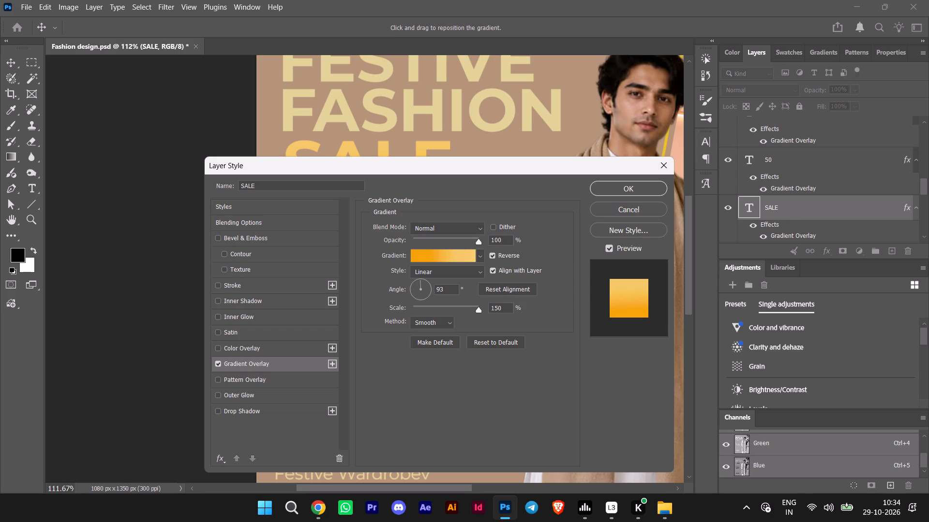
{"action": "left_click_drag", "start_coordinate": [541, 167], "coordinate": [500, 164]}
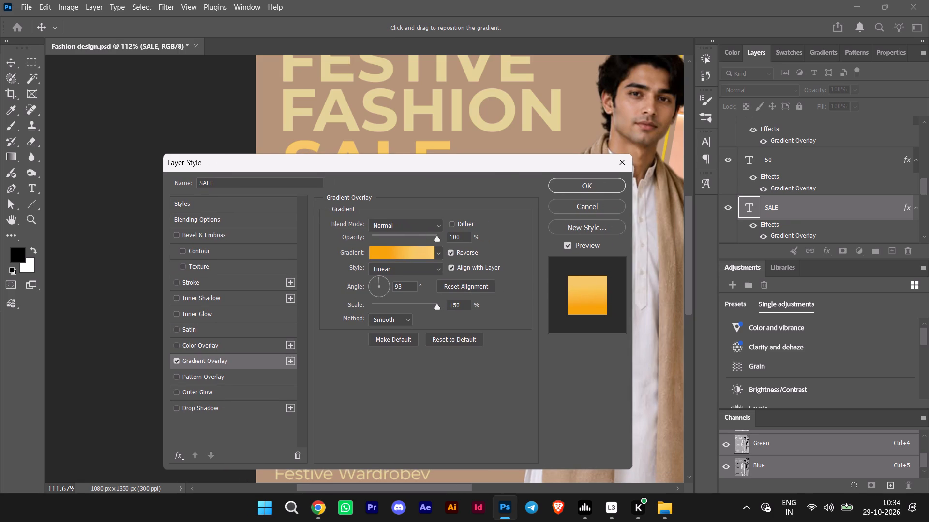
{"action": "left_click_drag", "start_coordinate": [429, 166], "coordinate": [704, 141]}
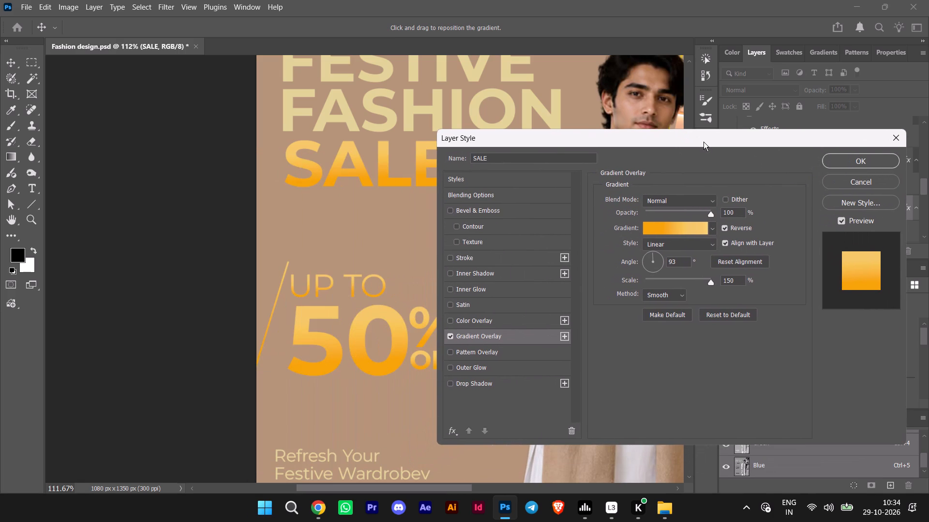
{"action": "left_click_drag", "start_coordinate": [704, 141], "coordinate": [704, 141]}
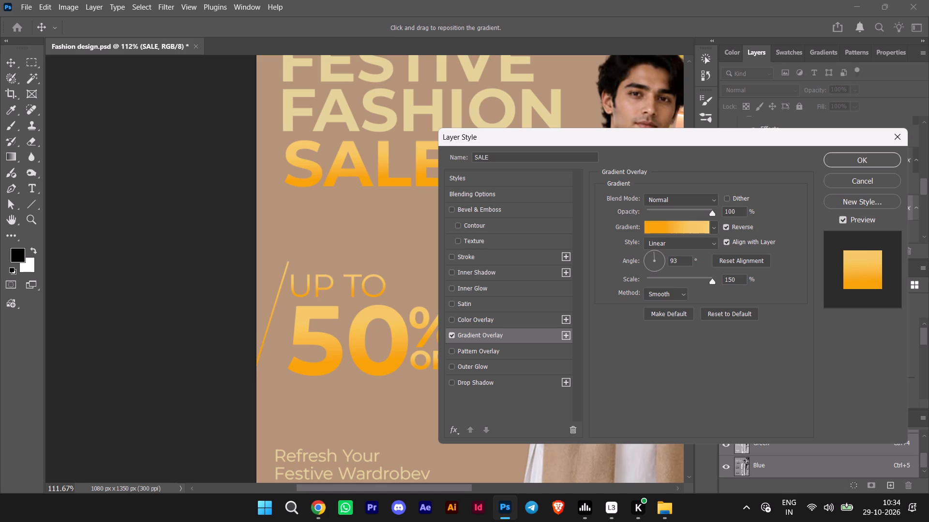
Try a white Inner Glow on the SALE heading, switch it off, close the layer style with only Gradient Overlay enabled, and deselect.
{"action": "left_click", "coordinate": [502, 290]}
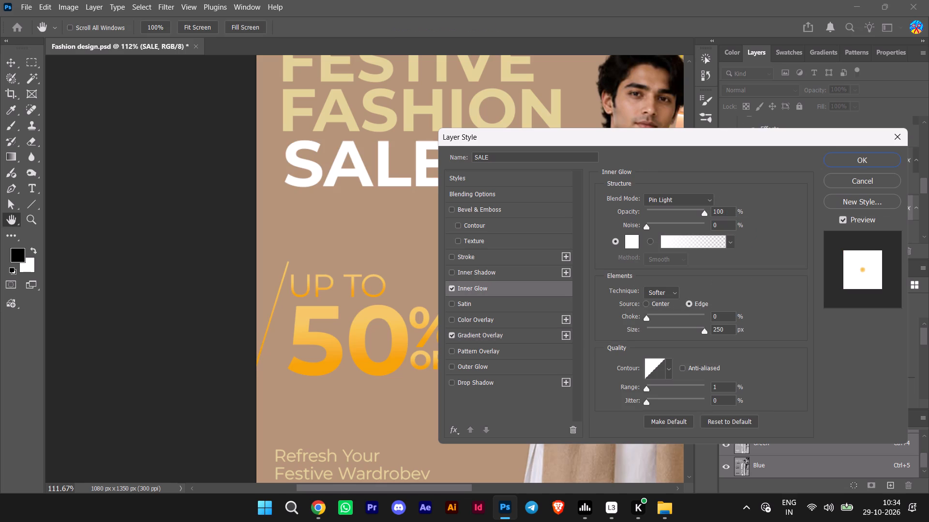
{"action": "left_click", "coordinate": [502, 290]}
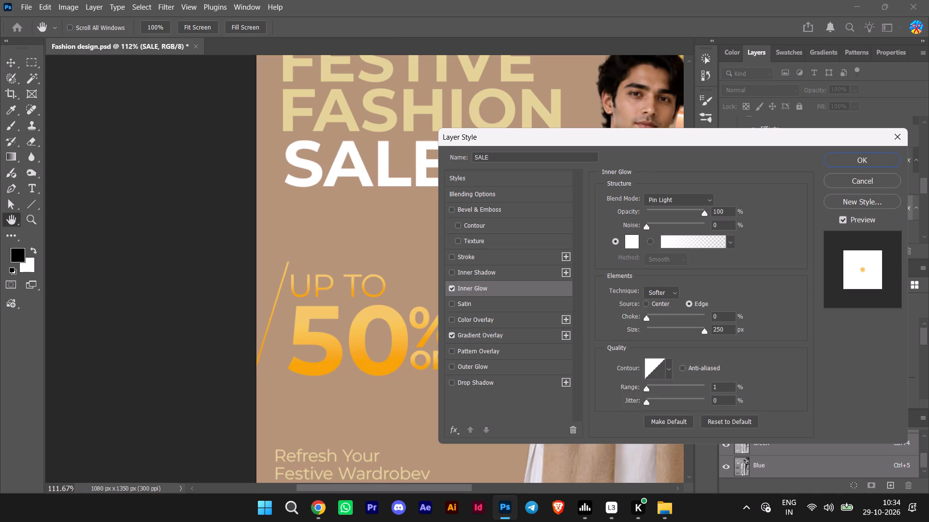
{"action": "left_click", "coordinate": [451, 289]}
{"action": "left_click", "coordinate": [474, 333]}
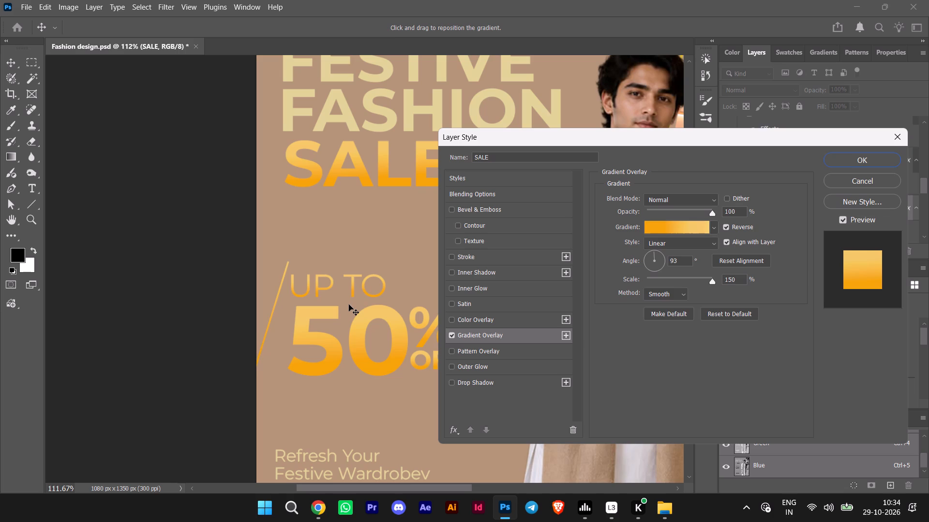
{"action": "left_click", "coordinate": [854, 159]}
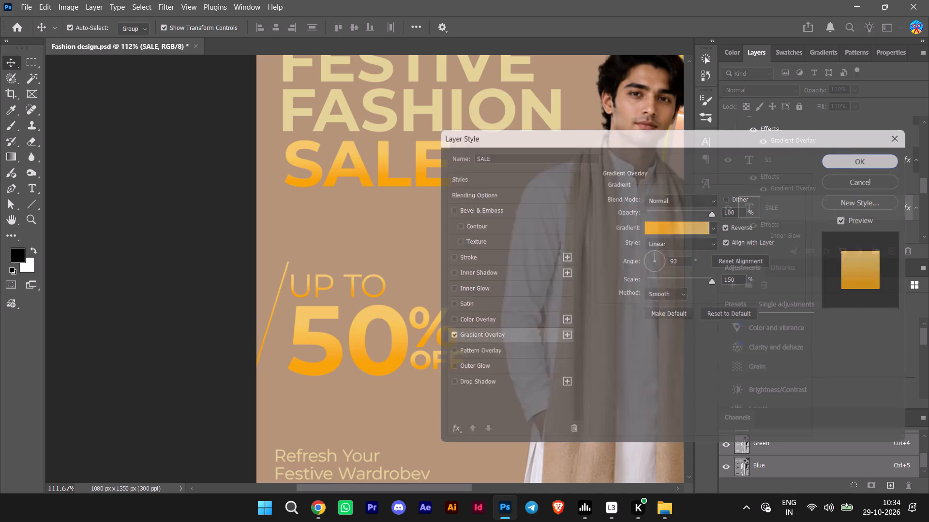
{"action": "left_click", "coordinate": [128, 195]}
Add a Color Overlay in dark maroon #4A0E17 to the FESTIVE FASHION heading, apply the layer style, and deselect the heading.
{"action": "scroll", "coordinate": [128, 195], "scroll_direction": "up", "scroll_amount": 9}
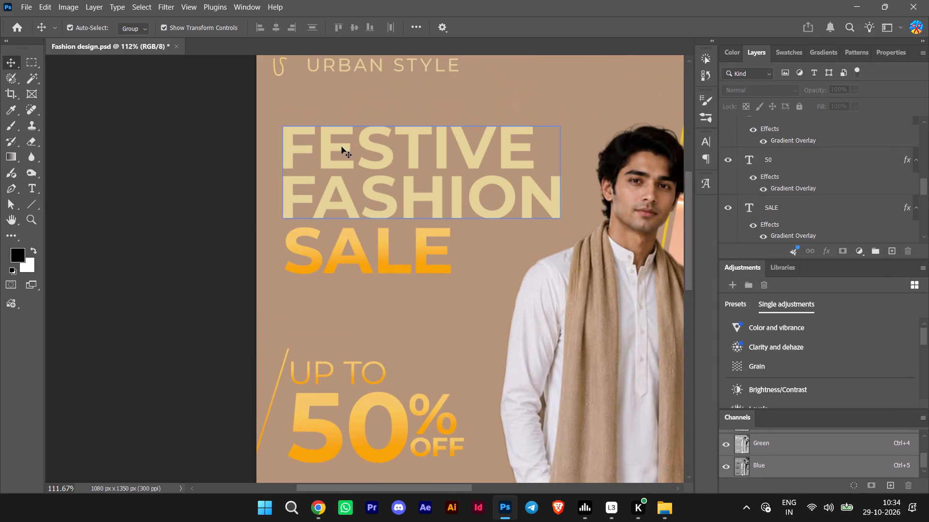
{"action": "left_click", "coordinate": [342, 147]}
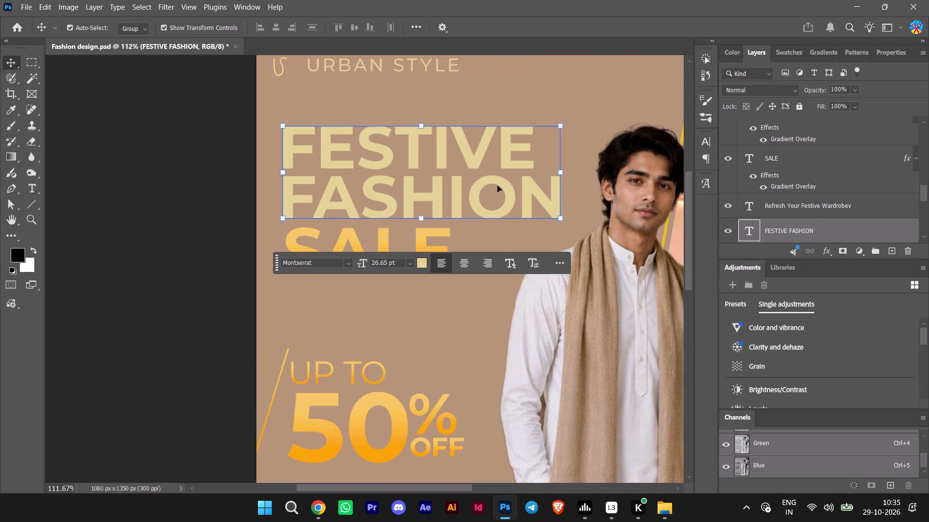
{"action": "double_click", "coordinate": [879, 234]}
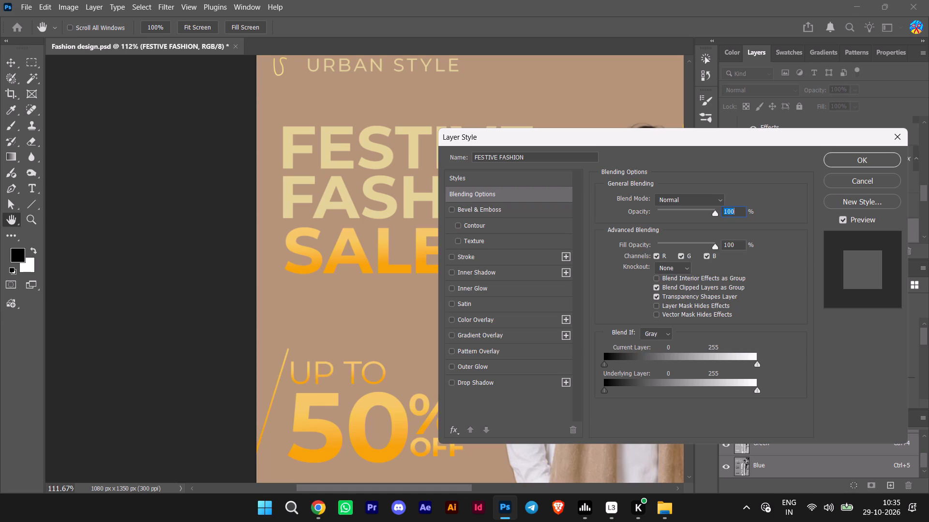
{"action": "left_click", "coordinate": [491, 320]}
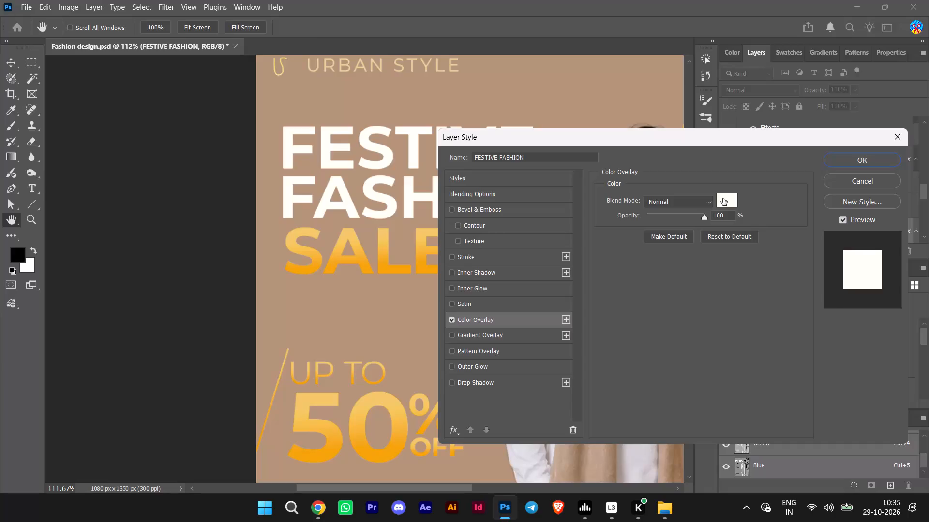
{"action": "left_click", "coordinate": [723, 198]}
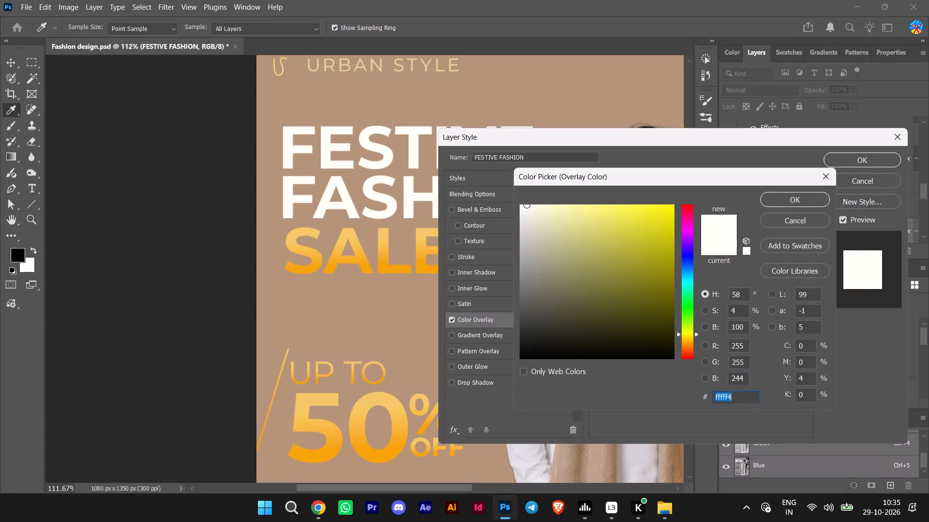
{"action": "key", "text": "shift+numbersign"}
{"action": "type", "text": "4A"}
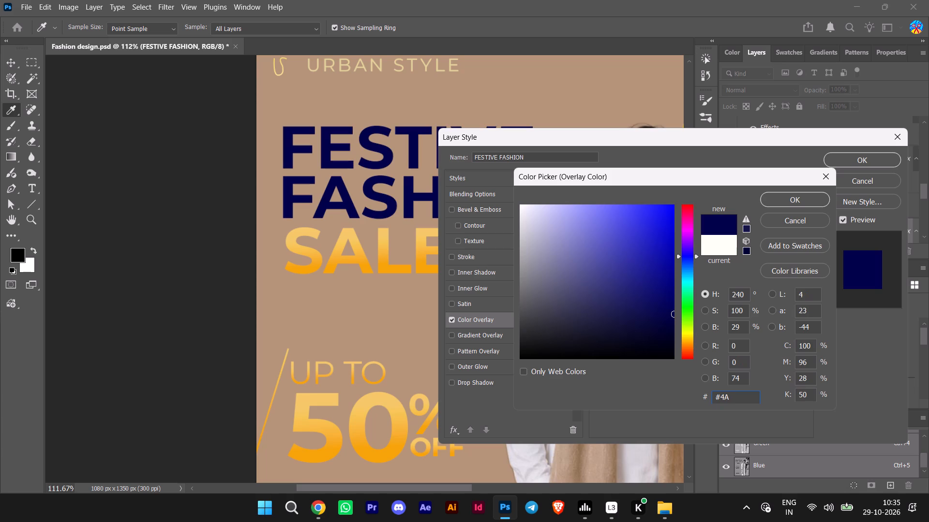
{"action": "key", "text": "0"}
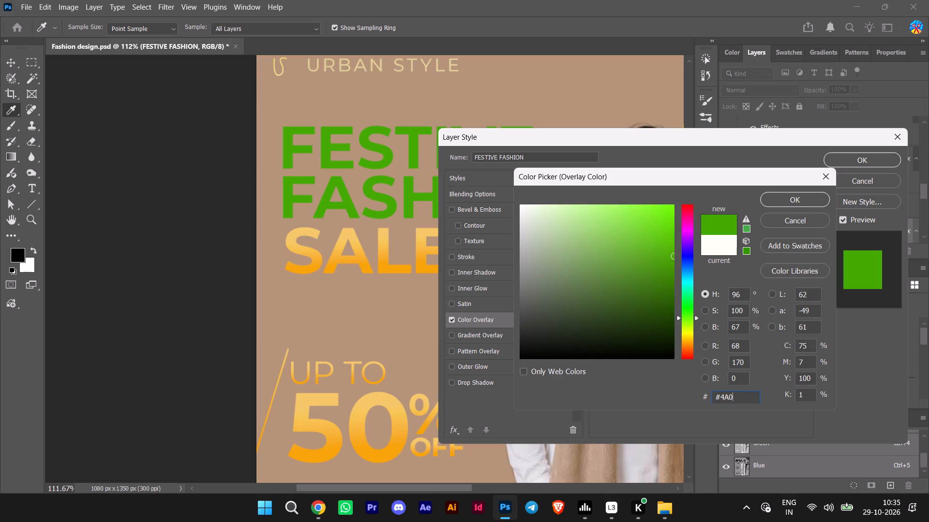
{"action": "key", "text": "shift+e"}
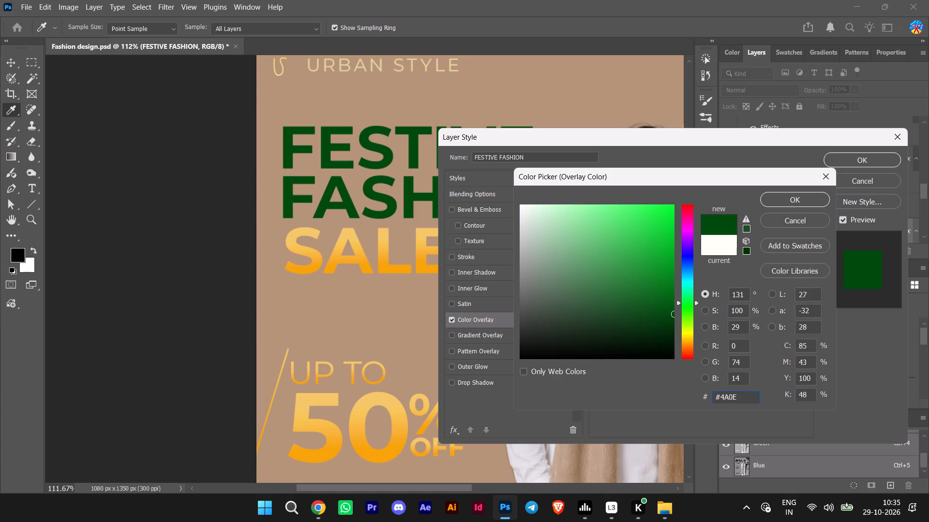
{"action": "key", "text": "1"}
{"action": "key", "text": "7"}
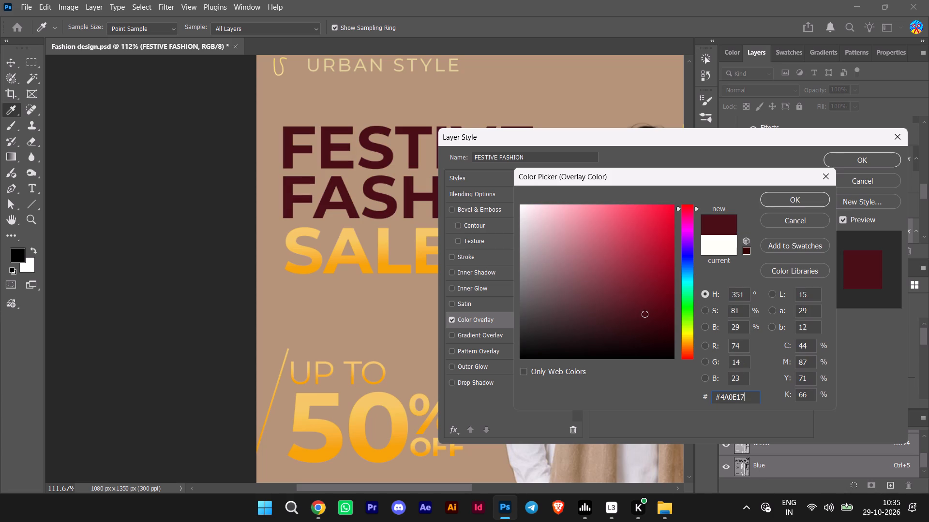
{"action": "left_click", "coordinate": [795, 197]}
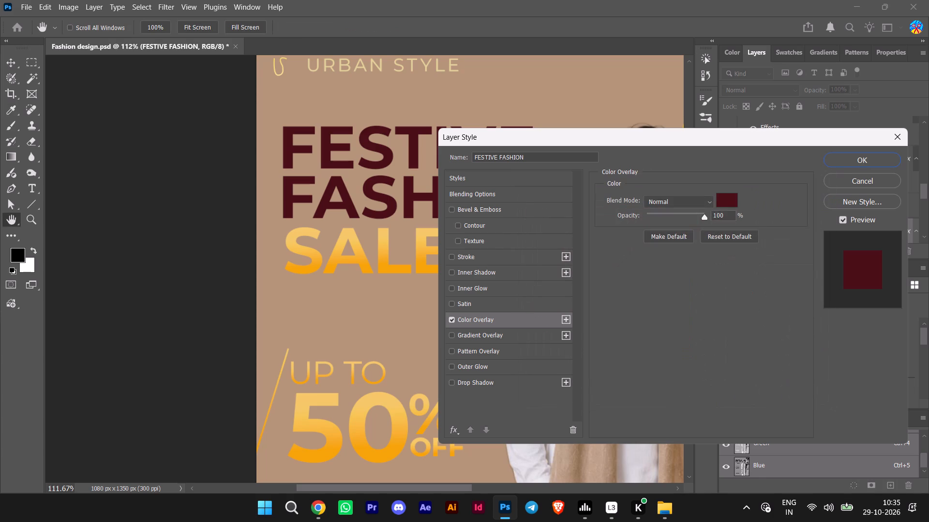
{"action": "left_click", "coordinate": [877, 157]}
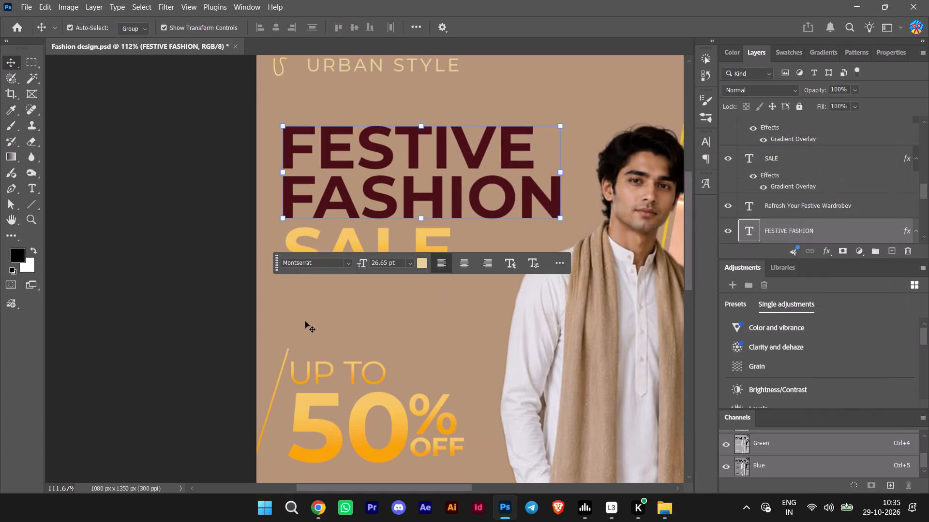
{"action": "scroll", "coordinate": [305, 321], "scroll_direction": "down", "scroll_amount": 4}
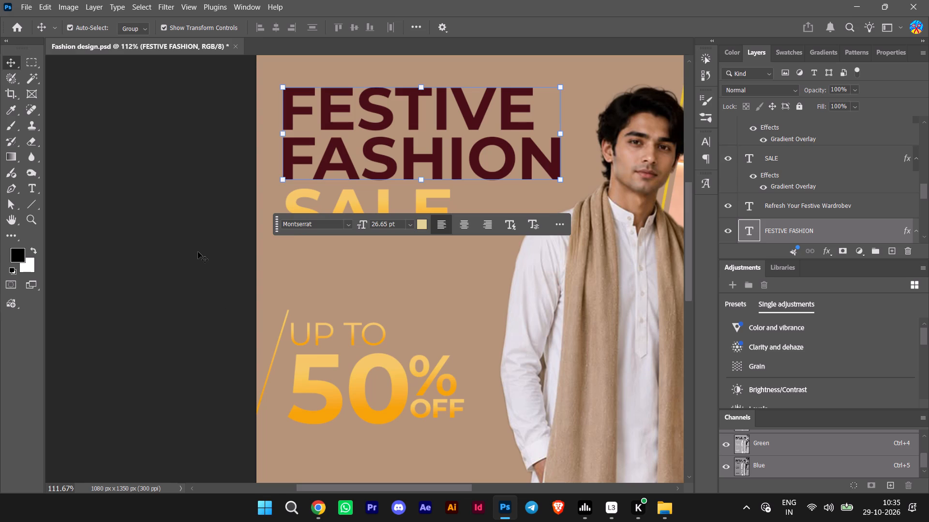
{"action": "left_click", "coordinate": [198, 252]}
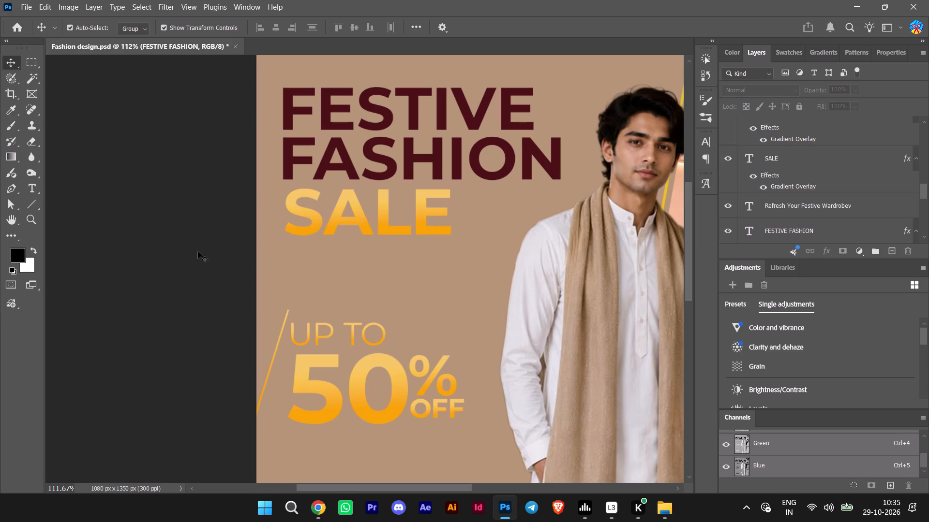
Replace the SALE heading's Gradient Overlay with a Color Overlay in gold #D4AF37.
{"action": "left_click", "coordinate": [312, 216]}
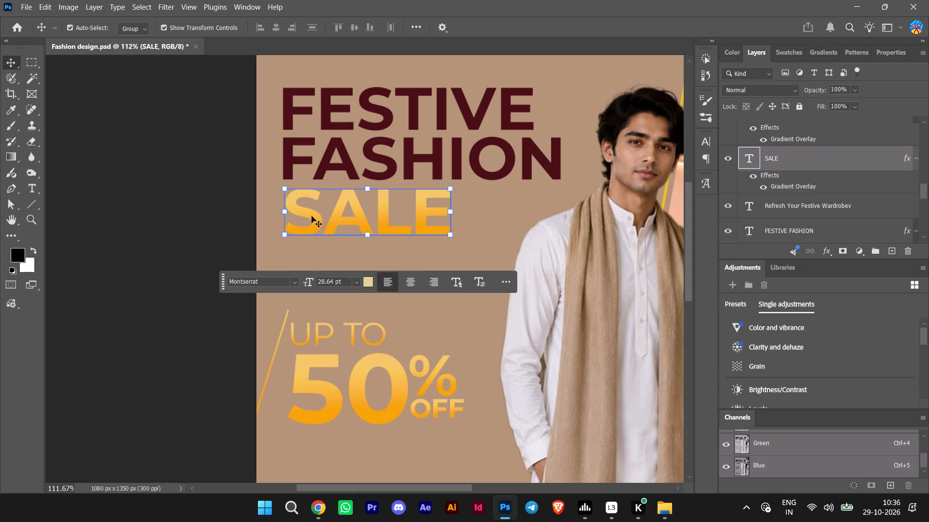
{"action": "double_click", "coordinate": [829, 157]}
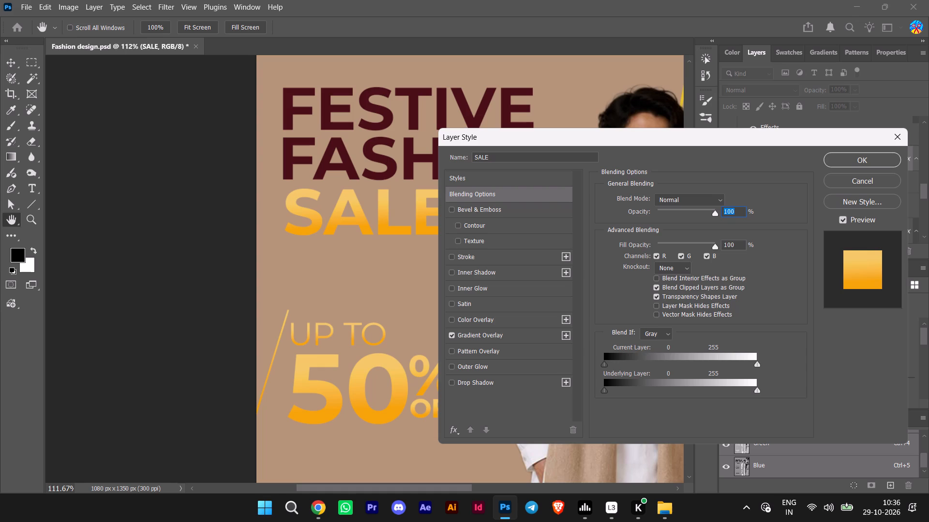
{"action": "left_click", "coordinate": [453, 336]}
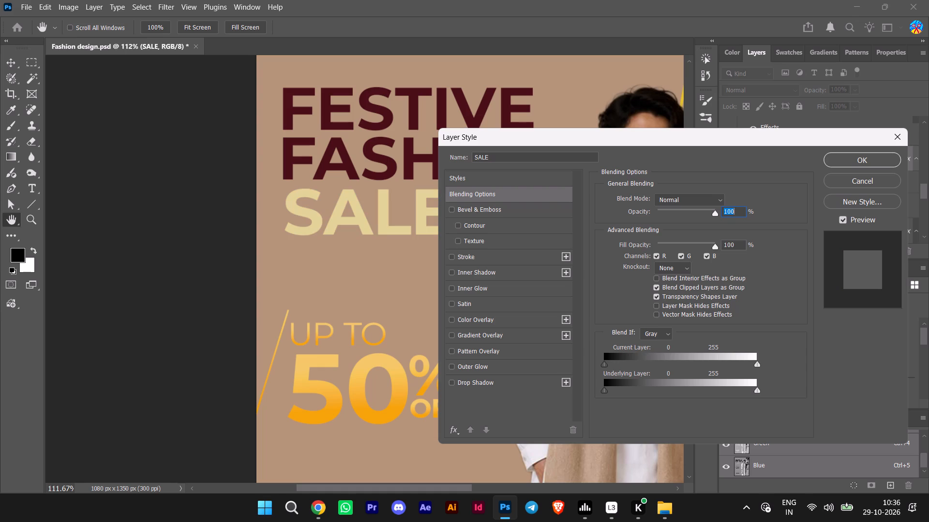
{"action": "left_click", "coordinate": [472, 318]}
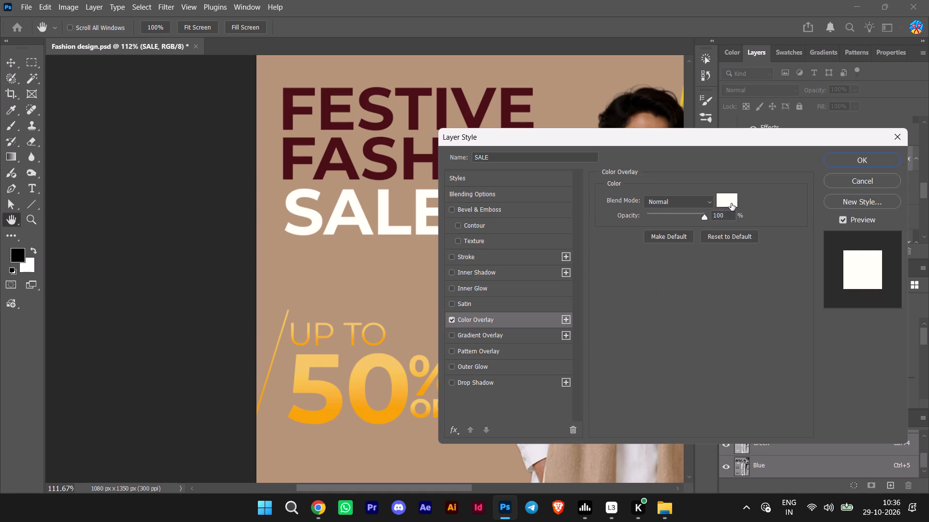
{"action": "left_click", "coordinate": [732, 203]}
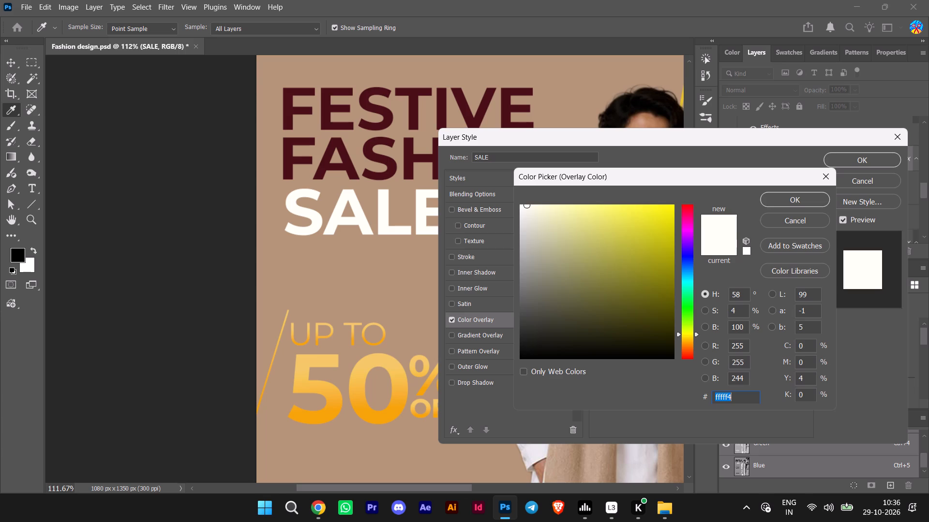
{"action": "key", "text": "shift+numbersign"}
{"action": "key", "text": "shift+d"}
{"action": "key", "text": "4"}
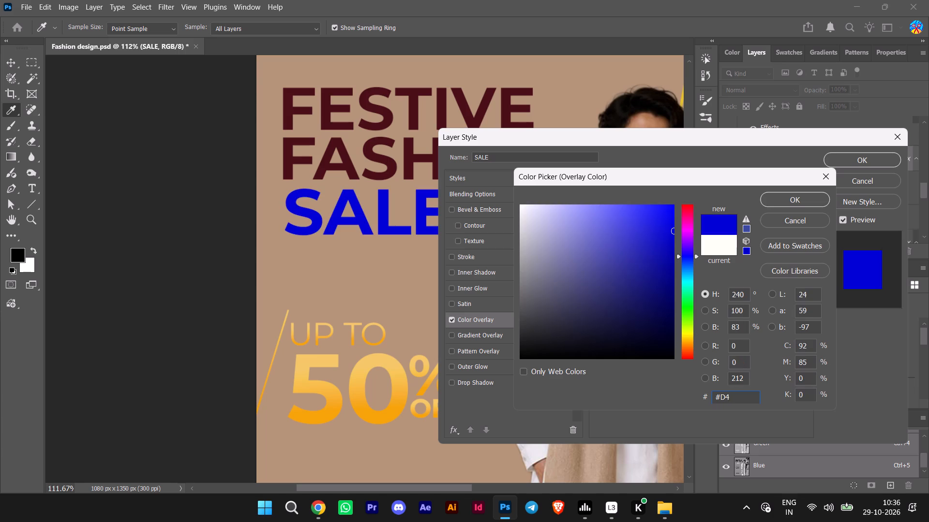
{"action": "key", "text": "shift+a"}
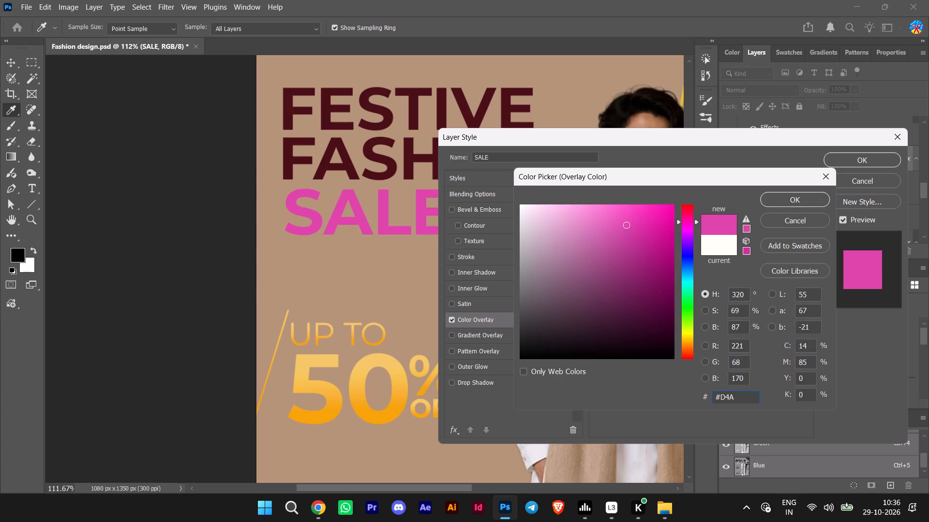
{"action": "type", "text": "F37"}
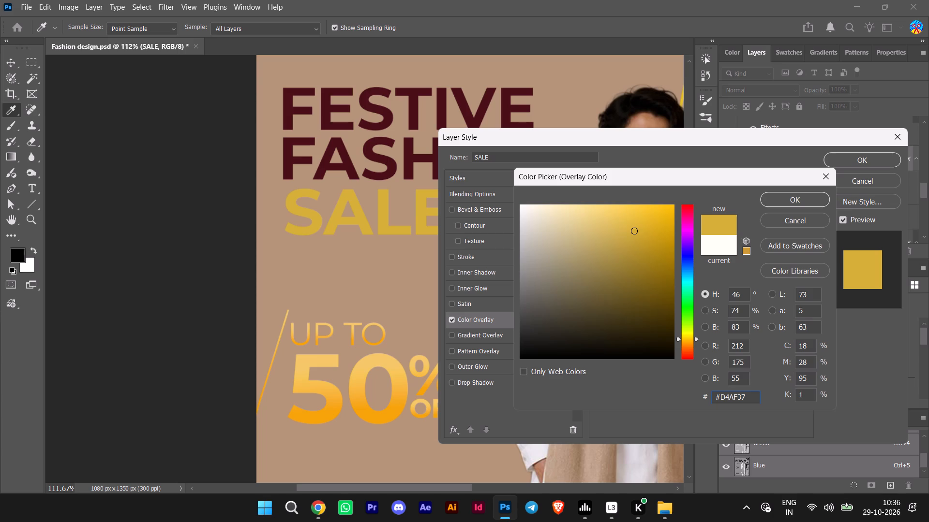
Change the SALE heading's Color Overlay to white #ffffff, apply the layer style, and deselect the heading.
{"action": "left_click", "coordinate": [686, 274]}
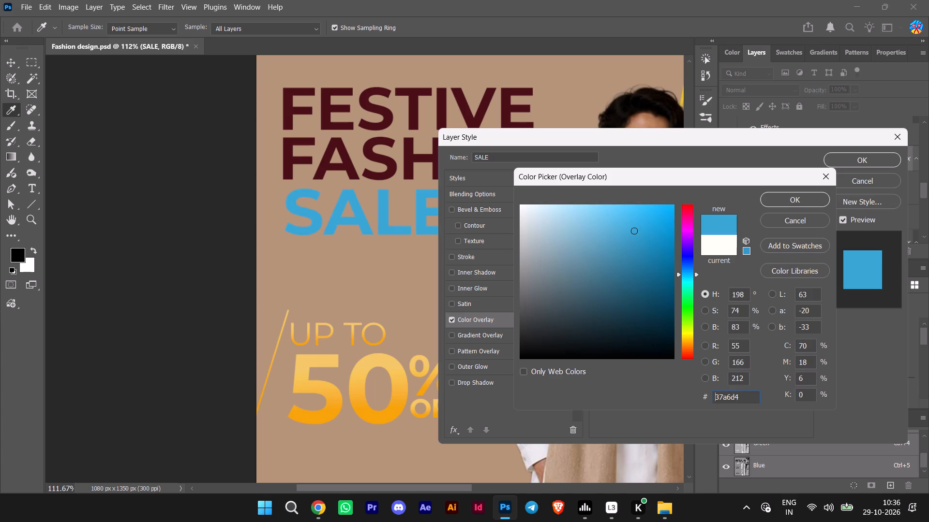
{"action": "left_click_drag", "start_coordinate": [624, 261], "coordinate": [513, 201]}
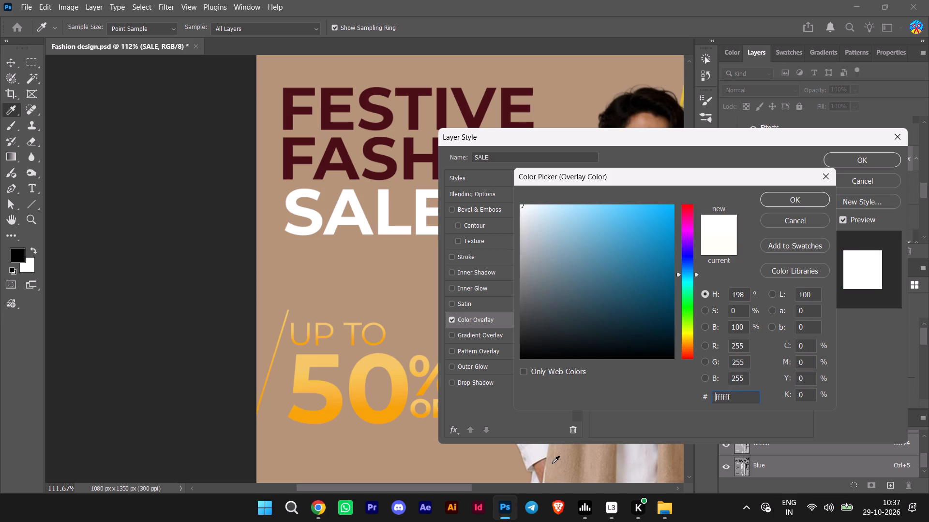
{"action": "left_click", "coordinate": [803, 200]}
{"action": "left_click", "coordinate": [852, 159]}
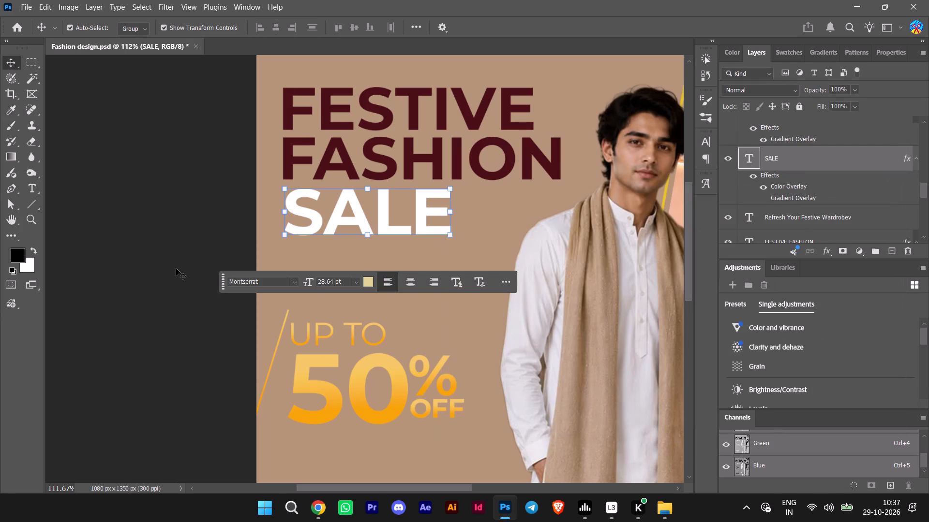
{"action": "left_click", "coordinate": [174, 268]}
Set the SALE heading's Montserrat font style to Medium after trying SemiBold, and deselect the heading.
{"action": "scroll", "coordinate": [382, 301], "scroll_direction": "down", "scroll_amount": 7}
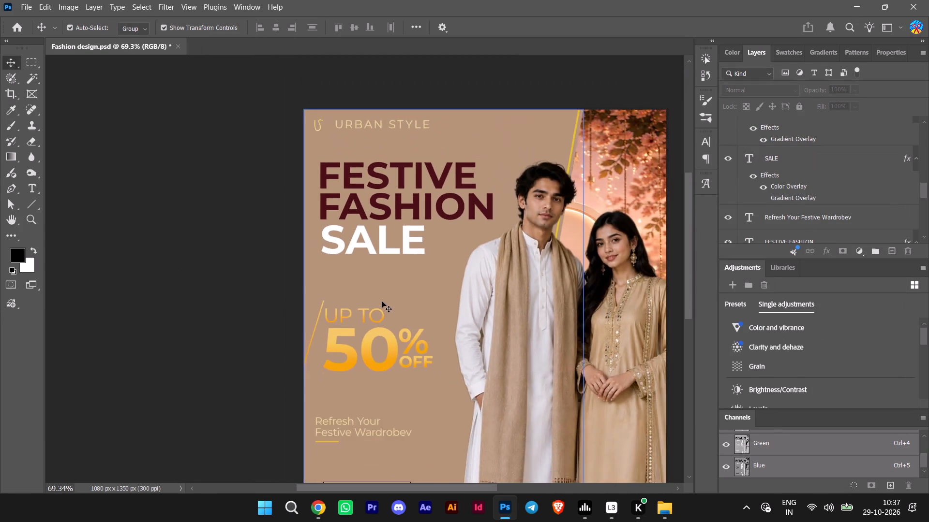
{"action": "scroll", "coordinate": [382, 301], "scroll_direction": "down", "scroll_amount": 3}
{"action": "left_click", "coordinate": [634, 277]}
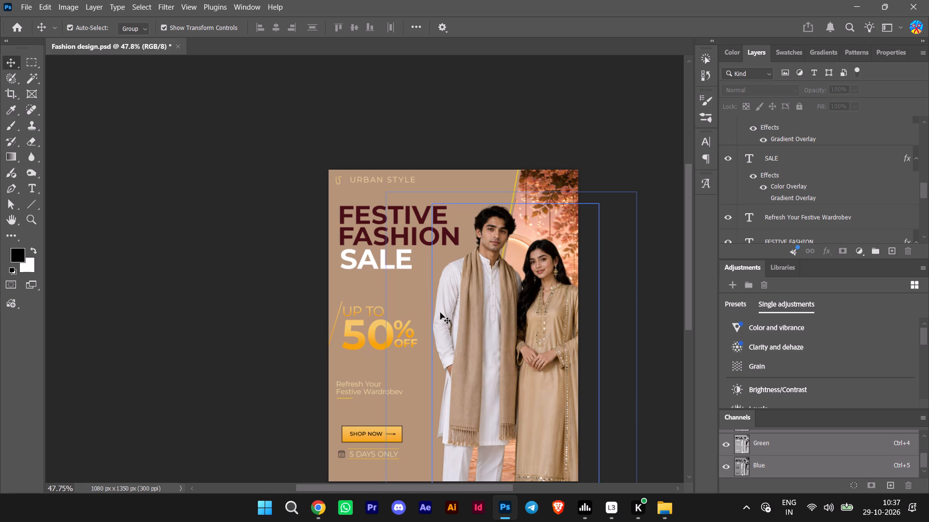
{"action": "scroll", "coordinate": [338, 268], "scroll_direction": "up", "scroll_amount": 8, "text": "alt"}
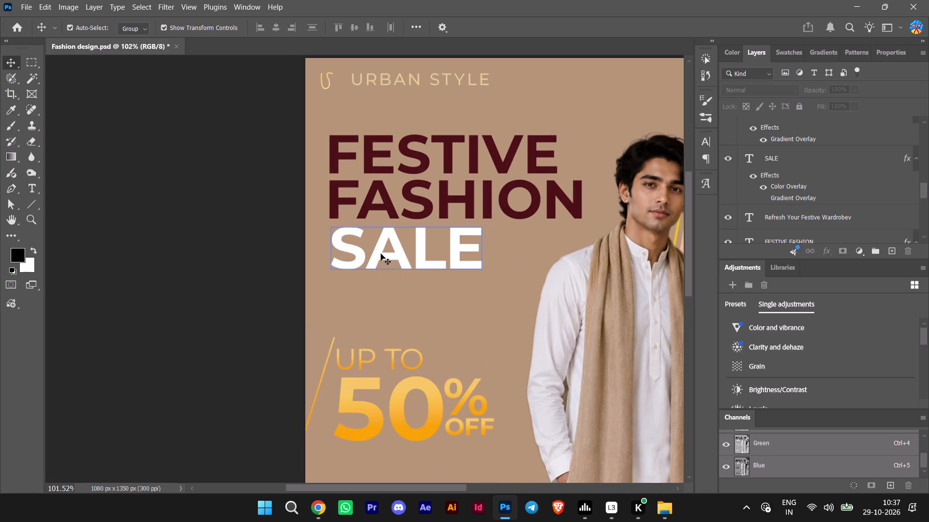
{"action": "left_click", "coordinate": [381, 254]}
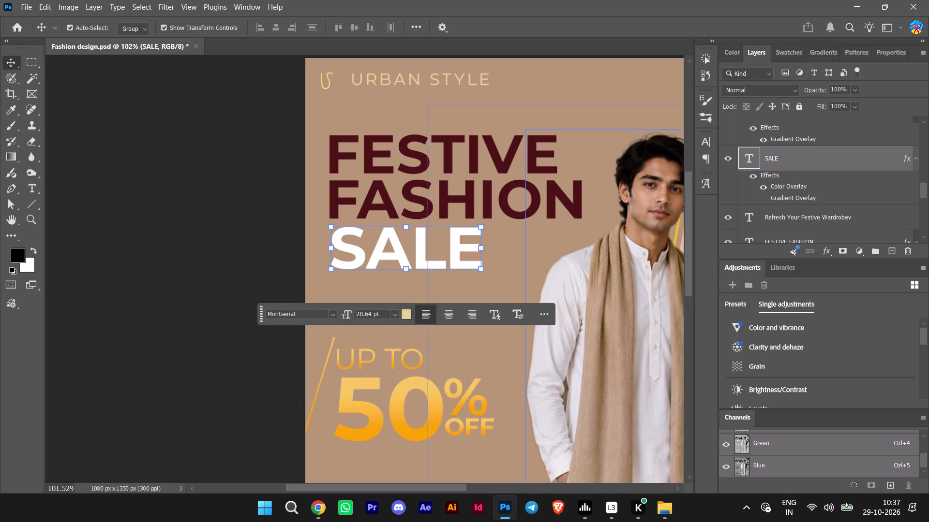
{"action": "left_click", "coordinate": [895, 53]}
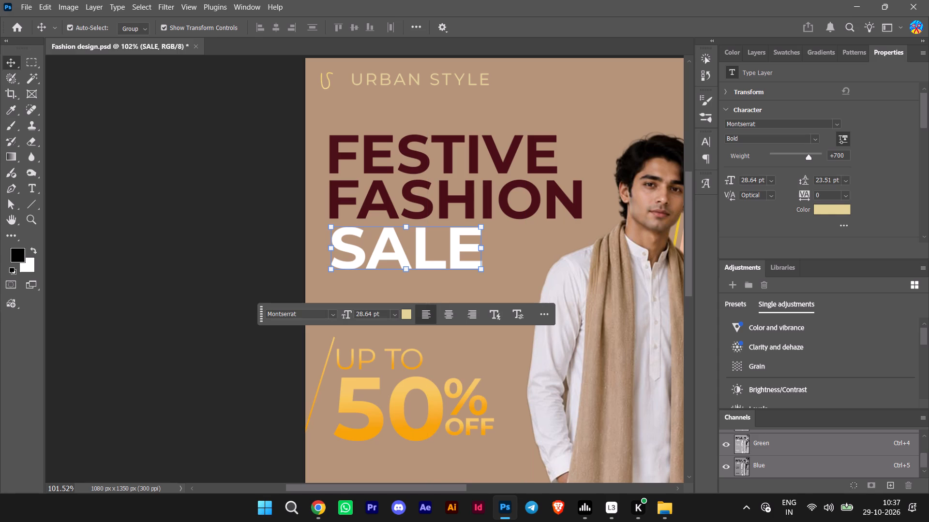
{"action": "left_click", "coordinate": [816, 136]}
{"action": "left_click", "coordinate": [737, 222]}
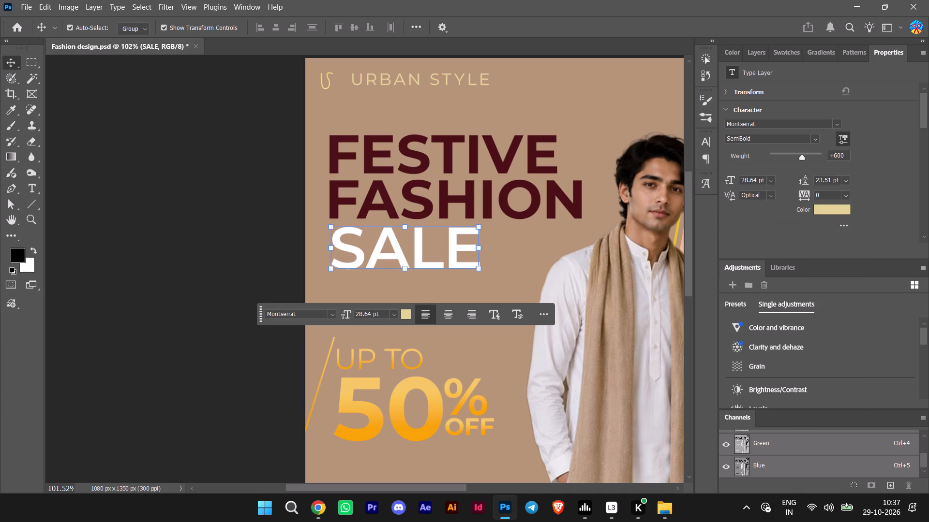
{"action": "left_click", "coordinate": [813, 135]}
{"action": "left_click", "coordinate": [769, 211]}
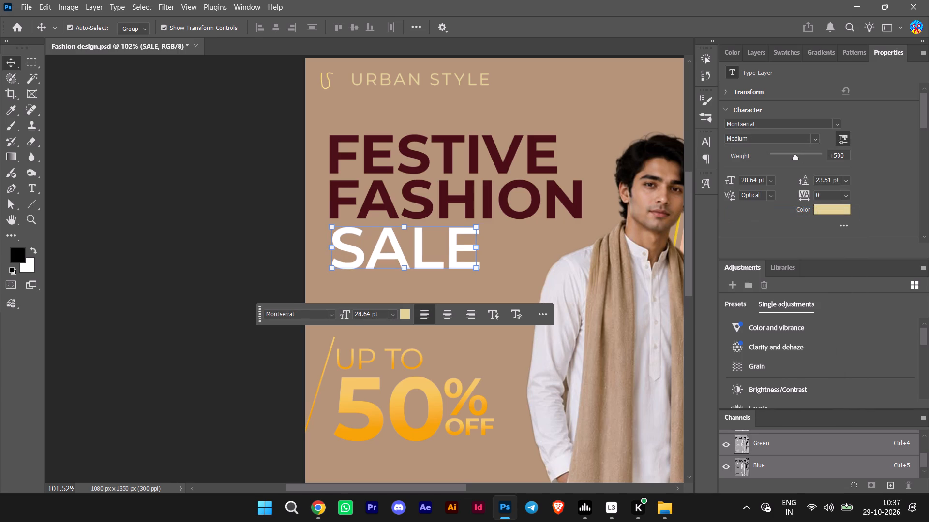
{"action": "left_click", "coordinate": [167, 239]}
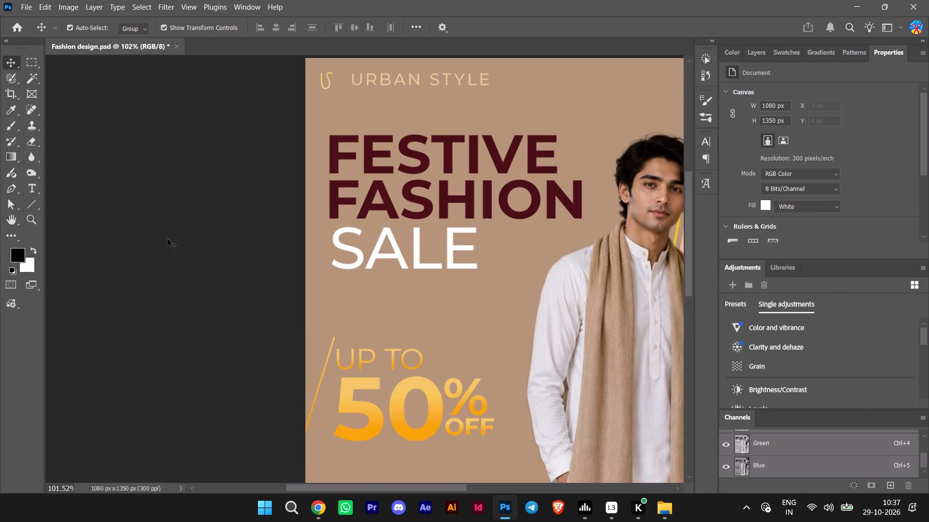
Reopen the SALE heading's Color Overlay settings and its overlay colour for editing, keeping the heading uncovered on the canvas.
{"action": "scroll", "coordinate": [167, 239], "scroll_direction": "down", "scroll_amount": 5}
{"action": "scroll", "coordinate": [460, 303], "scroll_direction": "down", "scroll_amount": 11, "text": "alt"}
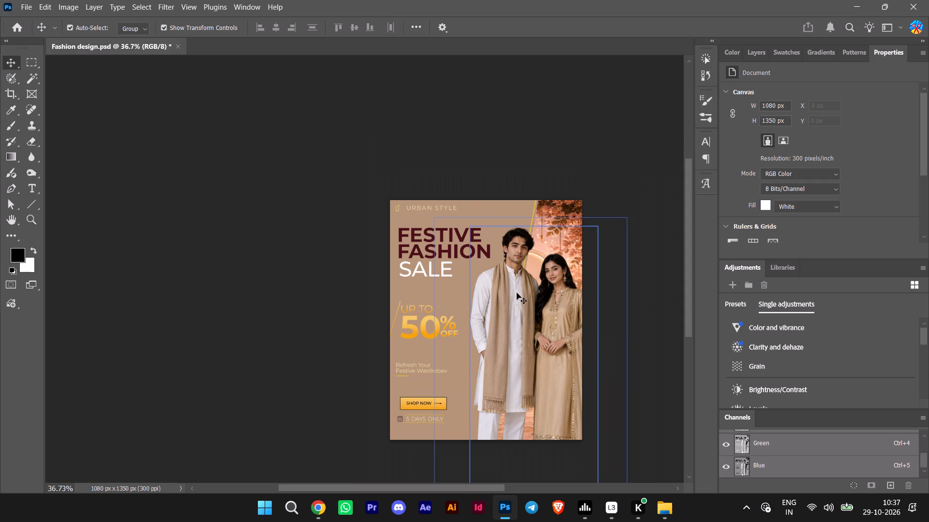
{"action": "left_click", "coordinate": [614, 302]}
{"action": "scroll", "coordinate": [355, 277], "scroll_direction": "up", "scroll_amount": 9, "text": "alt"}
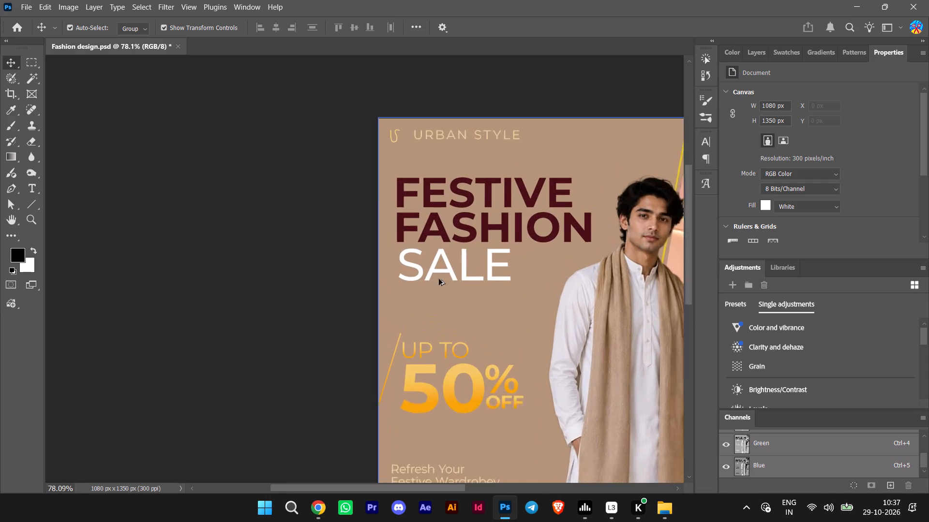
{"action": "left_click", "coordinate": [450, 275]}
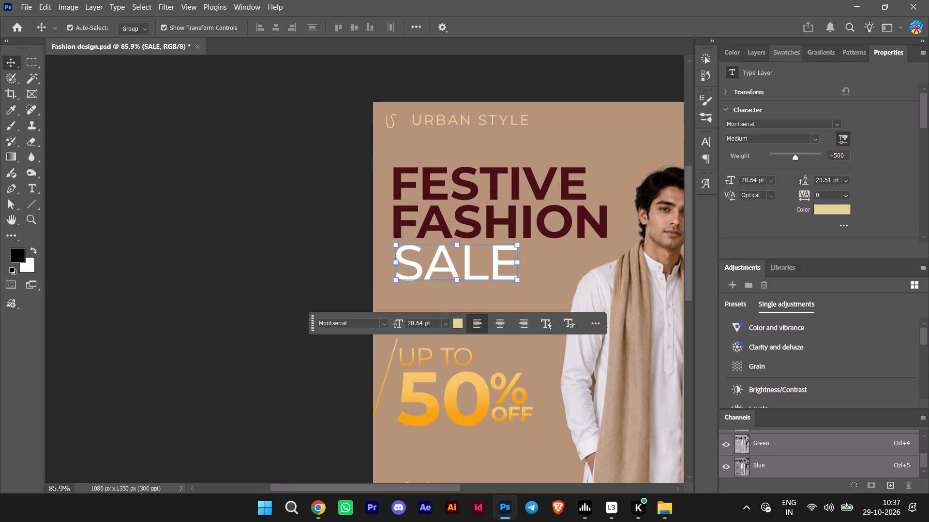
{"action": "left_click", "coordinate": [757, 50]}
{"action": "left_click", "coordinate": [895, 52]}
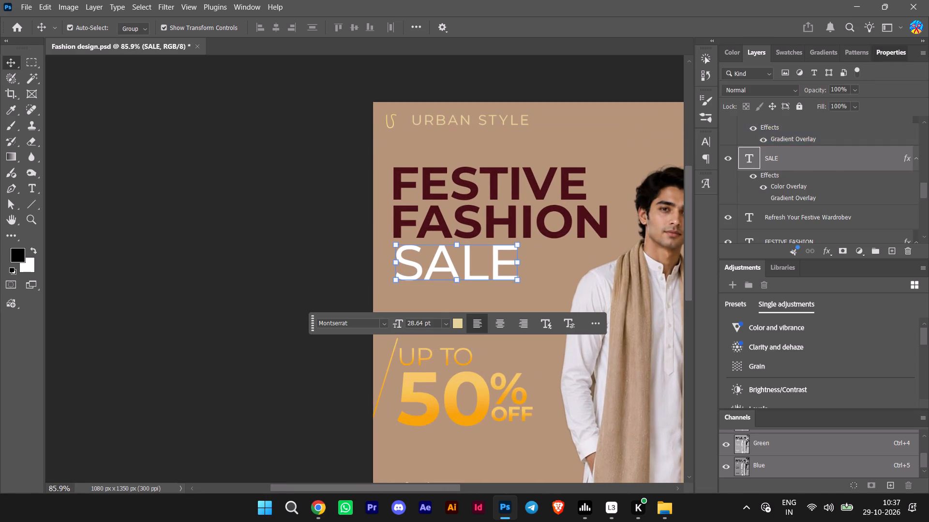
{"action": "left_click", "coordinate": [763, 47]}
{"action": "scroll", "coordinate": [811, 160], "scroll_direction": "down", "scroll_amount": 1}
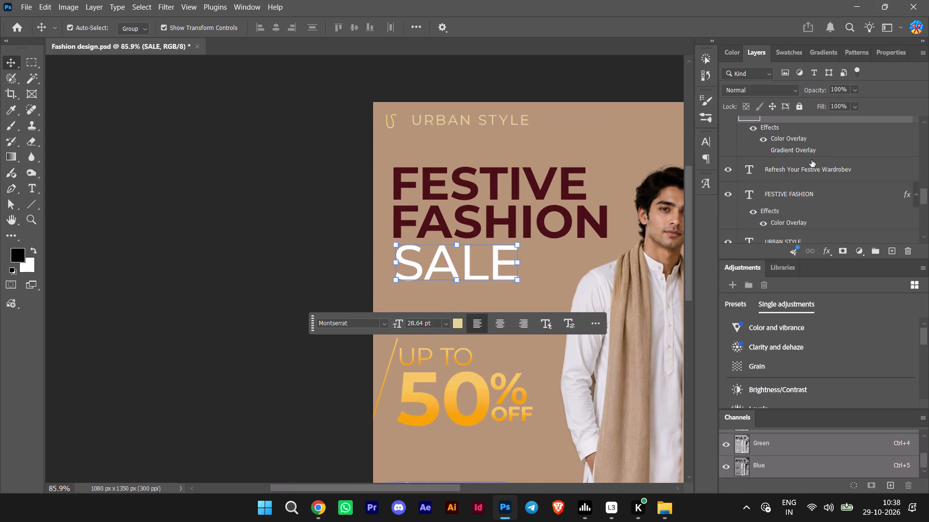
{"action": "double_click", "coordinate": [815, 139]}
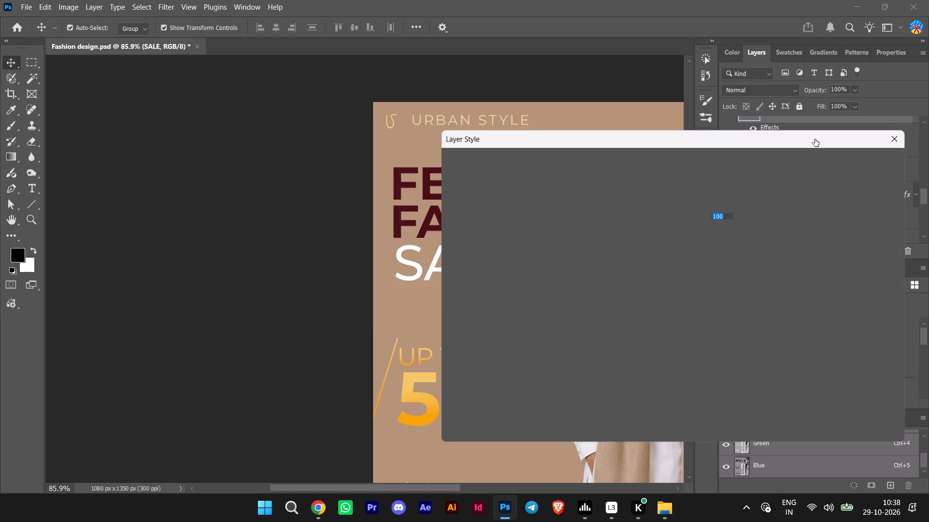
{"action": "left_click_drag", "start_coordinate": [692, 137], "coordinate": [836, 98]}
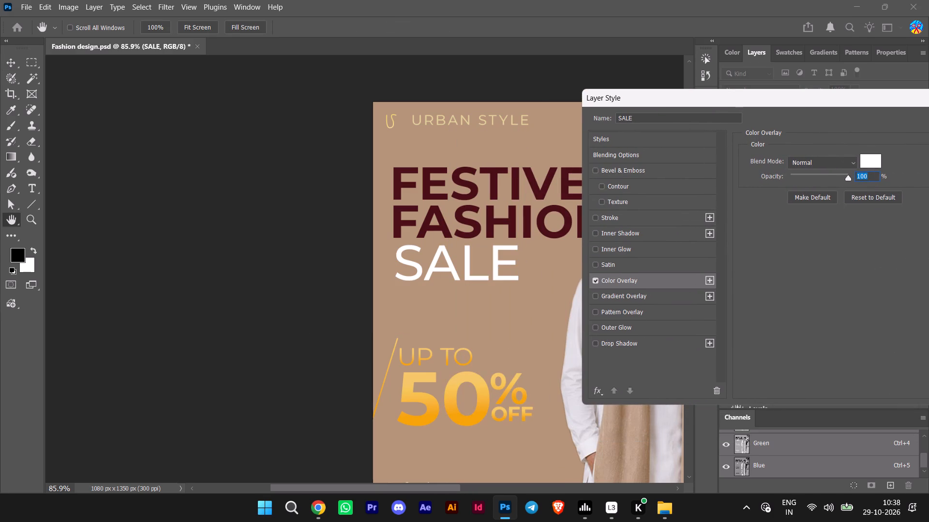
{"action": "left_click", "coordinate": [873, 158]}
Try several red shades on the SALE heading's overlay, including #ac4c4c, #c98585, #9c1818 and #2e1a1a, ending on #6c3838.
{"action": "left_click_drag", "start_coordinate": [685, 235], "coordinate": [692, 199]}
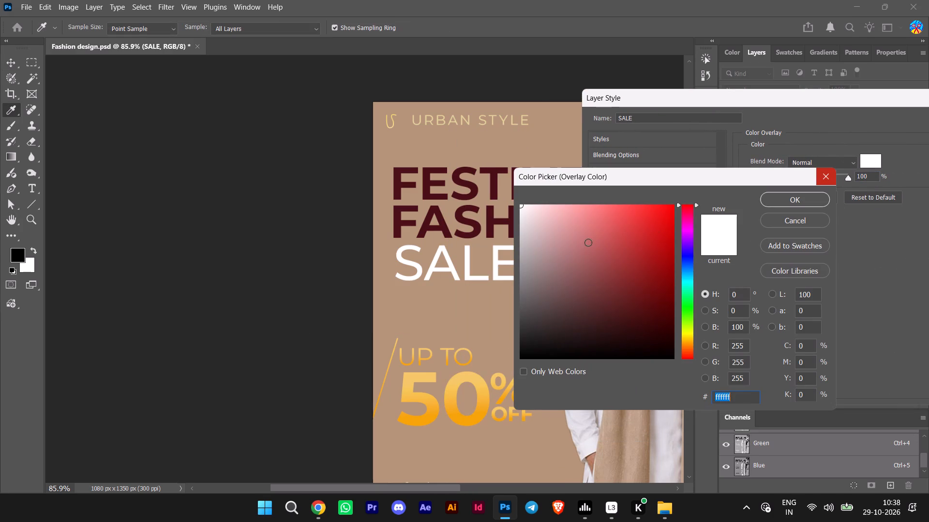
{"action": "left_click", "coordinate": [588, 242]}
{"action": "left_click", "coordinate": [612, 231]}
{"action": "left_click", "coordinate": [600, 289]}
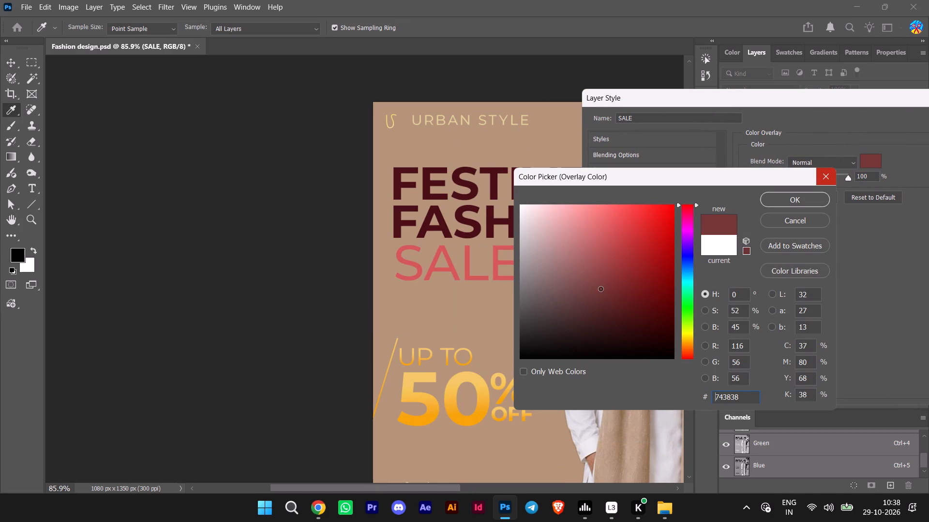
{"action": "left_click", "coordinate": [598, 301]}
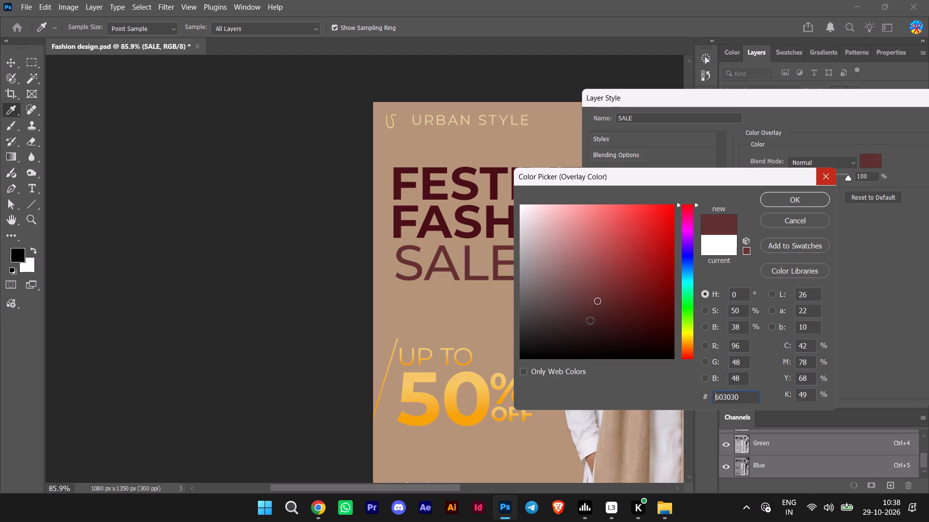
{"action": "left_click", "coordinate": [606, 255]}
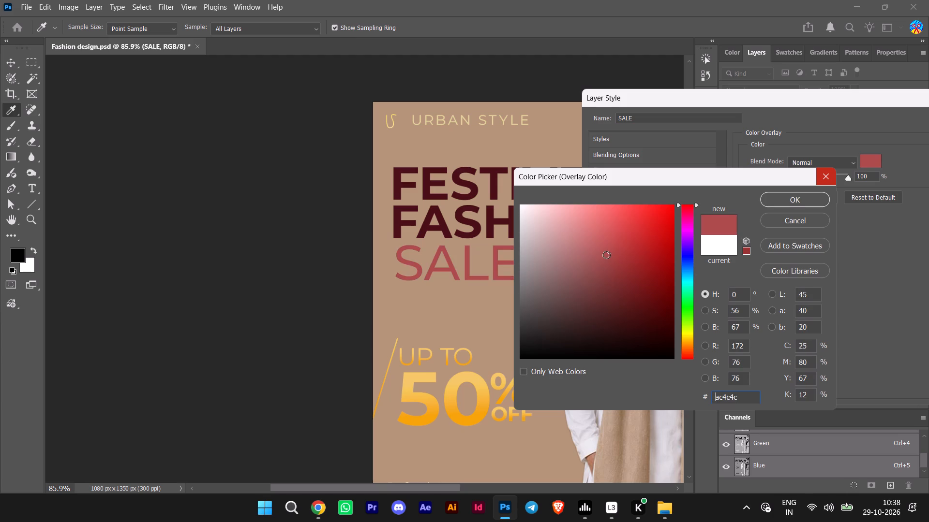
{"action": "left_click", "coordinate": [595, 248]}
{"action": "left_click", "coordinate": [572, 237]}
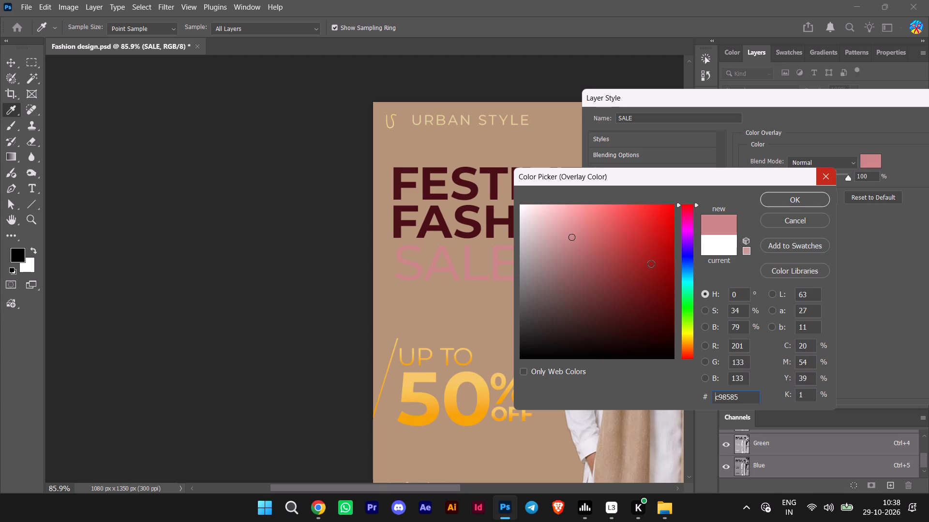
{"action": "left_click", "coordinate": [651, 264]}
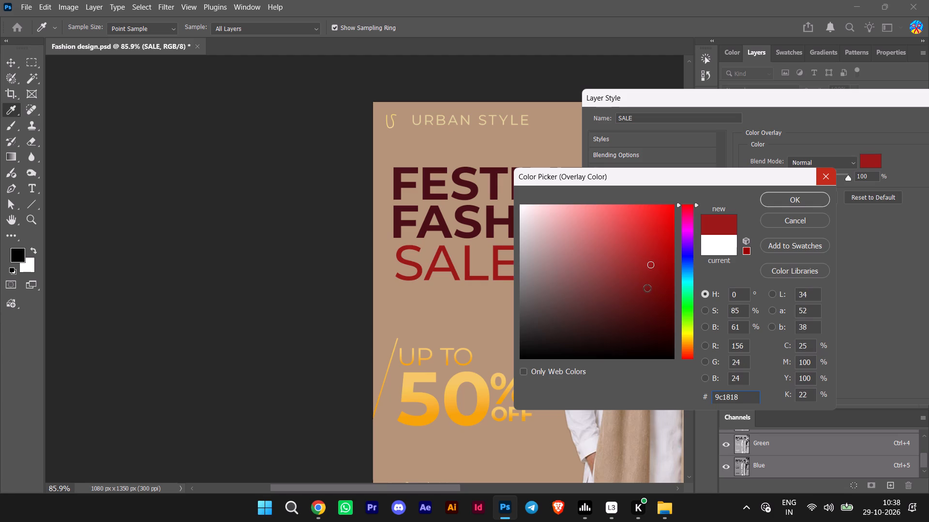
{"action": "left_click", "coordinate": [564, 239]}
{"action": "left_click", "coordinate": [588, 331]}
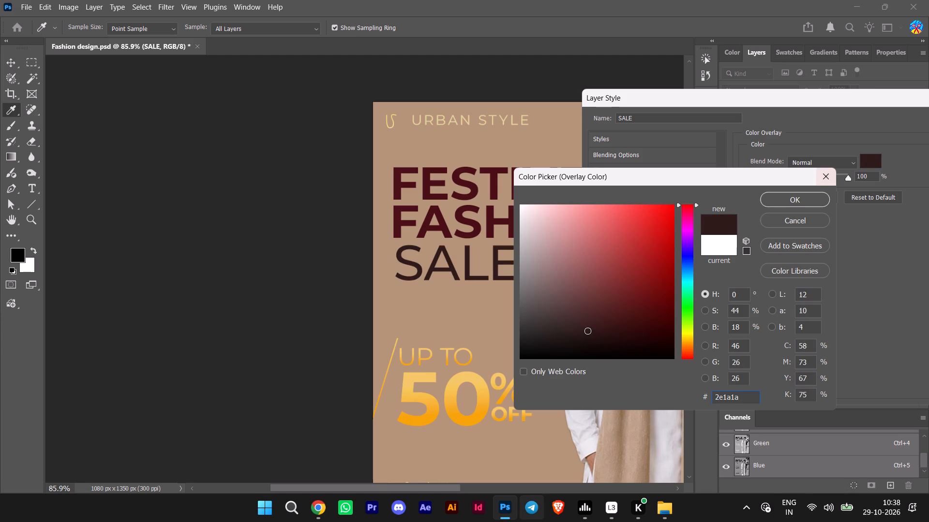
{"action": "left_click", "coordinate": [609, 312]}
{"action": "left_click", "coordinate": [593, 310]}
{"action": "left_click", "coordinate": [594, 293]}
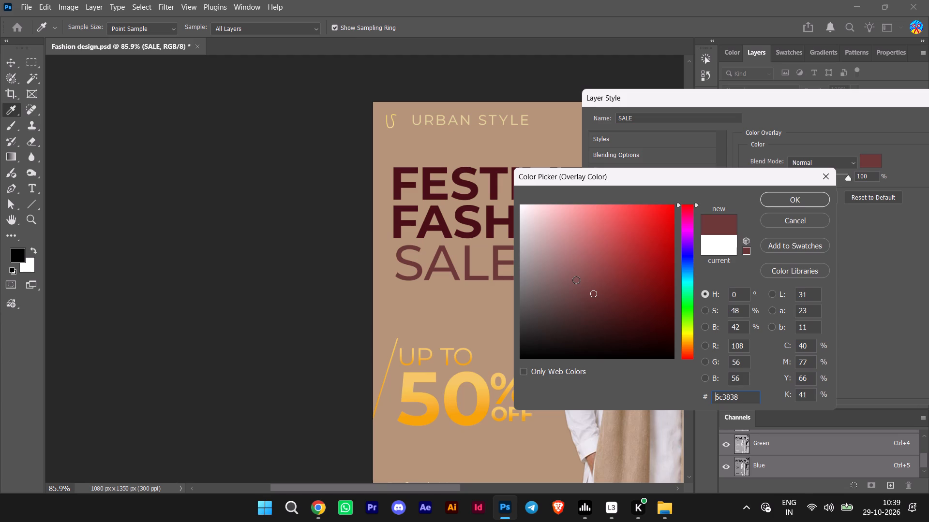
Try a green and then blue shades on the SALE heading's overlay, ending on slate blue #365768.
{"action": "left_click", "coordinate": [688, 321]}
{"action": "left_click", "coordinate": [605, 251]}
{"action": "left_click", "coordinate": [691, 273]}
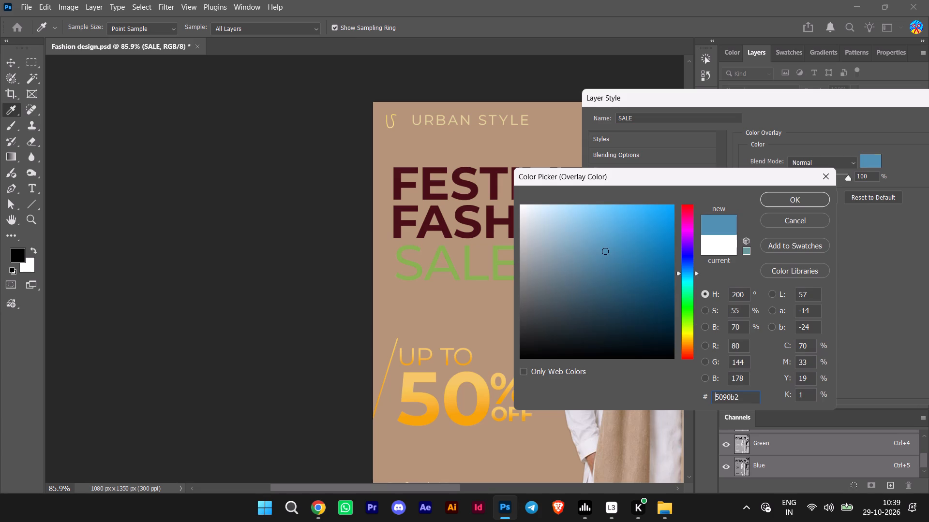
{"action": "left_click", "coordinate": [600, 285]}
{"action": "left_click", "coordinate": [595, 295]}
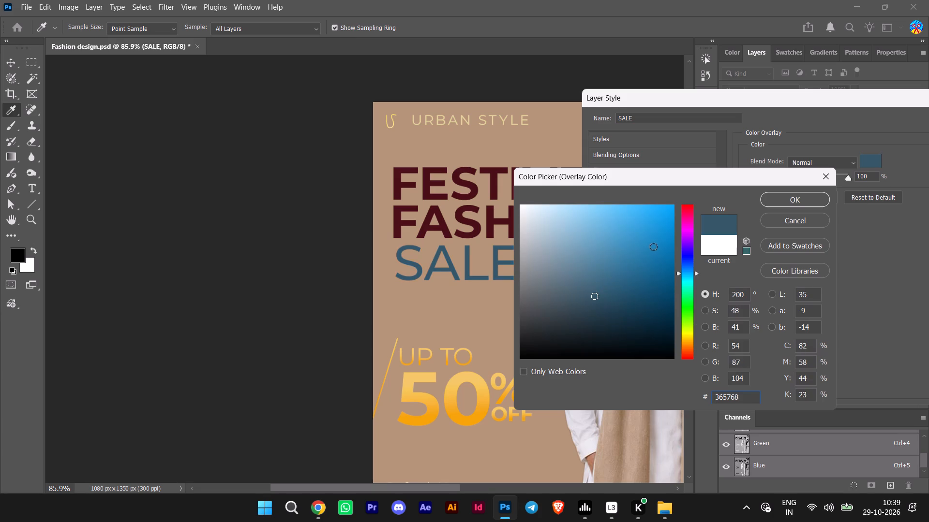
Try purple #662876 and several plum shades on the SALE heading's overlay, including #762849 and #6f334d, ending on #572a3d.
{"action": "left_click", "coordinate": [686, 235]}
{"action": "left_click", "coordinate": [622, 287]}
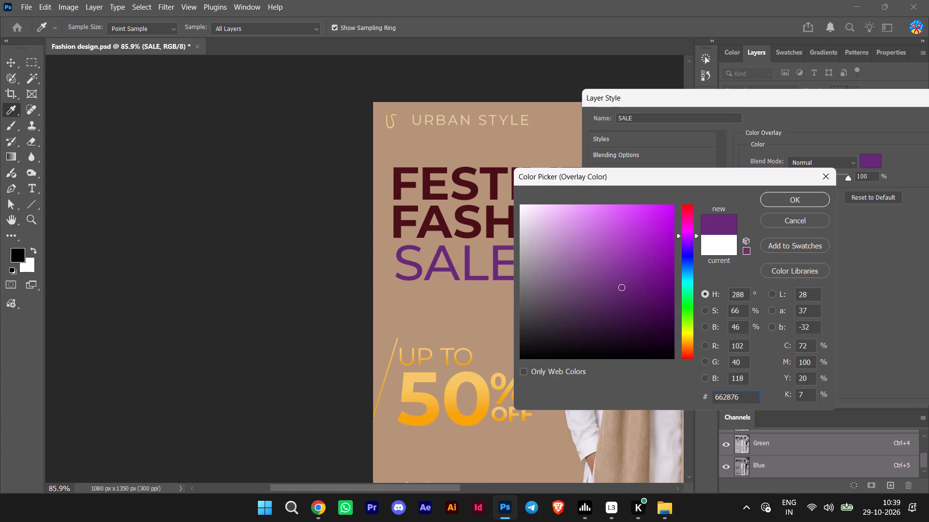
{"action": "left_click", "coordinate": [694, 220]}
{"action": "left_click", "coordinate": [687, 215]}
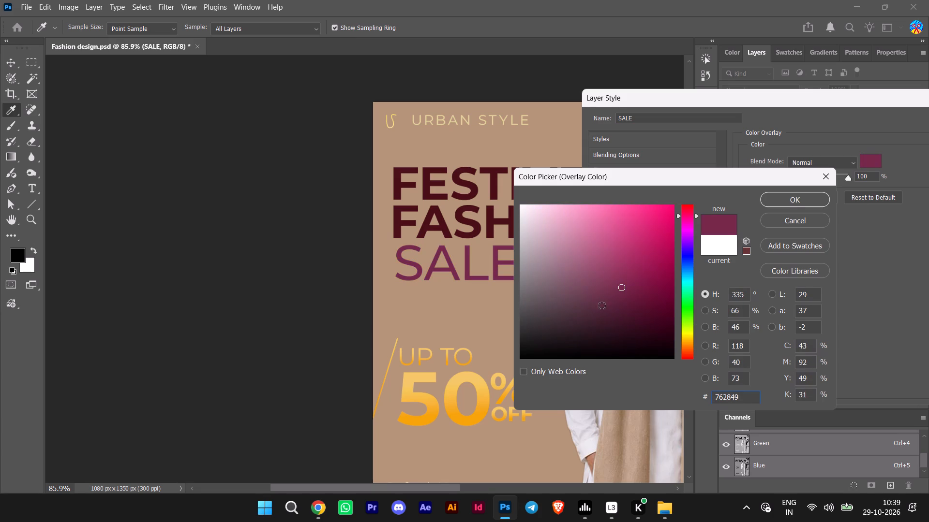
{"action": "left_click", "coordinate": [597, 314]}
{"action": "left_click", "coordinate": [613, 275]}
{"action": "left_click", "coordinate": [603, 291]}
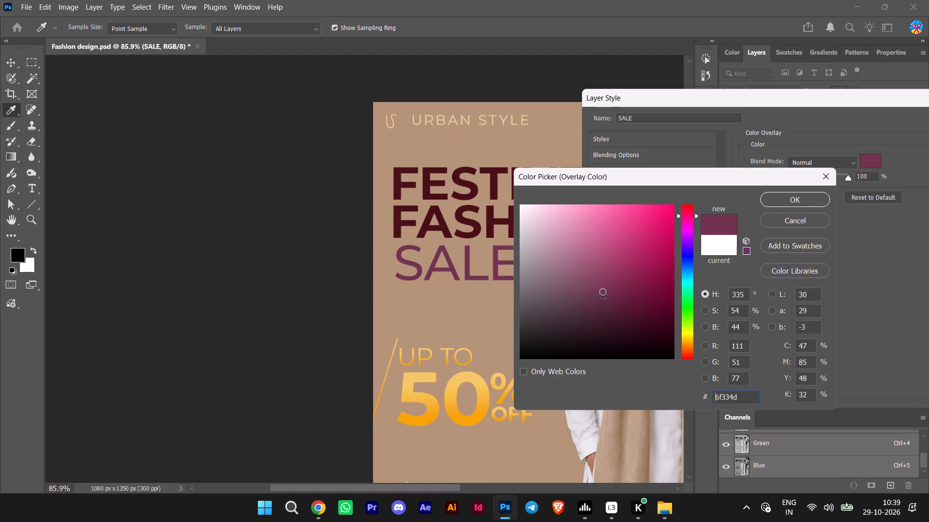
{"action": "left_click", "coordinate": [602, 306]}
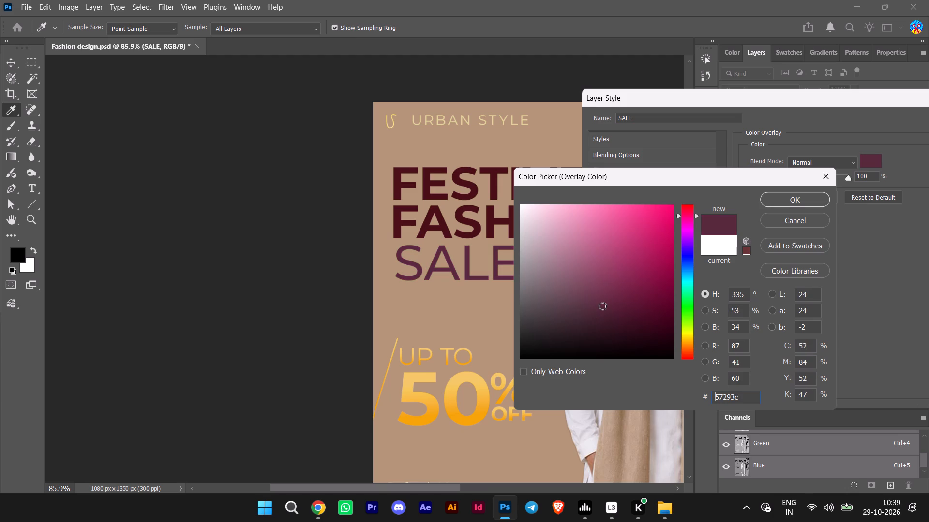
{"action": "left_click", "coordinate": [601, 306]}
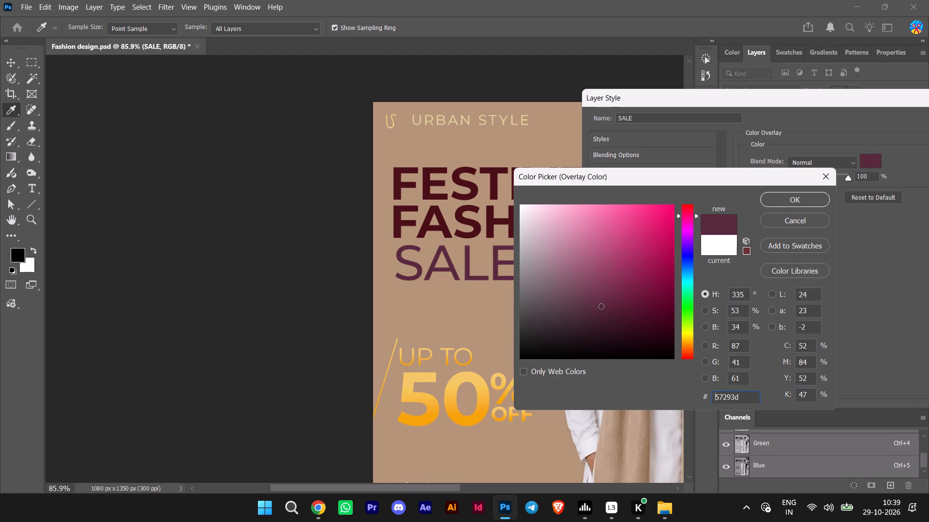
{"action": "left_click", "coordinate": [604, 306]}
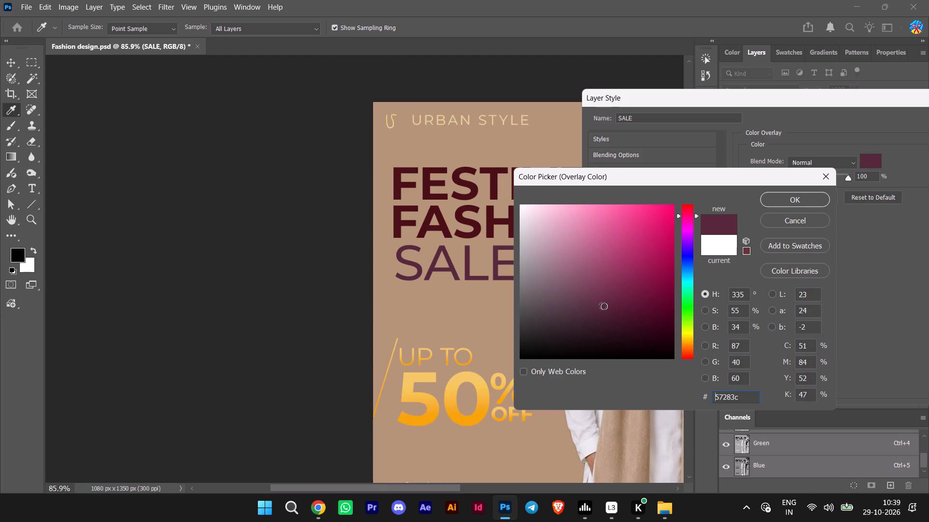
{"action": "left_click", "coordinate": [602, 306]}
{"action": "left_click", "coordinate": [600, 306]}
Set the SALE heading's overlay colour to gold #D4AF37, apply the layer style, and deselect the heading.
{"action": "left_click", "coordinate": [741, 392]}
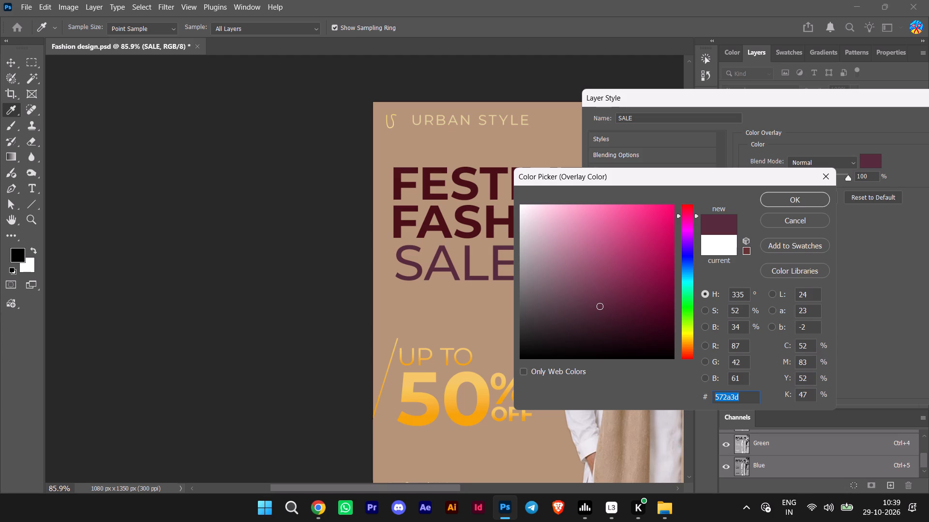
{"action": "key", "text": "3"}
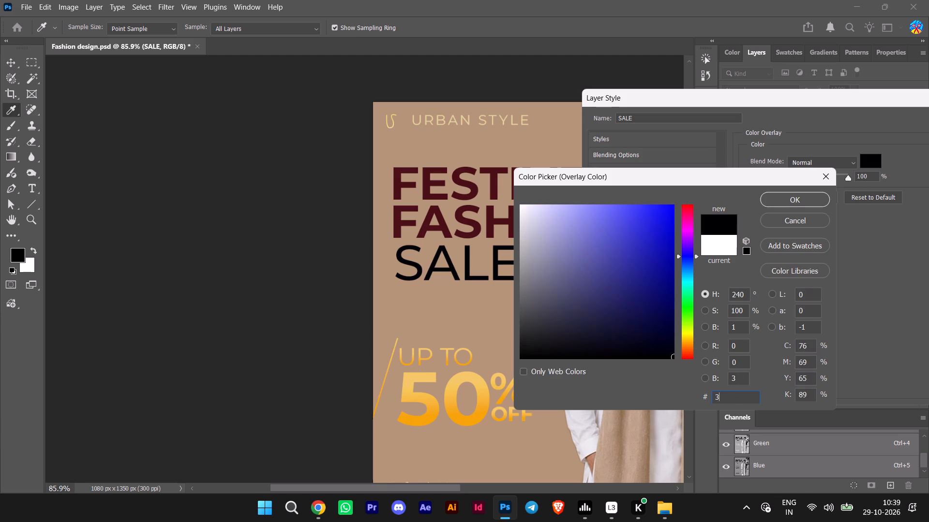
{"action": "key", "text": "BackSpace"}
{"action": "key", "text": "shift+numbersign"}
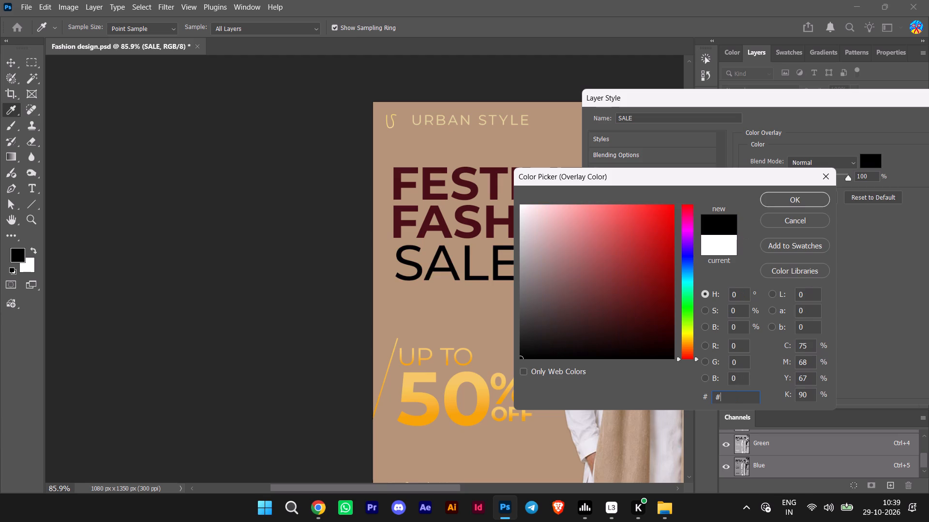
{"action": "type", "text": "D4"}
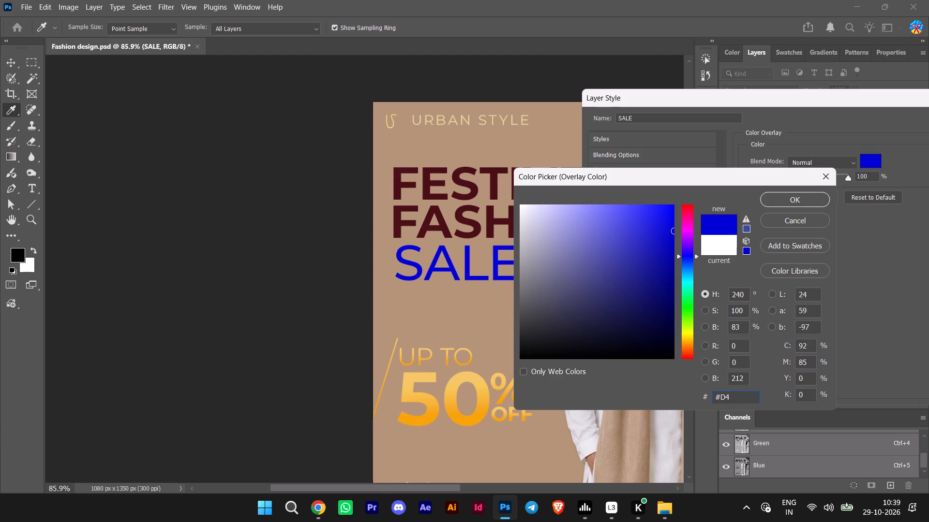
{"action": "key", "text": "shift+a"}
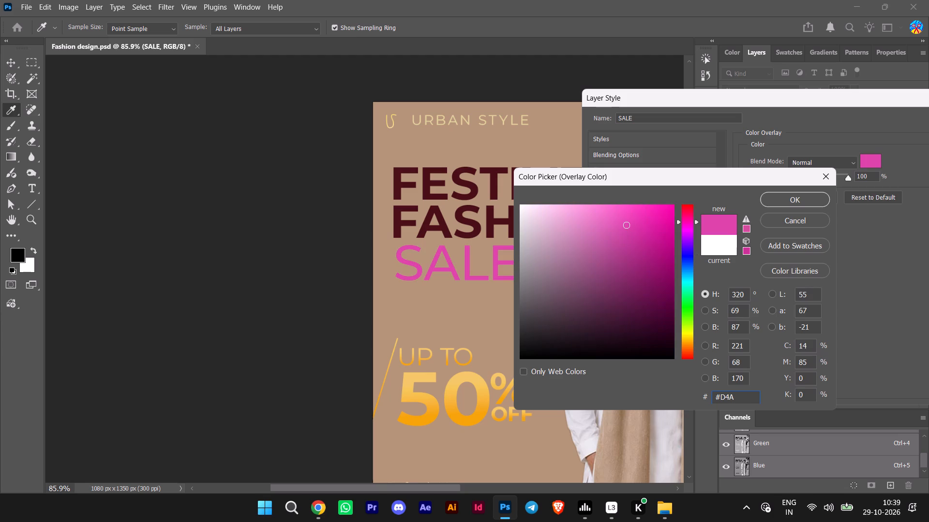
{"action": "key", "text": "shift+f"}
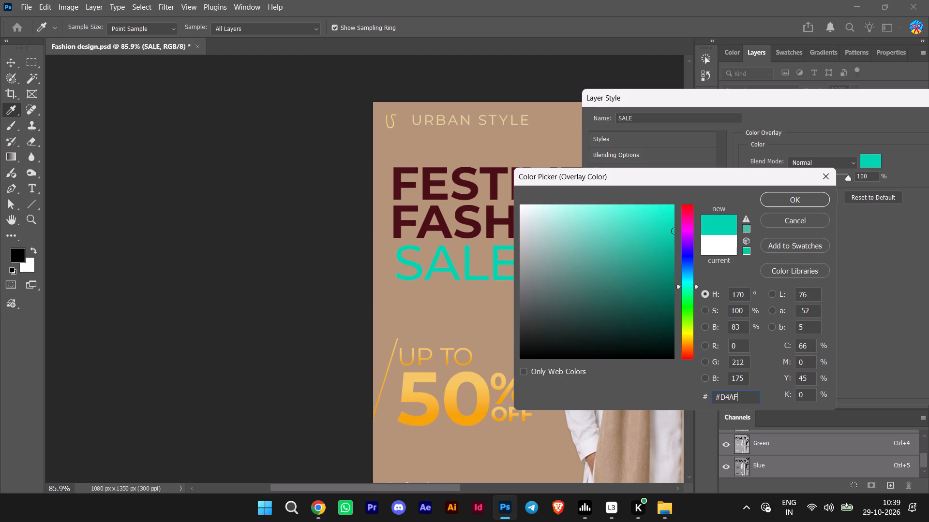
{"action": "type", "text": "37"}
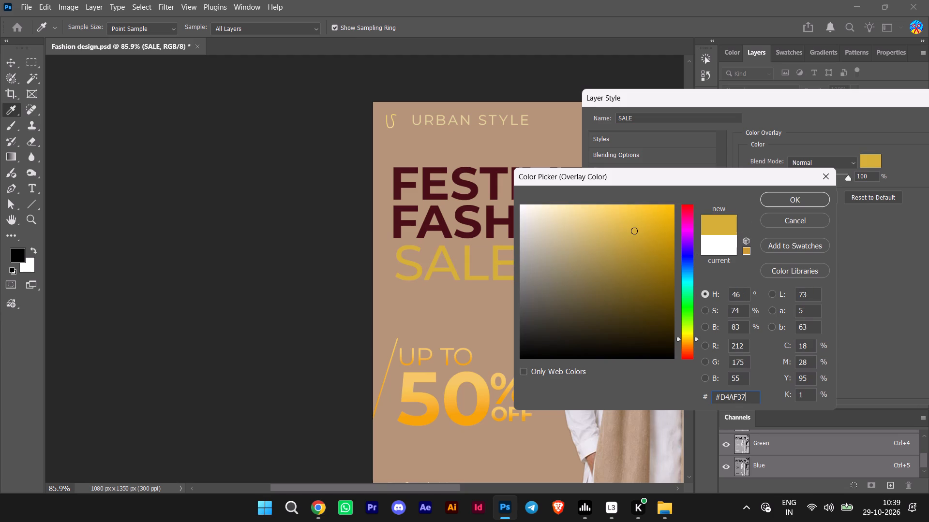
{"action": "left_click", "coordinate": [801, 201]}
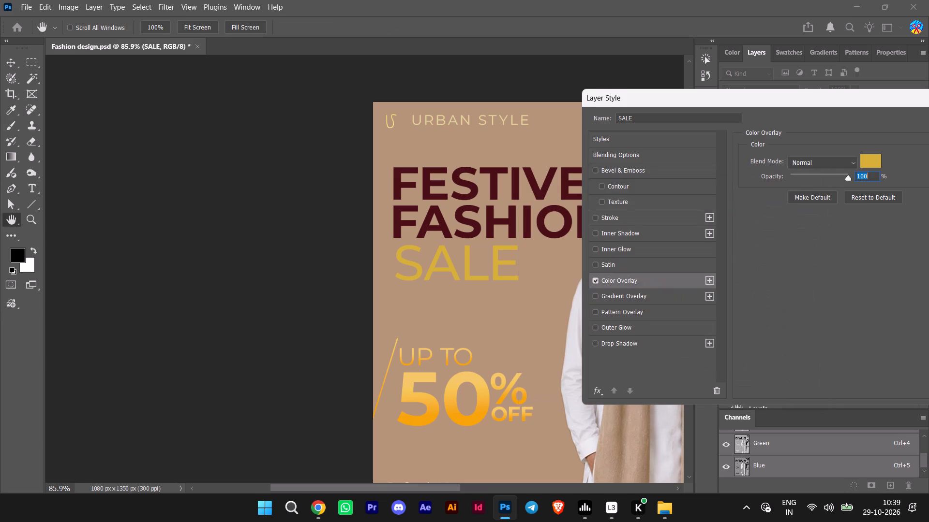
{"action": "left_click_drag", "start_coordinate": [771, 94], "coordinate": [725, 174]}
{"action": "left_click_drag", "start_coordinate": [811, 179], "coordinate": [554, 164]}
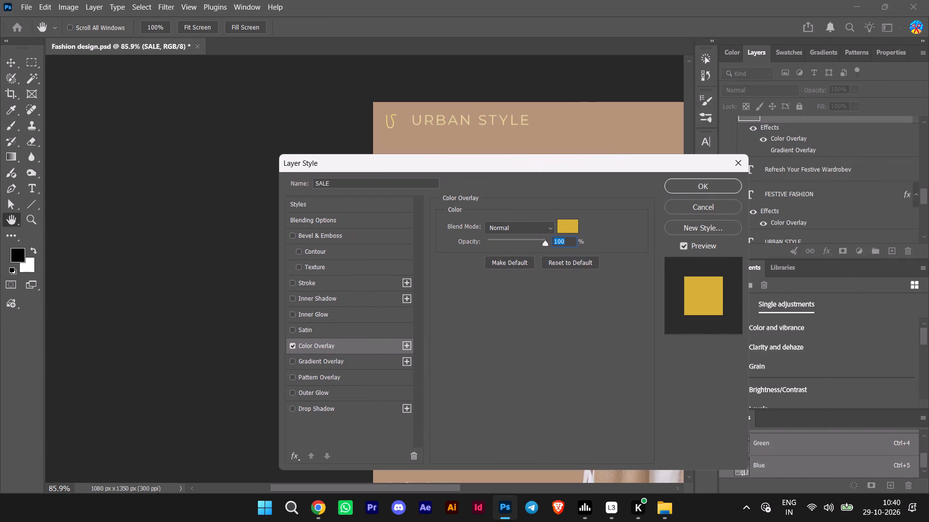
{"action": "left_click", "coordinate": [685, 189]}
{"action": "left_click", "coordinate": [278, 261]}
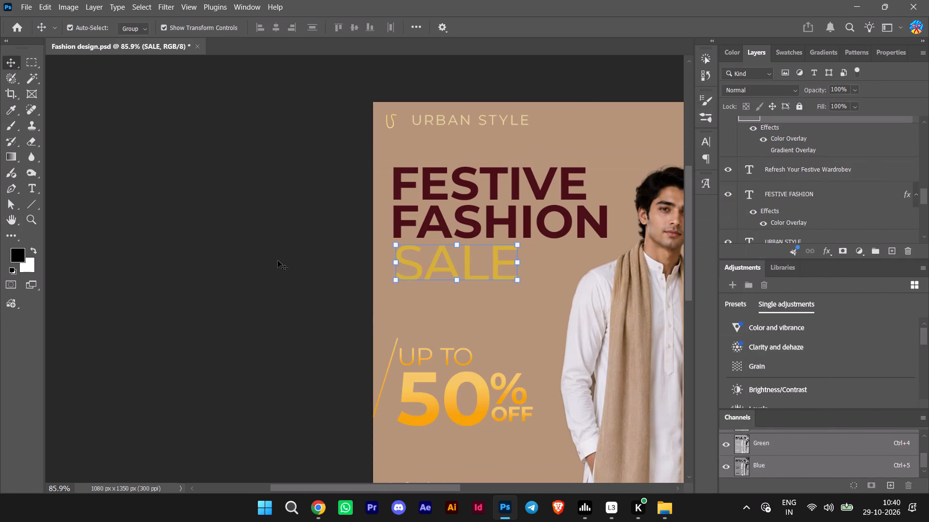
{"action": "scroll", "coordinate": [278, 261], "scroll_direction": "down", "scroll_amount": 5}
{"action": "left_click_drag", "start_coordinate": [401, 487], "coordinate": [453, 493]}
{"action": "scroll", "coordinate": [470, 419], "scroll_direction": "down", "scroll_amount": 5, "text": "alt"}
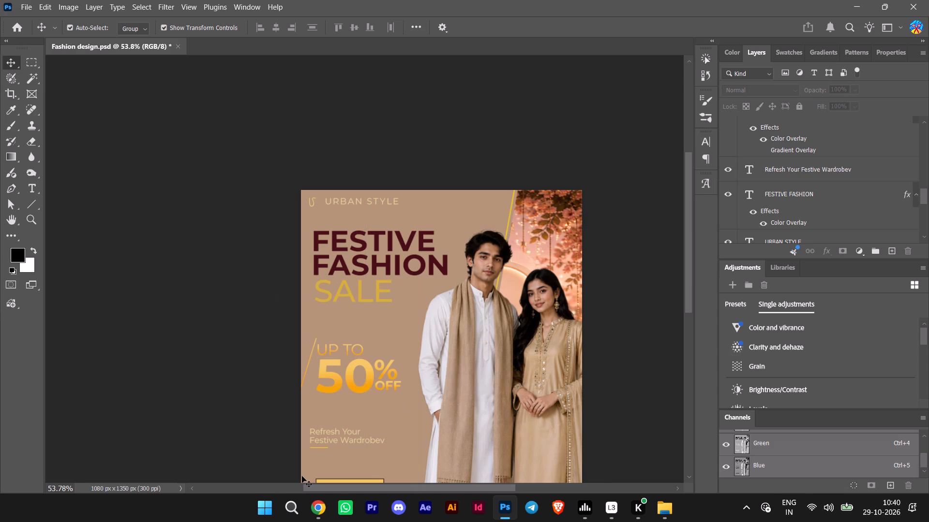
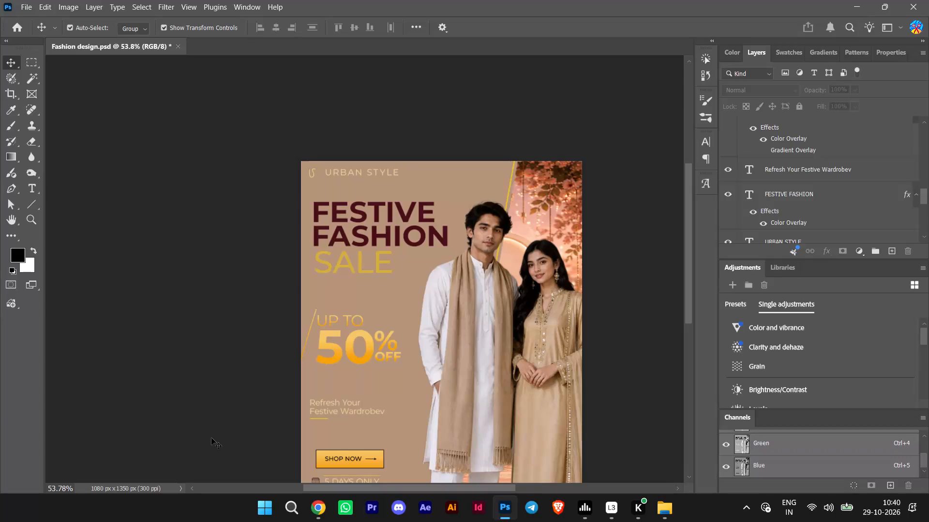
Examine the whole poster at several magnifications to judge the gold SALE heading against the beige background.
{"action": "scroll", "coordinate": [164, 389], "scroll_direction": "down", "scroll_amount": 4}
{"action": "scroll", "coordinate": [189, 252], "scroll_direction": "down", "scroll_amount": 1}
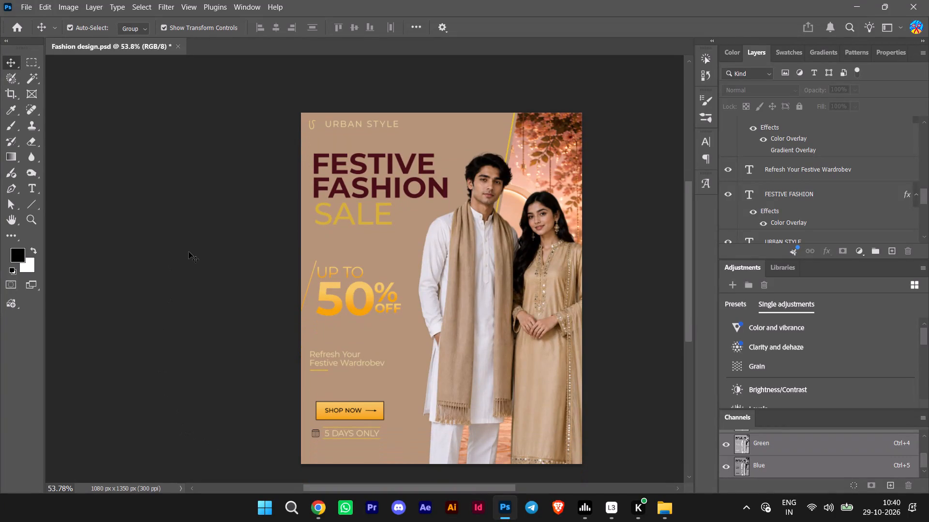
{"action": "scroll", "coordinate": [189, 252], "scroll_direction": "down", "scroll_amount": 1}
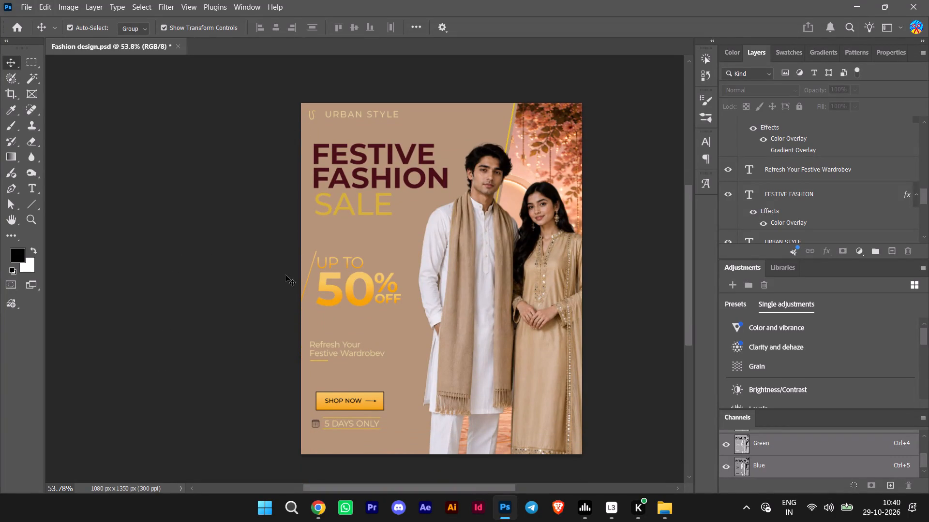
{"action": "scroll", "coordinate": [200, 312], "scroll_direction": "up", "scroll_amount": 5, "text": "alt"}
{"action": "scroll", "coordinate": [200, 312], "scroll_direction": "down", "scroll_amount": 10}
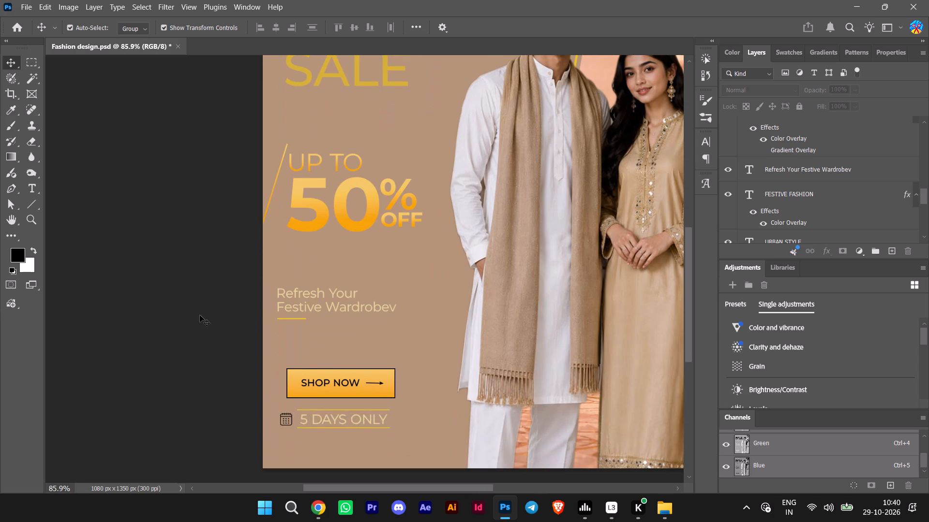
{"action": "scroll", "coordinate": [200, 315], "scroll_direction": "up", "scroll_amount": 20}
{"action": "scroll", "coordinate": [200, 315], "scroll_direction": "up", "scroll_amount": 1}
{"action": "scroll", "coordinate": [200, 315], "scroll_direction": "down", "scroll_amount": 6}
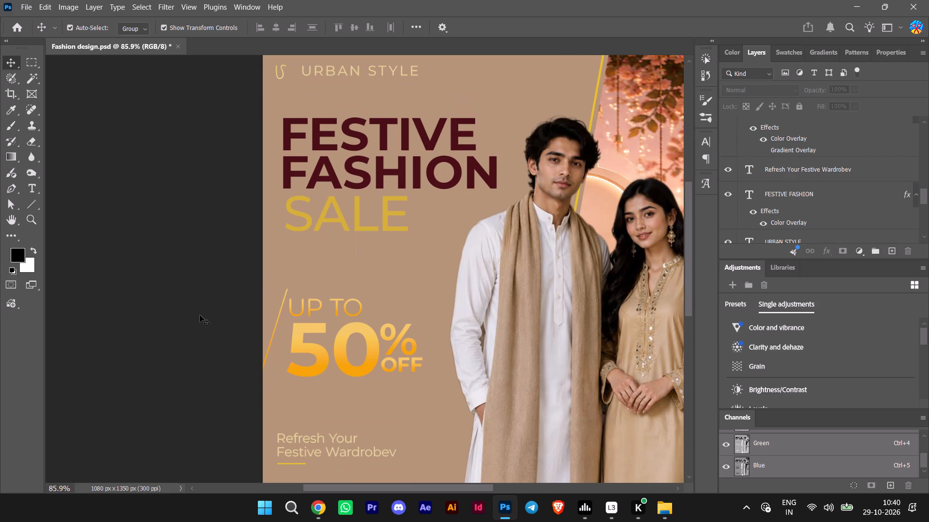
{"action": "scroll", "coordinate": [200, 315], "scroll_direction": "up", "scroll_amount": 4}
{"action": "scroll", "coordinate": [200, 315], "scroll_direction": "down", "scroll_amount": 6, "text": "alt"}
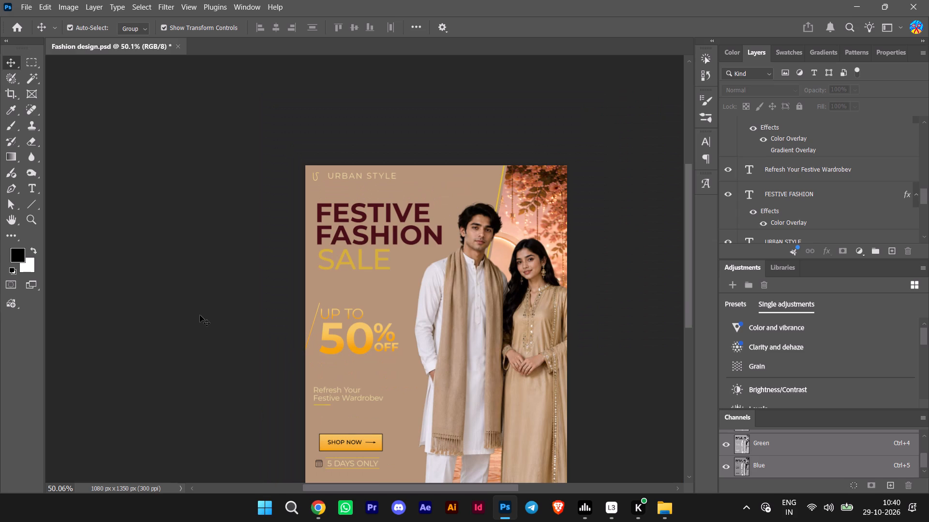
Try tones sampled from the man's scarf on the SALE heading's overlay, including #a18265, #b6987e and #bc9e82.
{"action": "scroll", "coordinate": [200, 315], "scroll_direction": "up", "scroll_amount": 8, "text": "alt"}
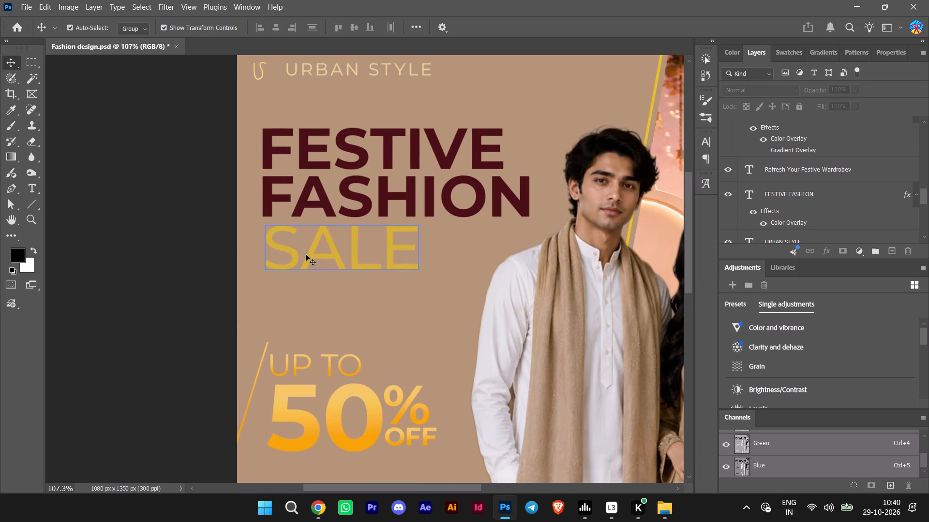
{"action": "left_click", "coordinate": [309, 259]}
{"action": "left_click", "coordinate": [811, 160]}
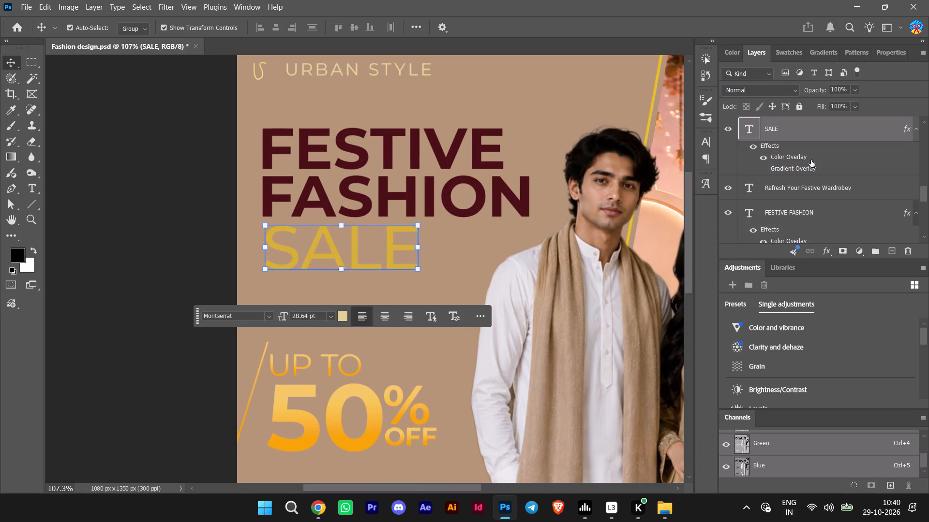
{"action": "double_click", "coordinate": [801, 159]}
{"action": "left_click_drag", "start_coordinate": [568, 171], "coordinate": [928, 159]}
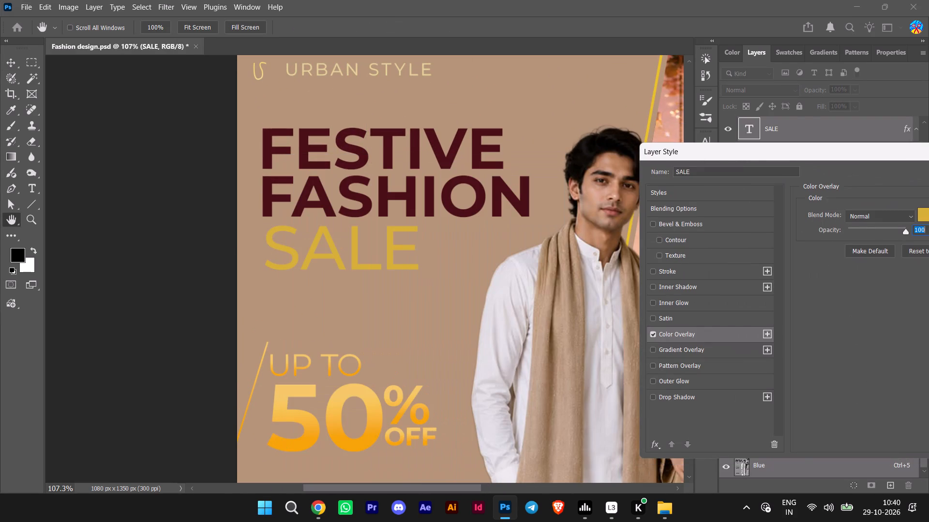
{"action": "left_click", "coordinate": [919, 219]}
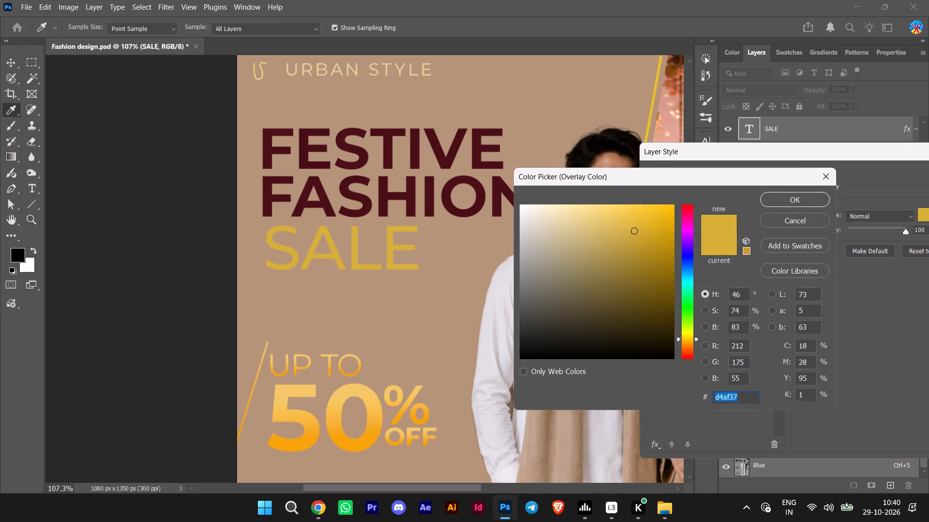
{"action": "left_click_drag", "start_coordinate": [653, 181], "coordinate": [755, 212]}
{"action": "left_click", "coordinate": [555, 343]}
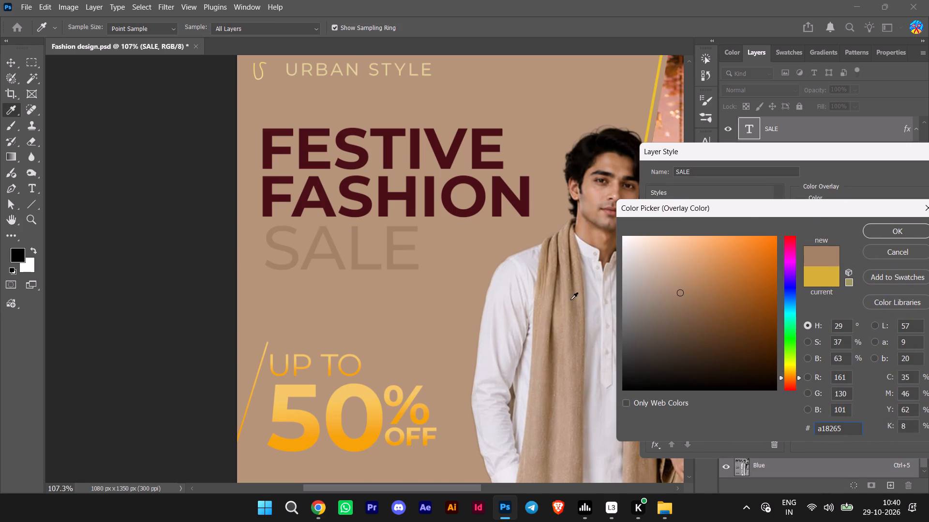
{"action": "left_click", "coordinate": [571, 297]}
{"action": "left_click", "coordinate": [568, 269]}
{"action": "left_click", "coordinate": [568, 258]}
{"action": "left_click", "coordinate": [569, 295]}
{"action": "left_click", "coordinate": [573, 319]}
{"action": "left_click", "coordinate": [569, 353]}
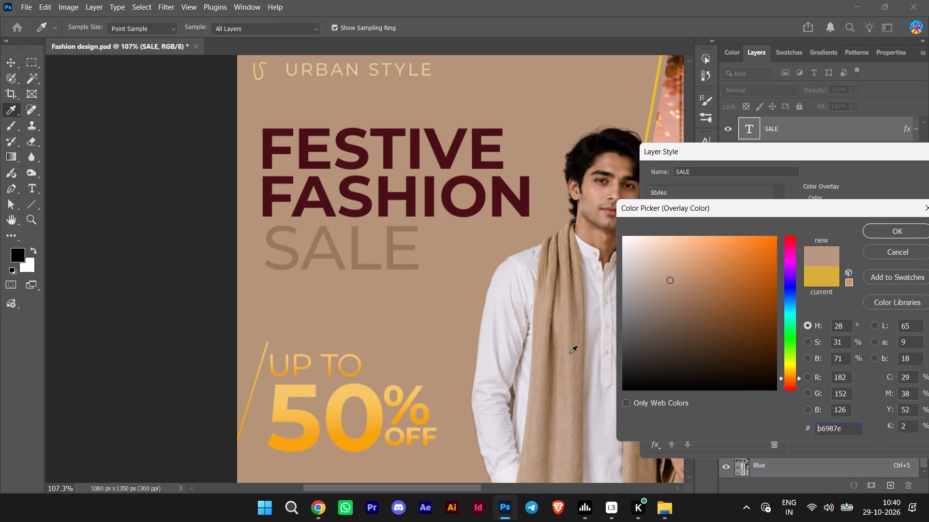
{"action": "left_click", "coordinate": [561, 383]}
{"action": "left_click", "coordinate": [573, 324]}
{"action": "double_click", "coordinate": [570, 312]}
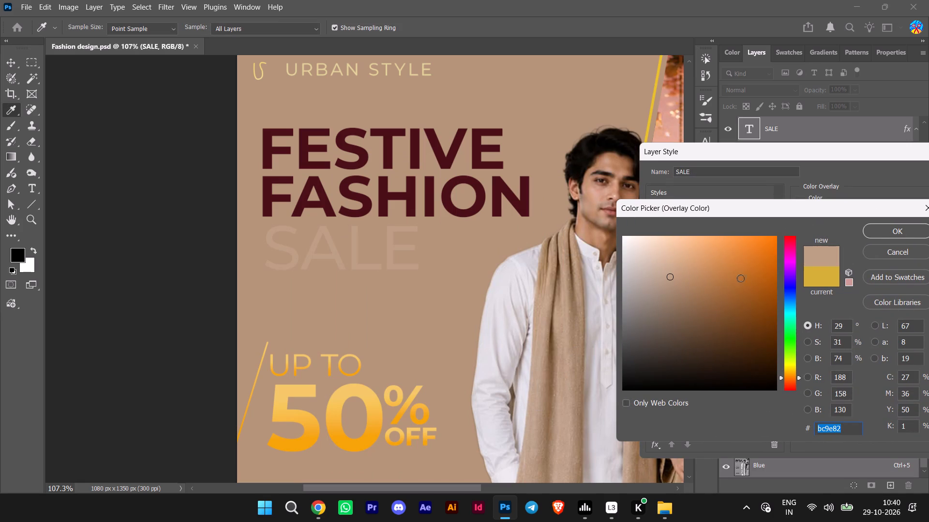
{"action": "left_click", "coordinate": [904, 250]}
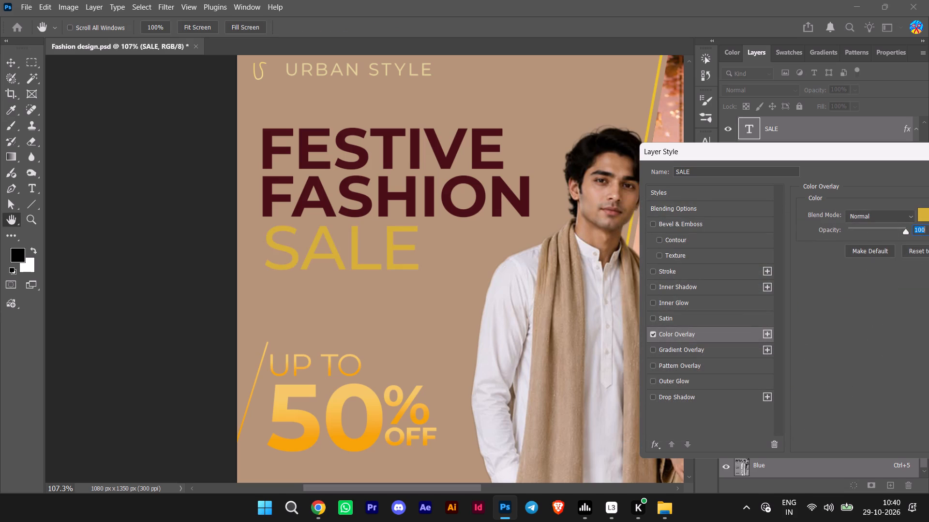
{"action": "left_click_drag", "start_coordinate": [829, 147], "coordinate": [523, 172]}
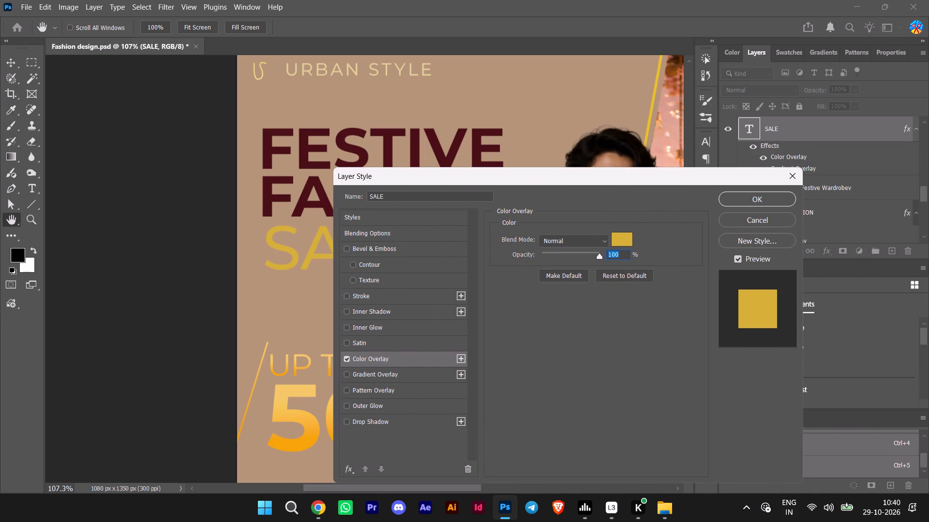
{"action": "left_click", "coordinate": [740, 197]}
Deselect the SALE heading and examine the full poster from the brand name down to the offer, tagline and SHOP NOW button.
{"action": "left_click_drag", "start_coordinate": [609, 246], "coordinate": [577, 253]}
{"action": "left_click_drag", "start_coordinate": [609, 246], "coordinate": [577, 253]}
{"action": "scroll", "coordinate": [477, 267], "scroll_direction": "down", "scroll_amount": 5}
{"action": "scroll", "coordinate": [477, 267], "scroll_direction": "down", "scroll_amount": 5, "text": "alt"}
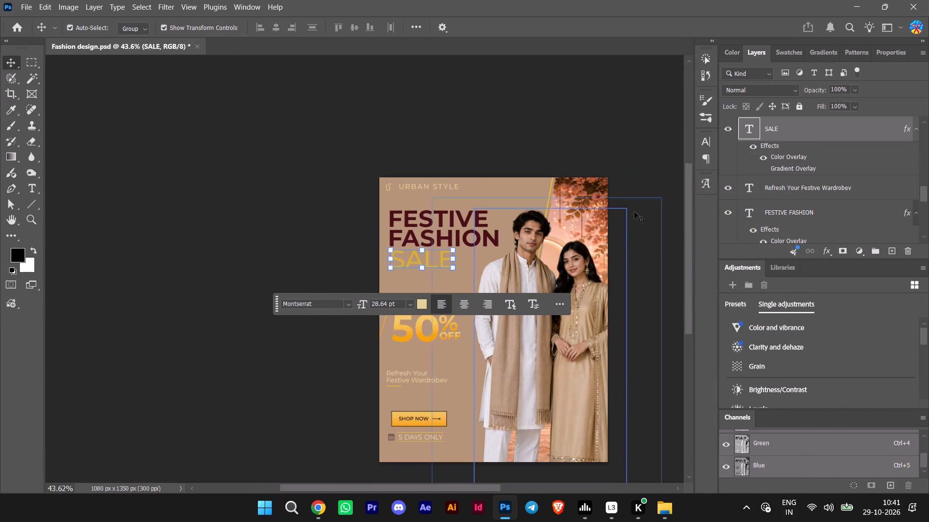
{"action": "left_click", "coordinate": [632, 150]}
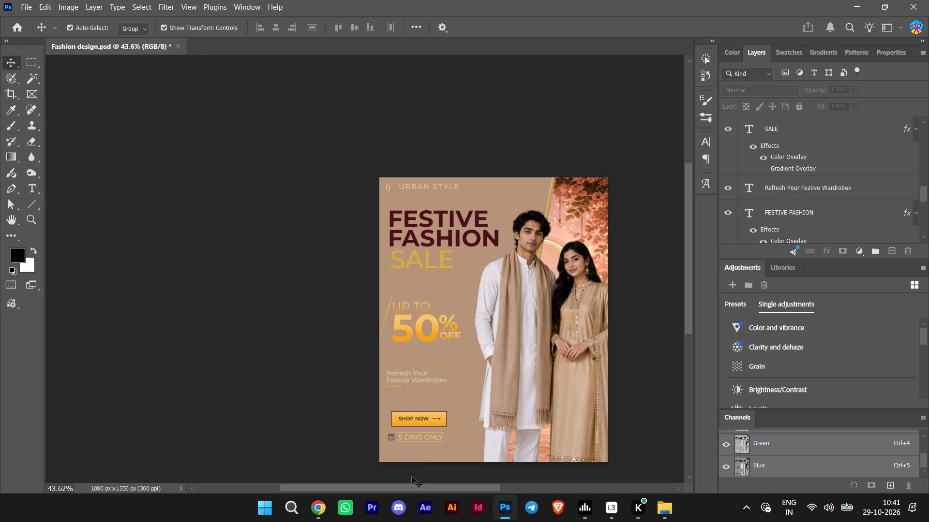
{"action": "left_click_drag", "start_coordinate": [435, 487], "coordinate": [453, 489]}
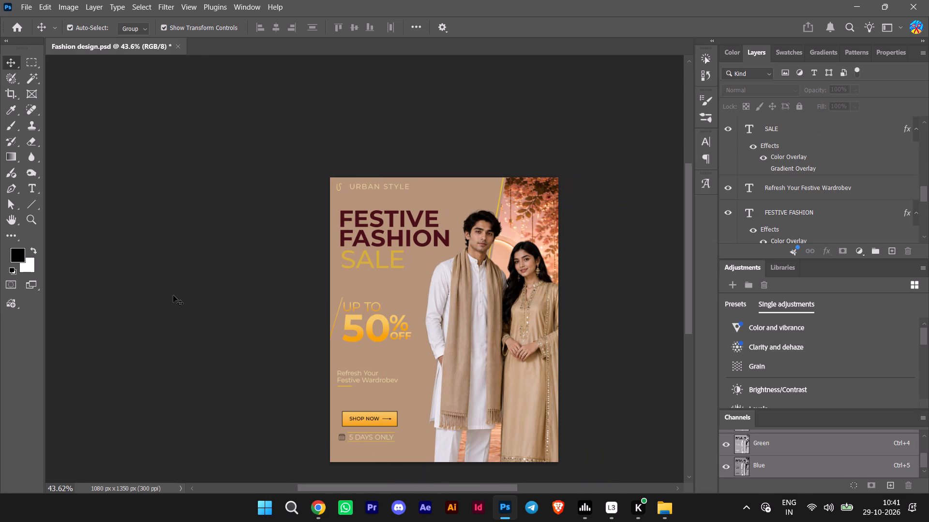
{"action": "left_click", "coordinate": [172, 292]}
{"action": "scroll", "coordinate": [172, 292], "scroll_direction": "down", "scroll_amount": 2}
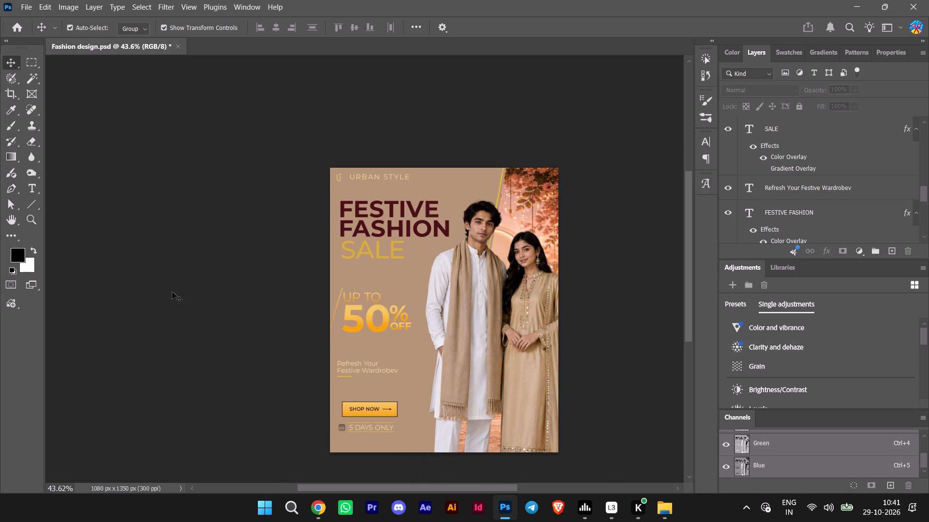
{"action": "scroll", "coordinate": [172, 292], "scroll_direction": "up", "scroll_amount": 5, "text": "alt"}
{"action": "scroll", "coordinate": [172, 292], "scroll_direction": "down", "scroll_amount": 6}
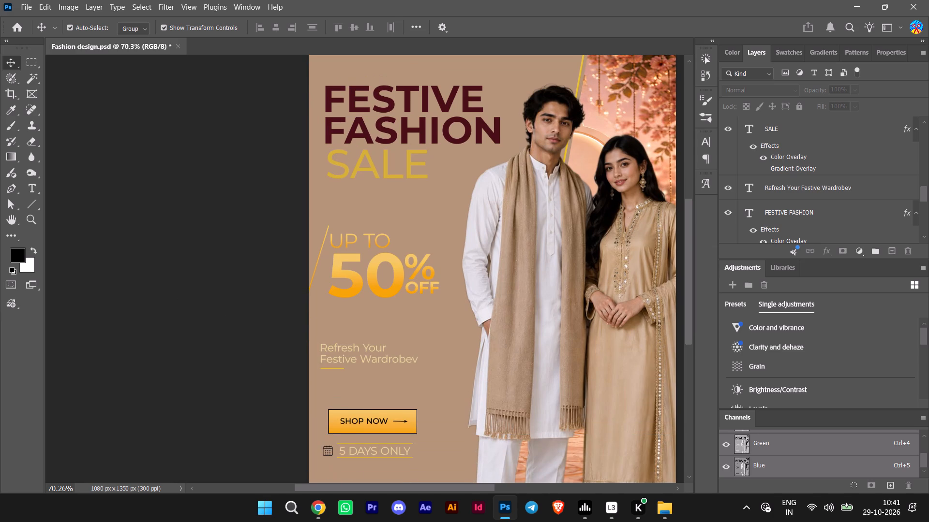
{"action": "left_click_drag", "start_coordinate": [390, 488], "coordinate": [407, 489]}
{"action": "scroll", "coordinate": [184, 362], "scroll_direction": "down", "scroll_amount": 5}
{"action": "scroll", "coordinate": [184, 362], "scroll_direction": "up", "scroll_amount": 1}
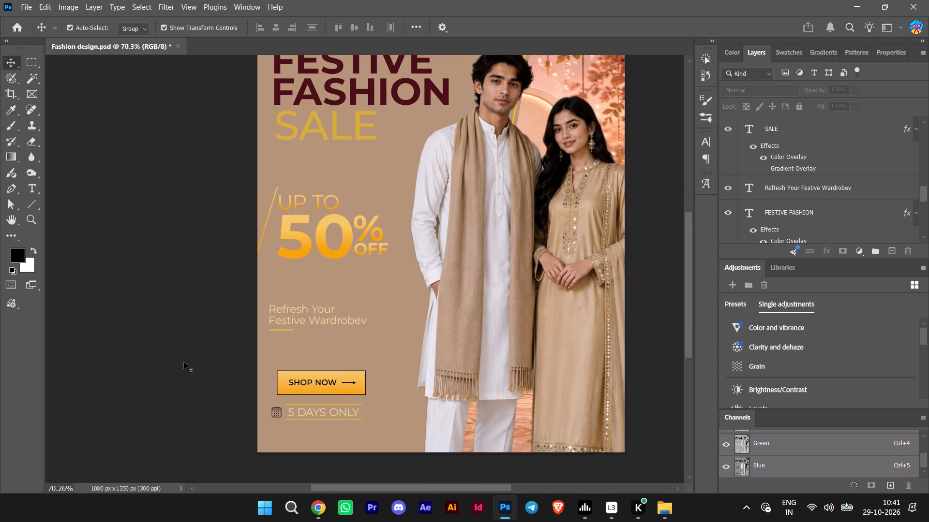
{"action": "scroll", "coordinate": [184, 362], "scroll_direction": "up", "scroll_amount": 2}
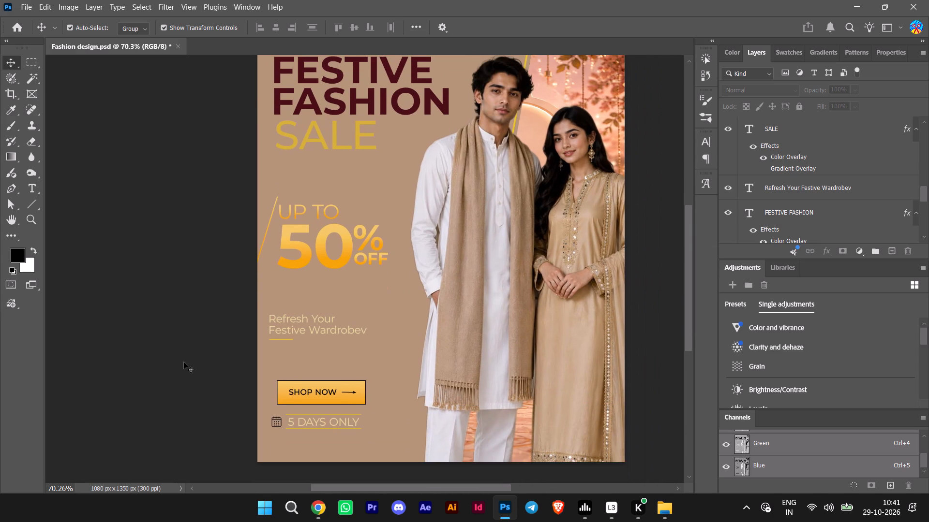
{"action": "scroll", "coordinate": [184, 362], "scroll_direction": "up", "scroll_amount": 3}
{"action": "double_click", "coordinate": [184, 362]}
{"action": "scroll", "coordinate": [184, 362], "scroll_direction": "down", "scroll_amount": 3}
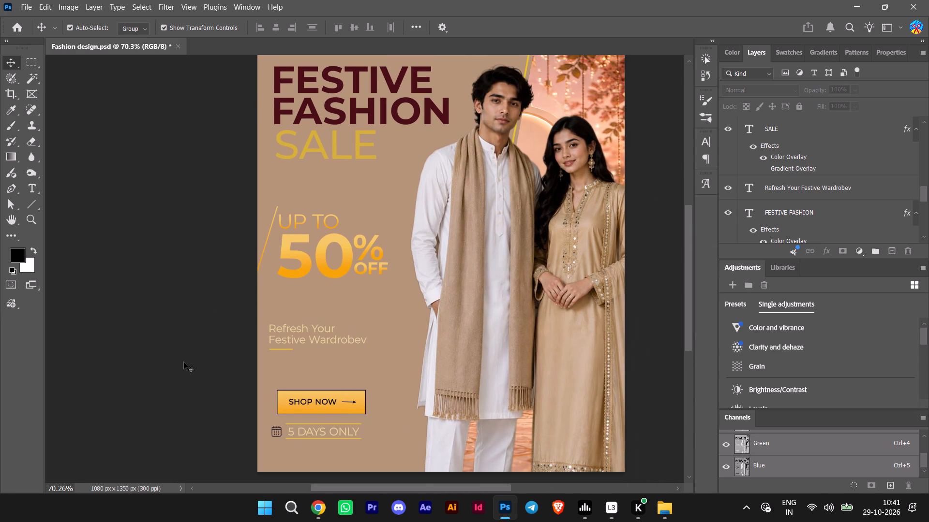
{"action": "scroll", "coordinate": [184, 362], "scroll_direction": "up", "scroll_amount": 3}
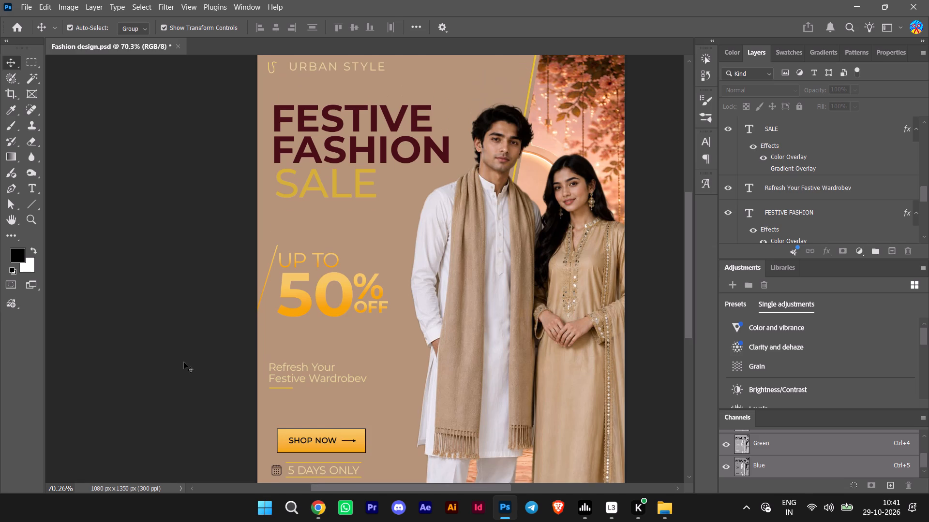
{"action": "scroll", "coordinate": [184, 362], "scroll_direction": "up", "scroll_amount": 3}
{"action": "scroll", "coordinate": [184, 362], "scroll_direction": "down", "scroll_amount": 6}
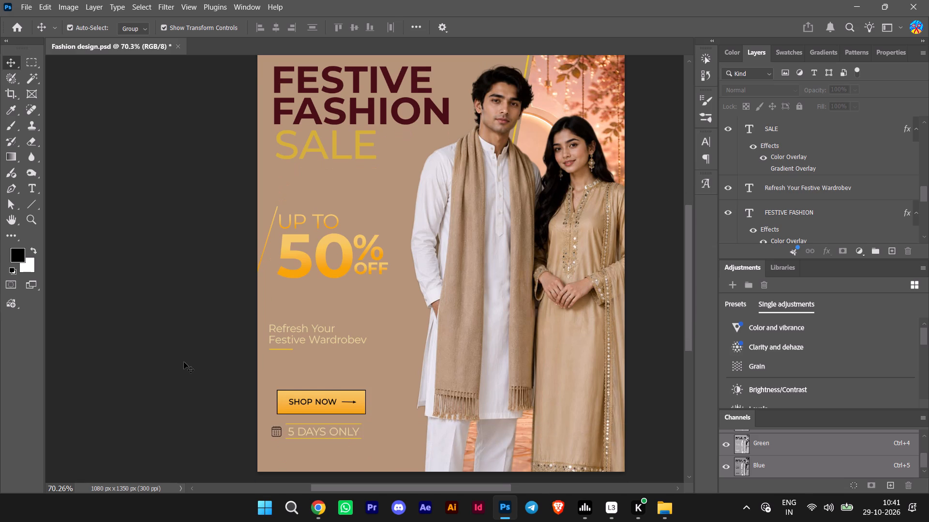
{"action": "scroll", "coordinate": [184, 362], "scroll_direction": "down", "scroll_amount": 2}
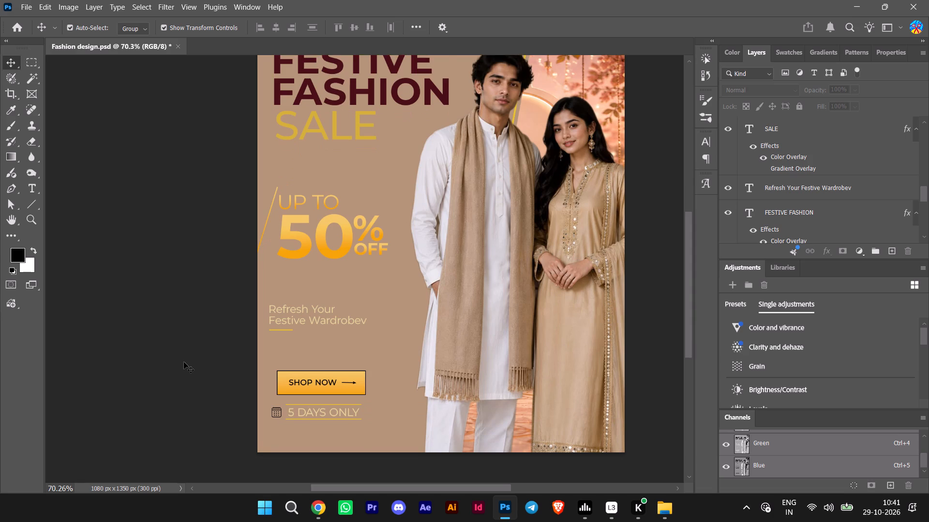
{"action": "scroll", "coordinate": [184, 362], "scroll_direction": "down", "scroll_amount": 3}
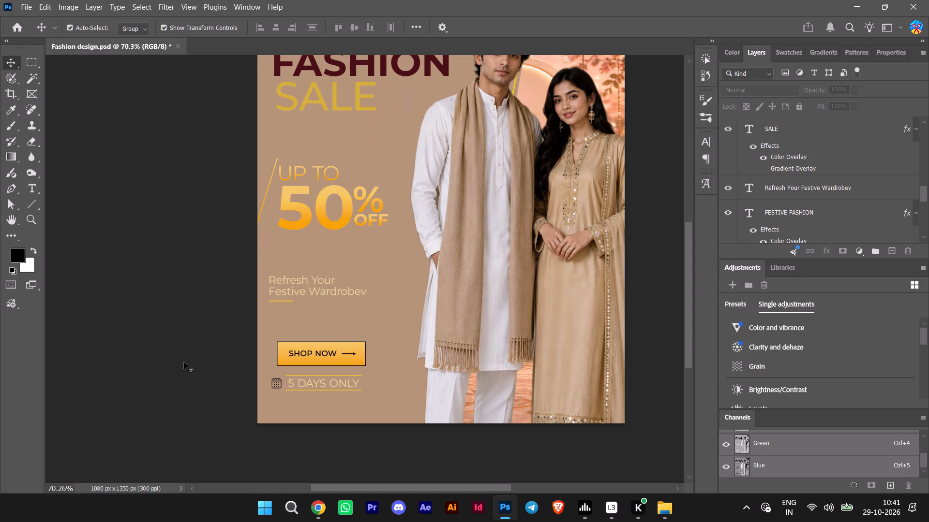
{"action": "scroll", "coordinate": [184, 362], "scroll_direction": "down", "scroll_amount": 1}
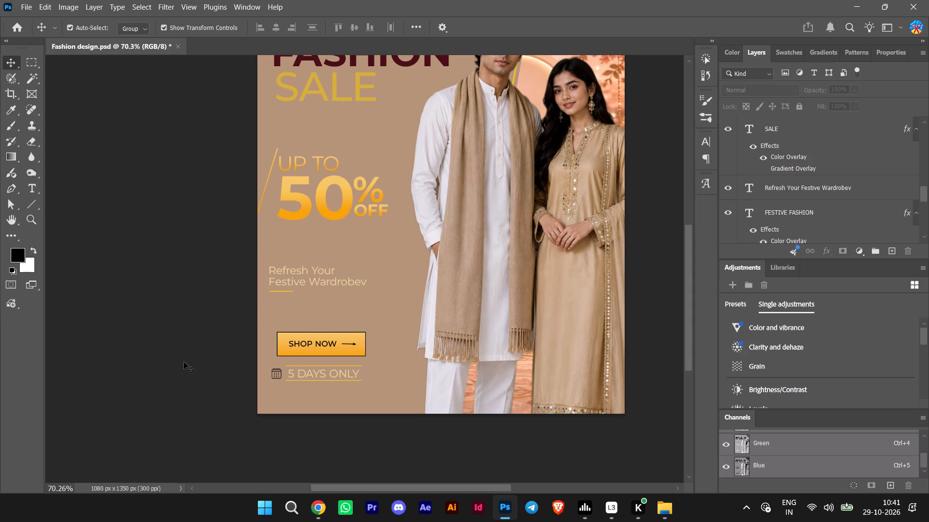
Add a solid Color Overlay to the SHOP NOW button's rectangle and set it to beige #b39478 sampled from the poster.
{"action": "scroll", "coordinate": [184, 362], "scroll_direction": "down", "scroll_amount": 1}
{"action": "left_click", "coordinate": [313, 338]}
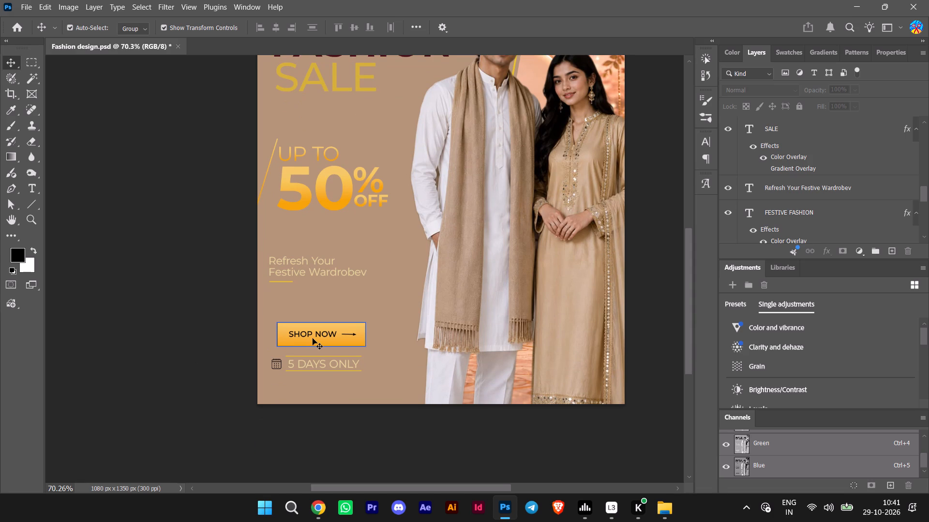
{"action": "double_click", "coordinate": [866, 129]}
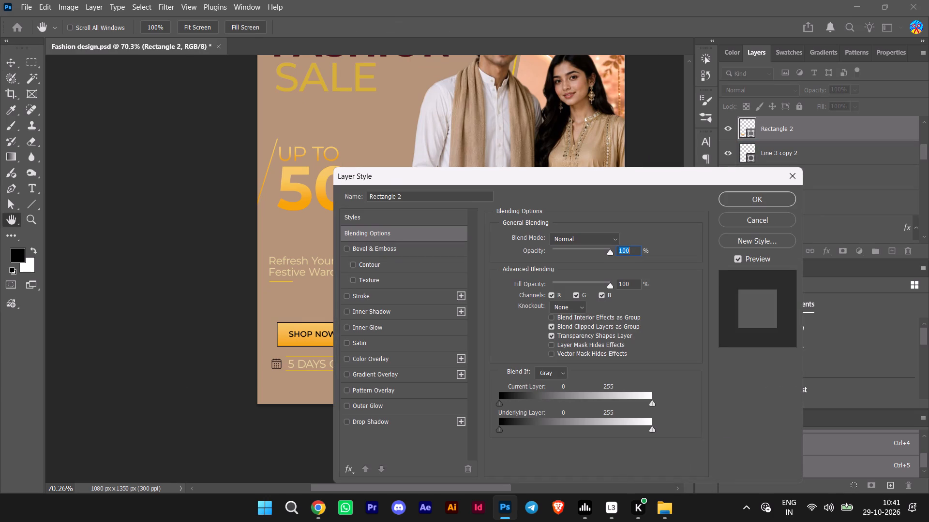
{"action": "left_click_drag", "start_coordinate": [590, 186], "coordinate": [640, 176]}
{"action": "left_click_drag", "start_coordinate": [614, 178], "coordinate": [725, 132]}
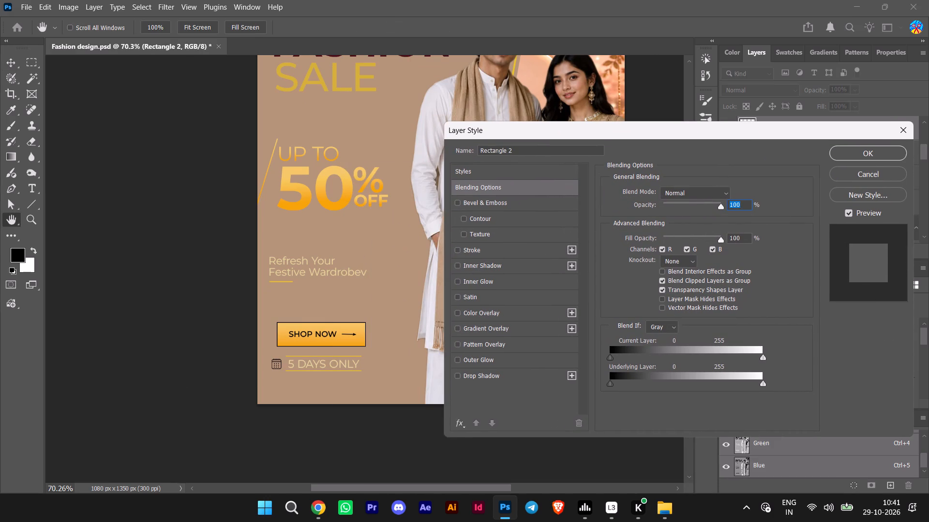
{"action": "left_click", "coordinate": [486, 316]}
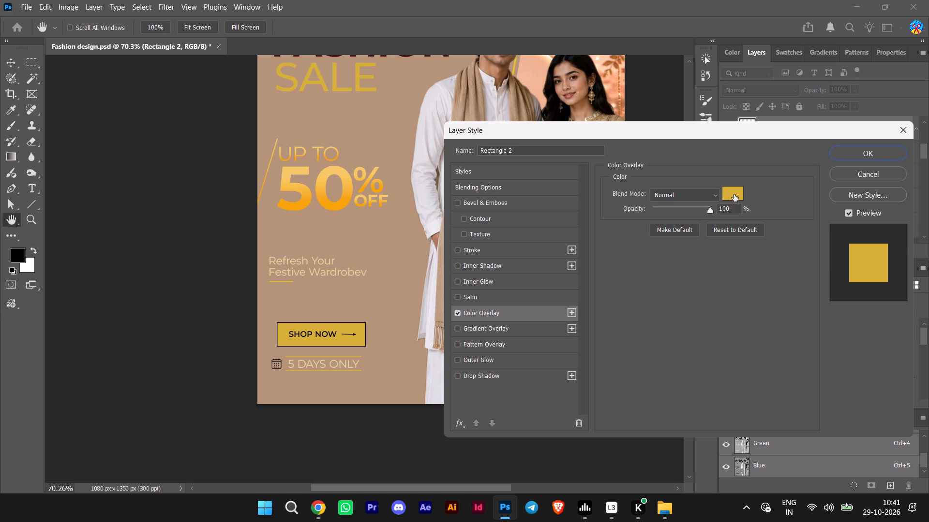
{"action": "left_click", "coordinate": [734, 194]}
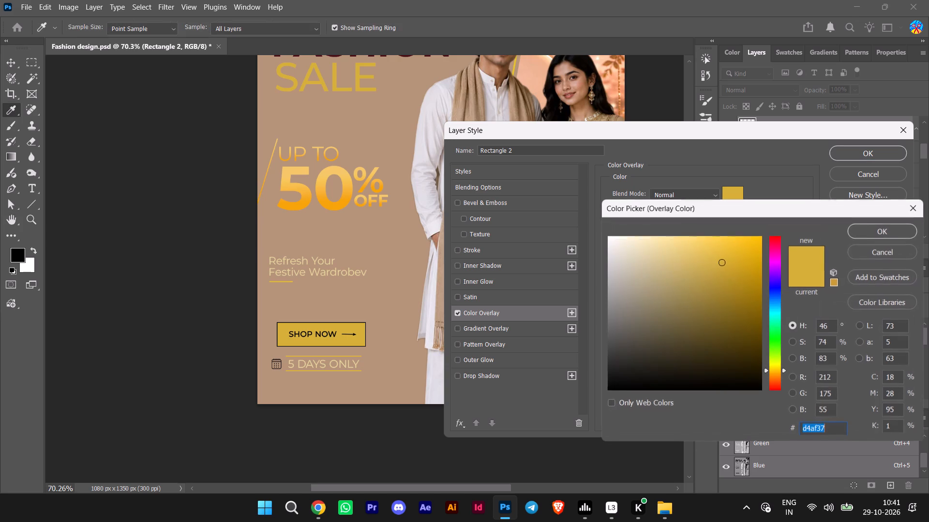
{"action": "left_click", "coordinate": [426, 58]}
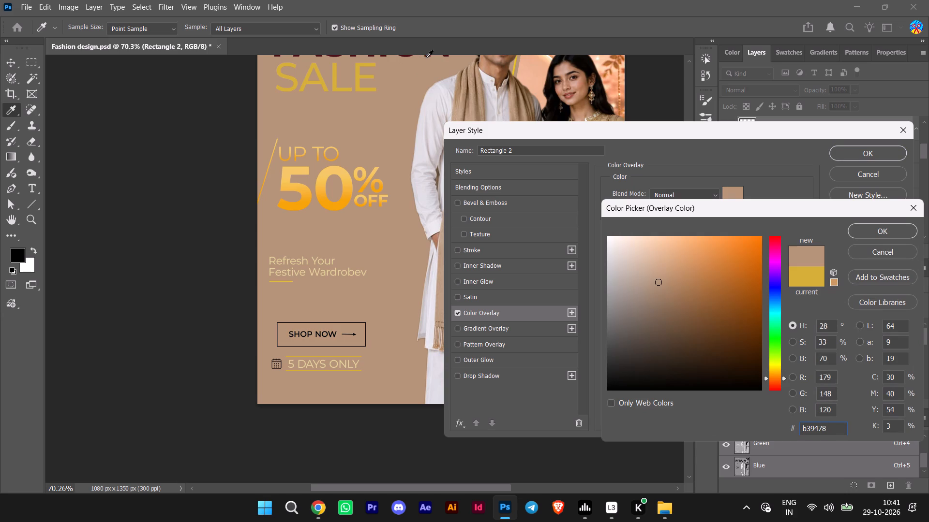
{"action": "left_click", "coordinate": [868, 231]}
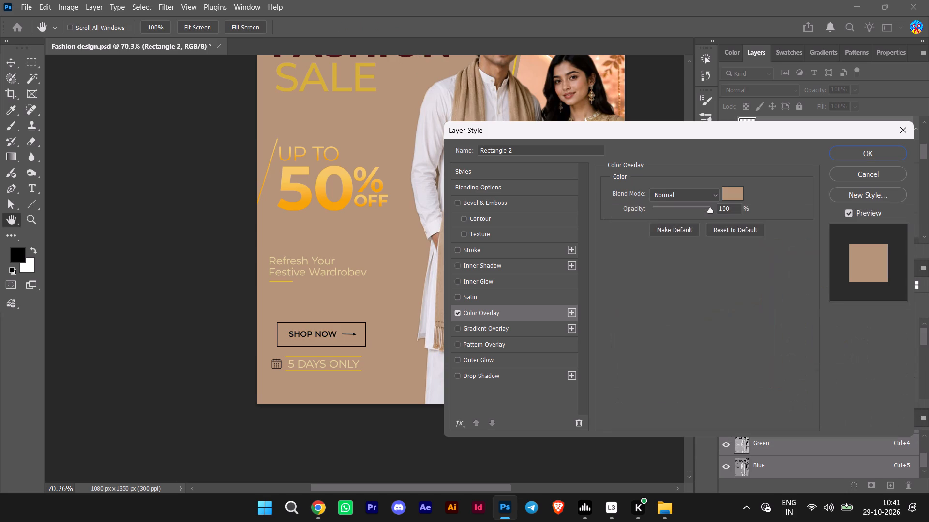
Change the button rectangle's overlay to dark maroon #4a0e17 sampled from the FASHION heading, apply the layer style, and deselect.
{"action": "left_click_drag", "start_coordinate": [694, 132], "coordinate": [736, 175]}
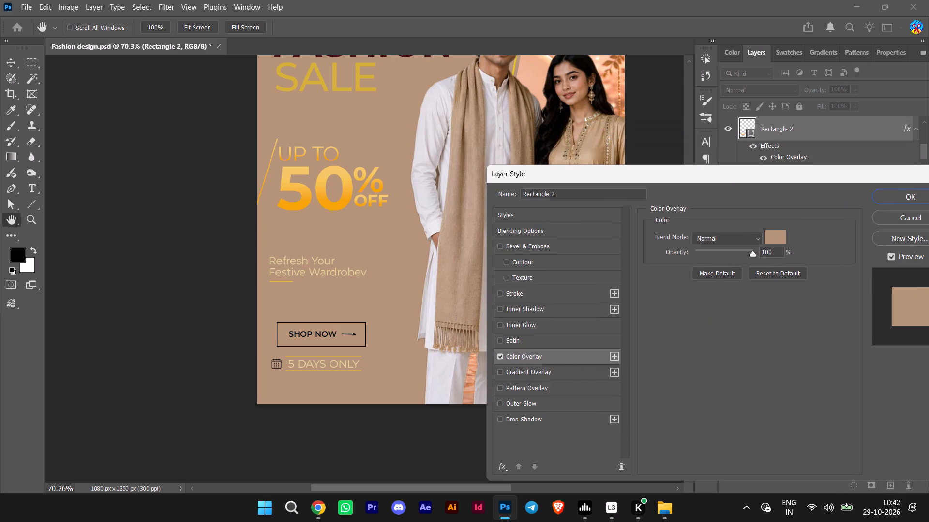
{"action": "scroll", "coordinate": [321, 219], "scroll_direction": "up", "scroll_amount": 13}
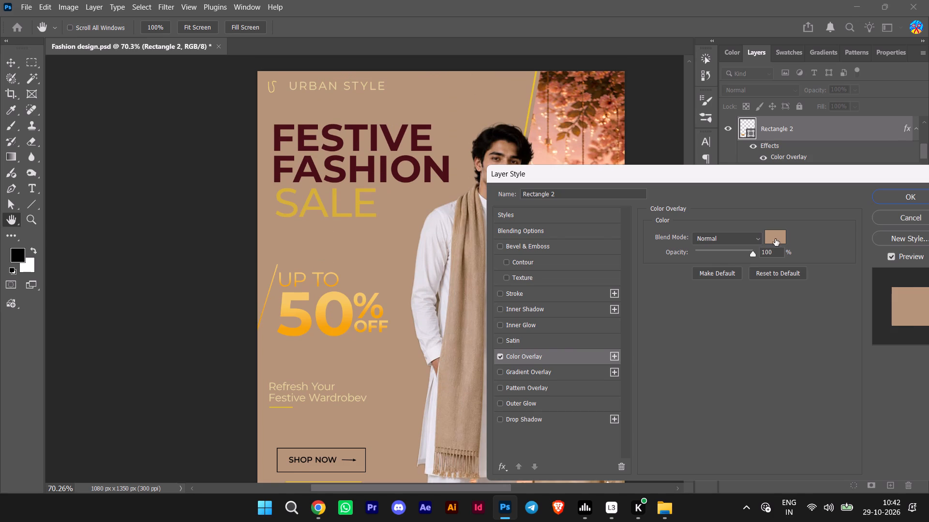
{"action": "left_click", "coordinate": [775, 239]}
{"action": "left_click", "coordinate": [415, 174]}
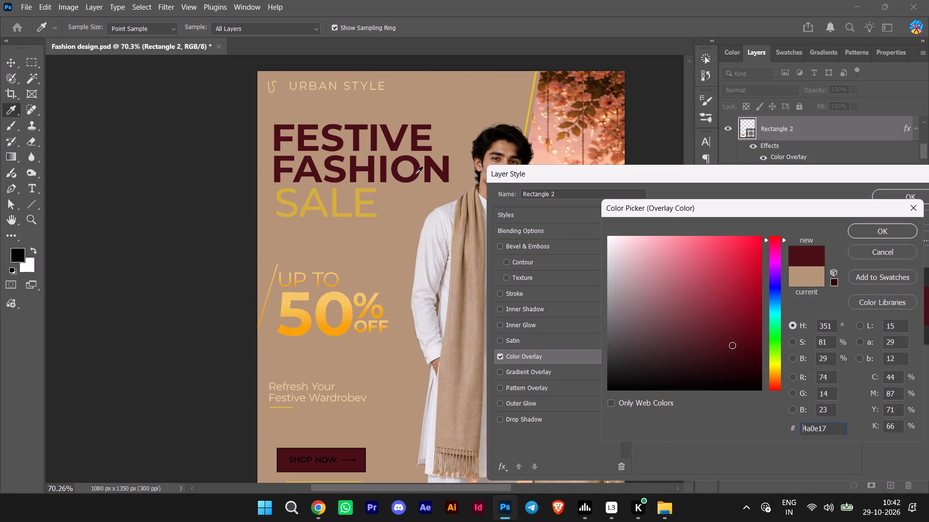
{"action": "left_click", "coordinate": [896, 231]}
{"action": "left_click", "coordinate": [921, 198]}
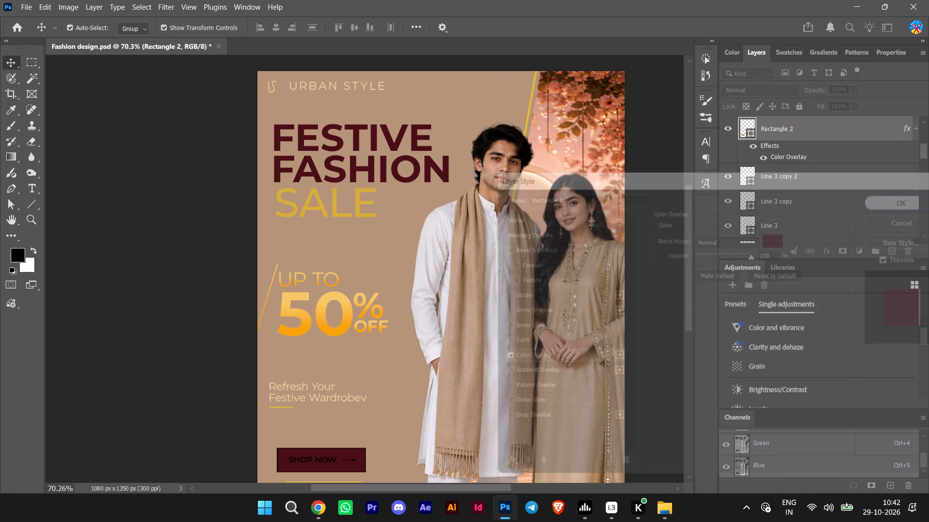
{"action": "left_click", "coordinate": [149, 296]}
Set the colour of the SHOP NOW button's text to white #ffffff.
{"action": "scroll", "coordinate": [149, 296], "scroll_direction": "down", "scroll_amount": 14}
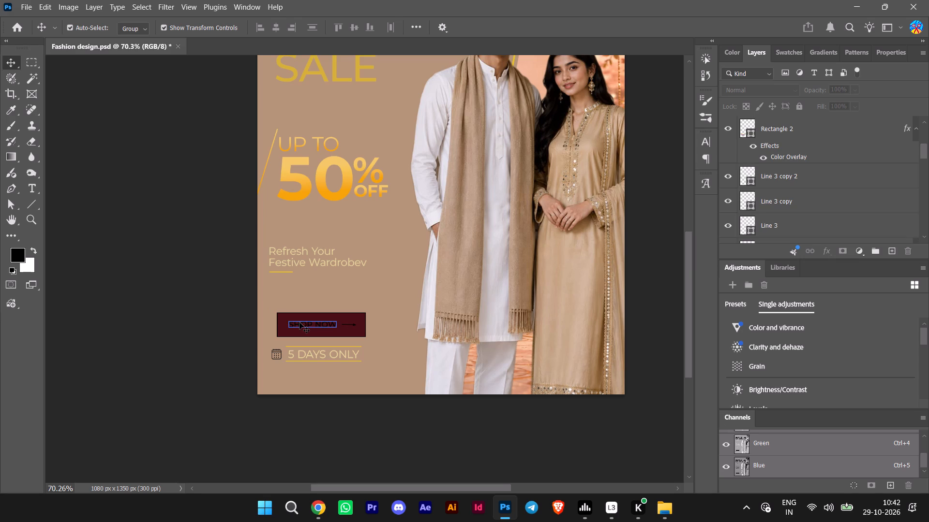
{"action": "left_click", "coordinate": [300, 322]}
{"action": "scroll", "coordinate": [358, 336], "scroll_direction": "up", "scroll_amount": 14, "text": "alt"}
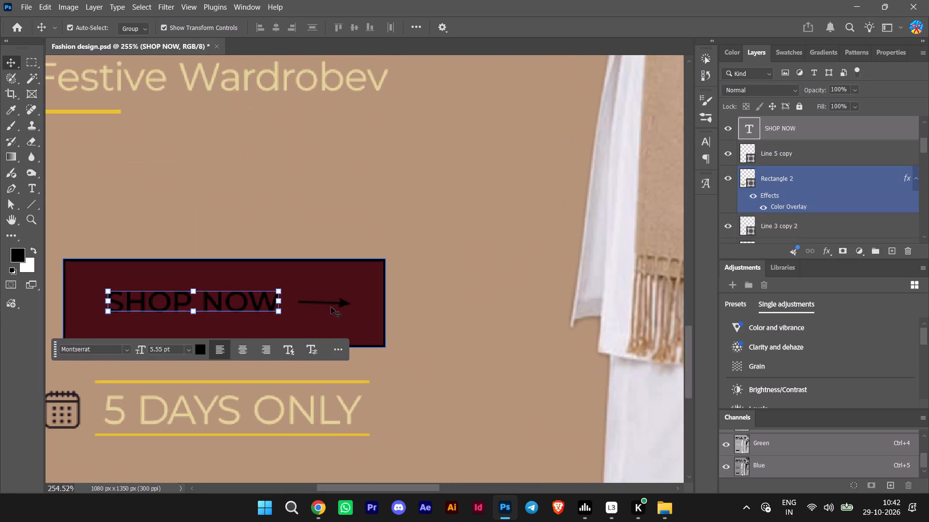
{"action": "left_click", "coordinate": [342, 305]}
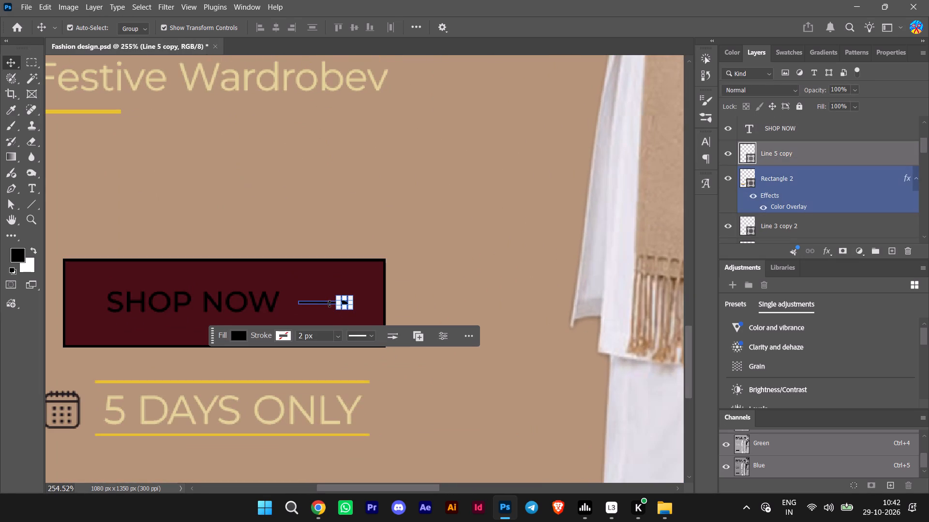
{"action": "left_click", "coordinate": [105, 224]}
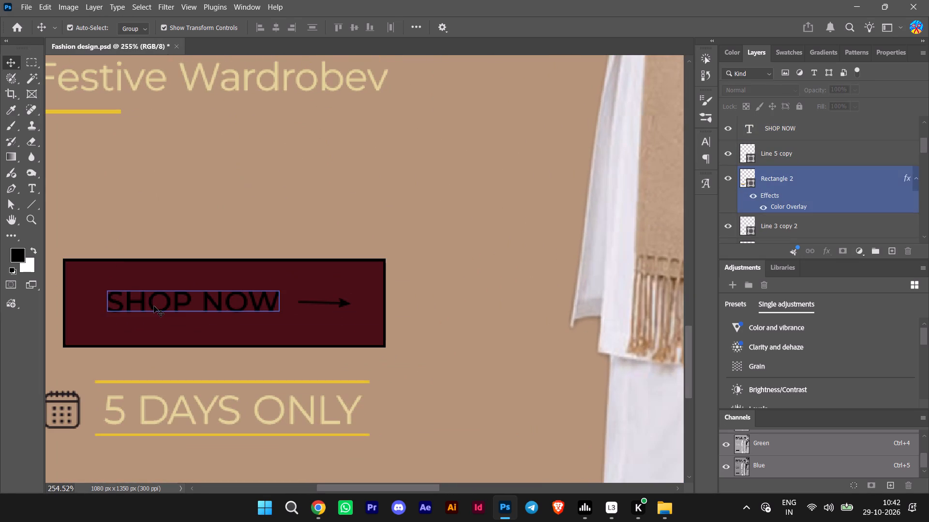
{"action": "left_click", "coordinate": [154, 306]}
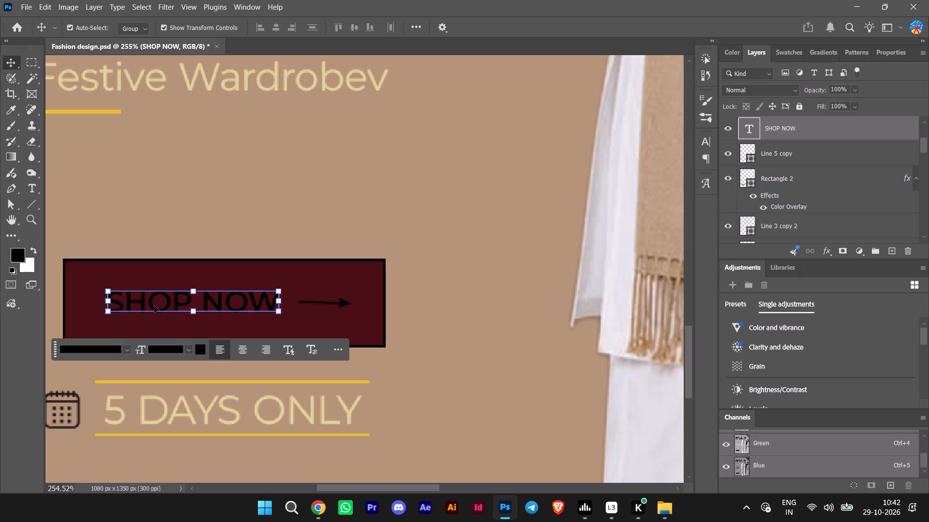
{"action": "left_click_drag", "start_coordinate": [553, 171], "coordinate": [578, 162]}
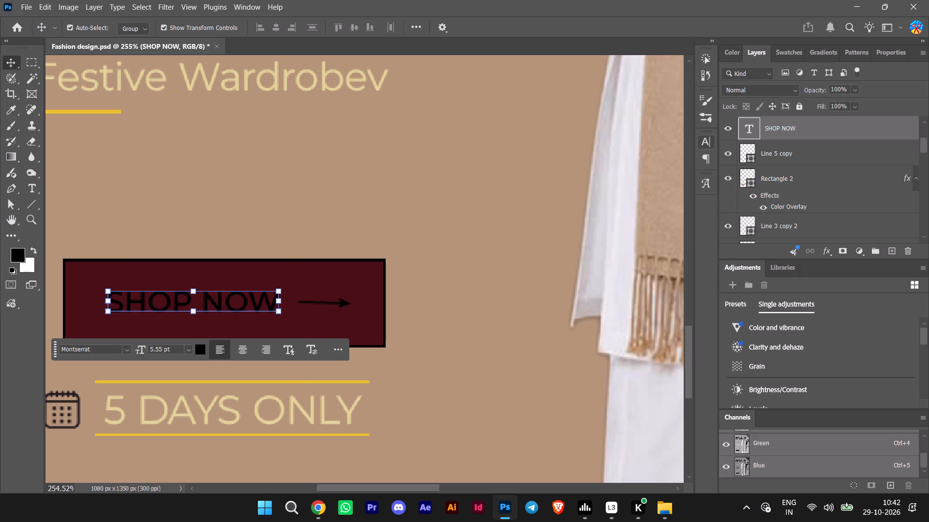
{"action": "double_click", "coordinate": [839, 131]}
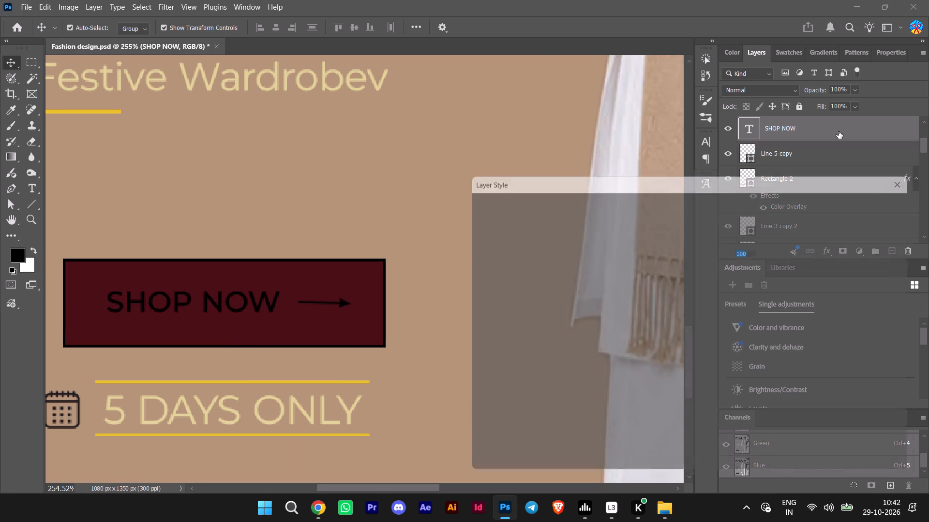
{"action": "left_click", "coordinate": [914, 179]}
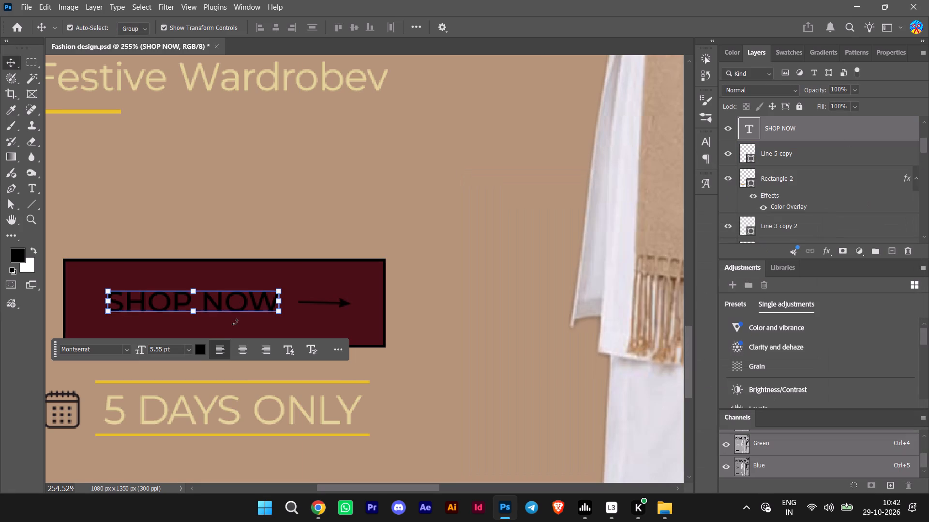
{"action": "left_click", "coordinate": [201, 351]}
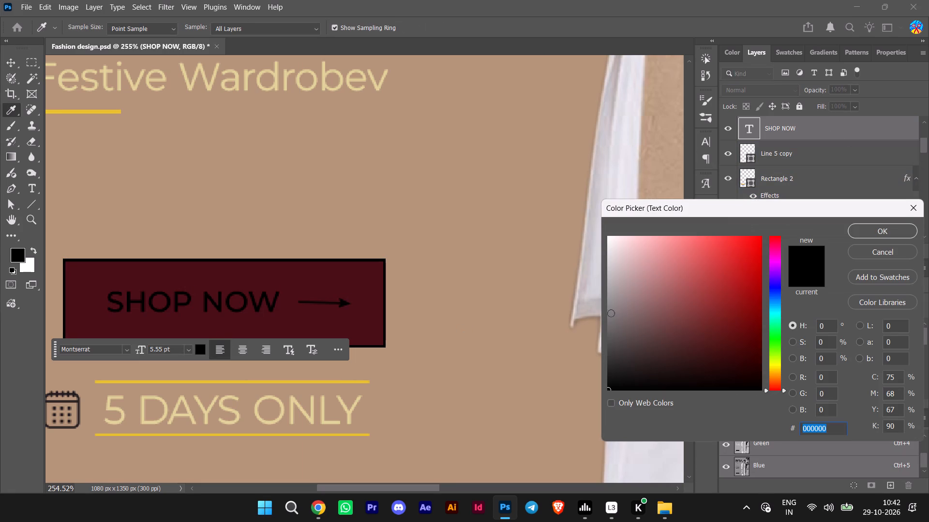
{"action": "left_click_drag", "start_coordinate": [683, 294], "coordinate": [574, 226]}
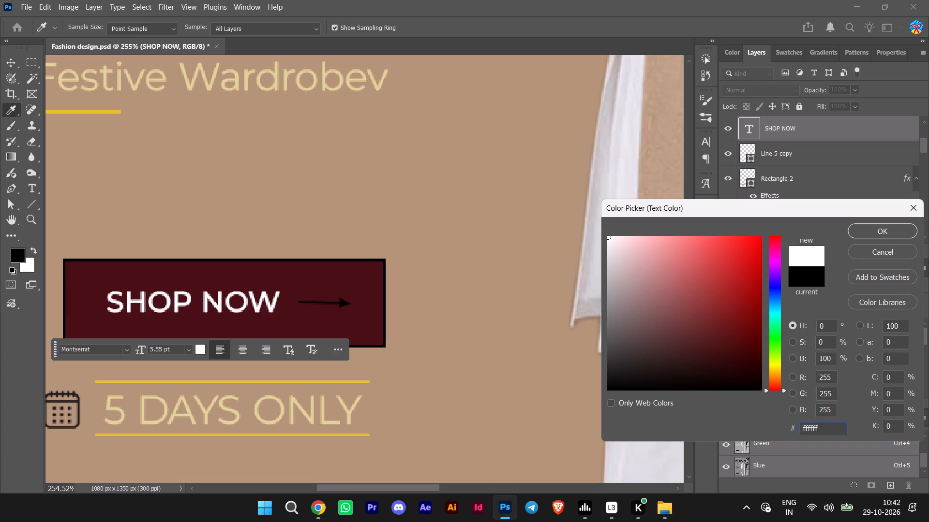
{"action": "left_click", "coordinate": [885, 227]}
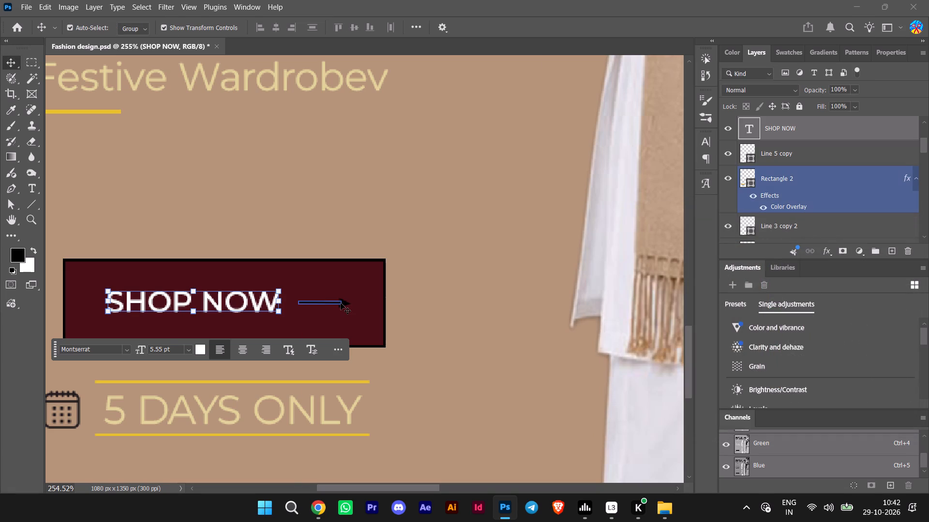
Set the stroke of the arrow's shaft beside the SHOP NOW text to white, and deselect it.
{"action": "scroll", "coordinate": [342, 303], "scroll_direction": "up", "scroll_amount": 9, "text": "alt"}
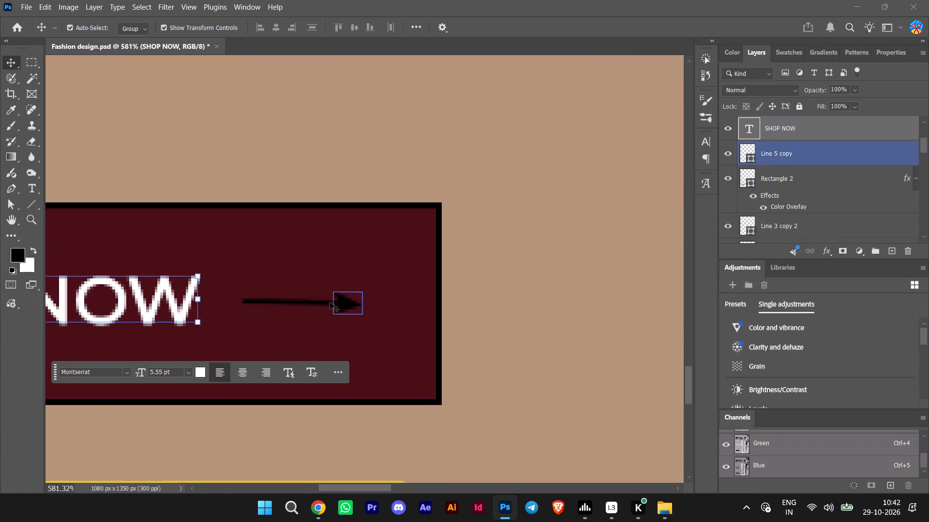
{"action": "left_click", "coordinate": [306, 299]}
{"action": "left_click", "coordinate": [315, 306]}
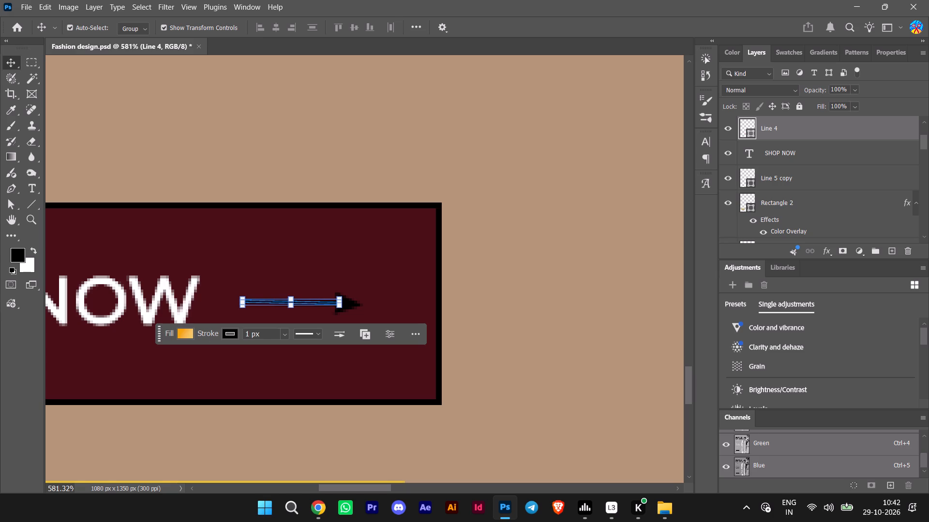
{"action": "left_click", "coordinate": [222, 334]}
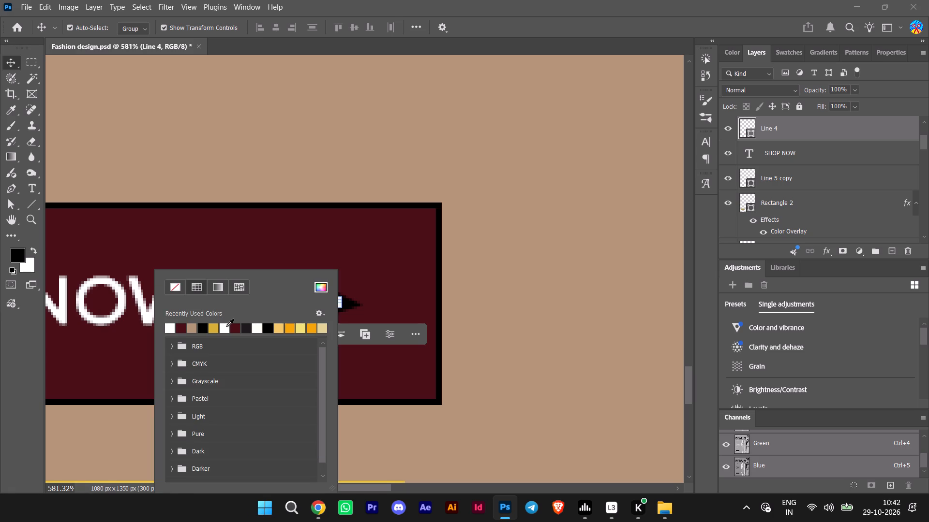
{"action": "left_click", "coordinate": [226, 326]}
{"action": "left_click", "coordinate": [469, 304]}
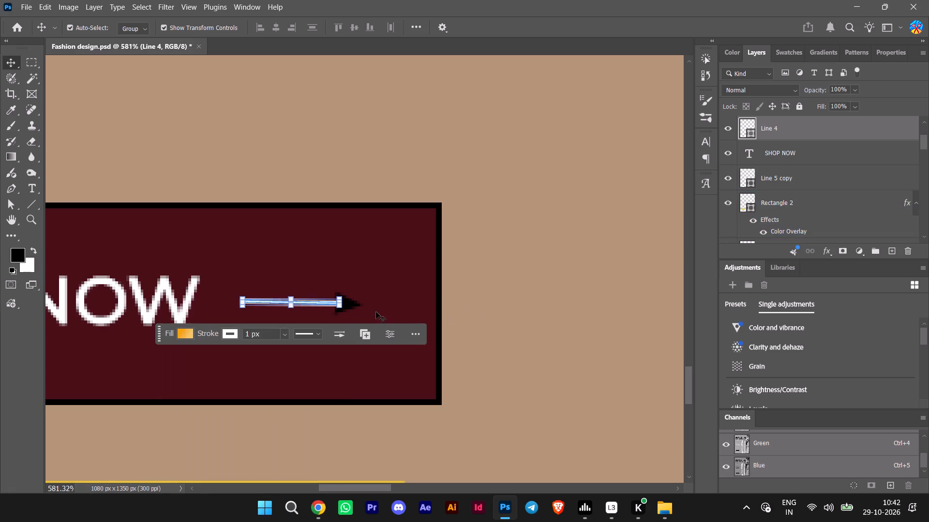
{"action": "left_click", "coordinate": [354, 305]}
{"action": "left_click", "coordinate": [383, 335]}
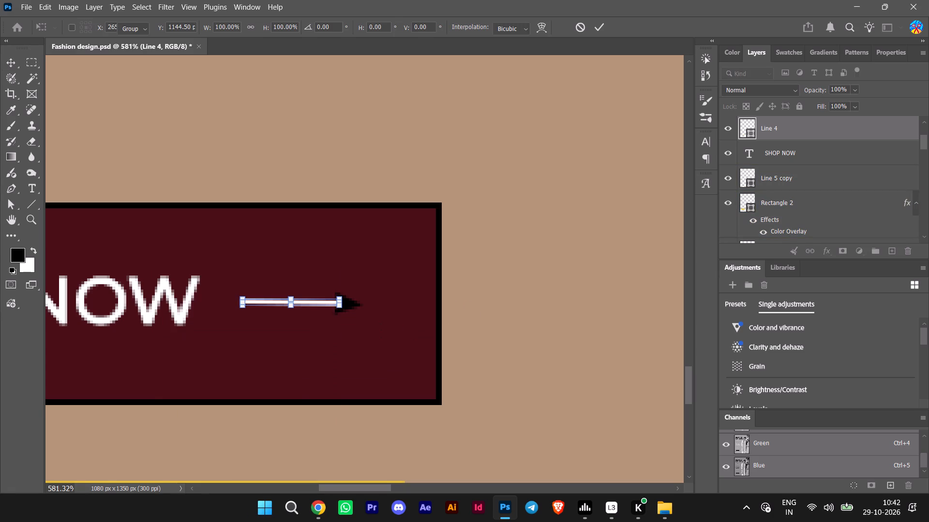
{"action": "left_click", "coordinate": [471, 314]}
{"action": "left_click", "coordinate": [490, 330]}
Fill the triangular head of the SHOP NOW button's arrow with white and deselect it.
{"action": "left_click", "coordinate": [348, 306]}
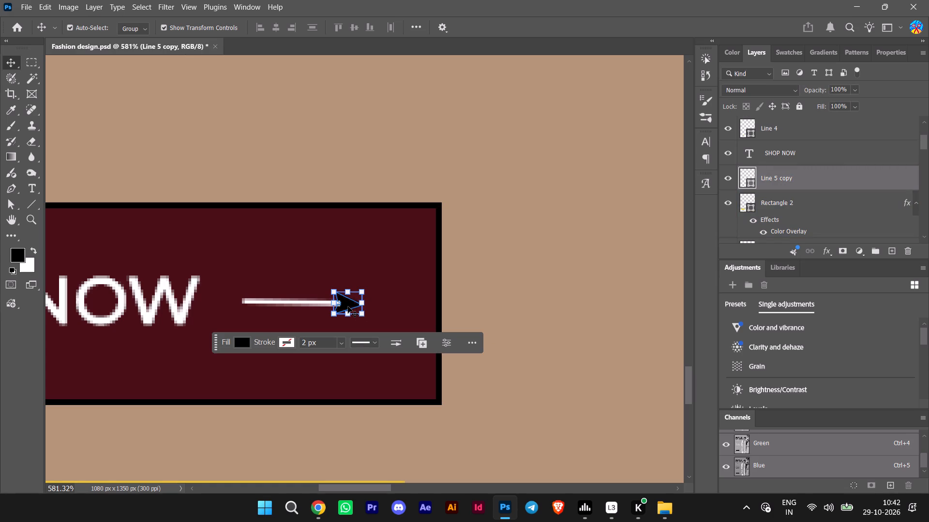
{"action": "left_click", "coordinate": [246, 341]}
{"action": "triple_click", "coordinate": [228, 330]}
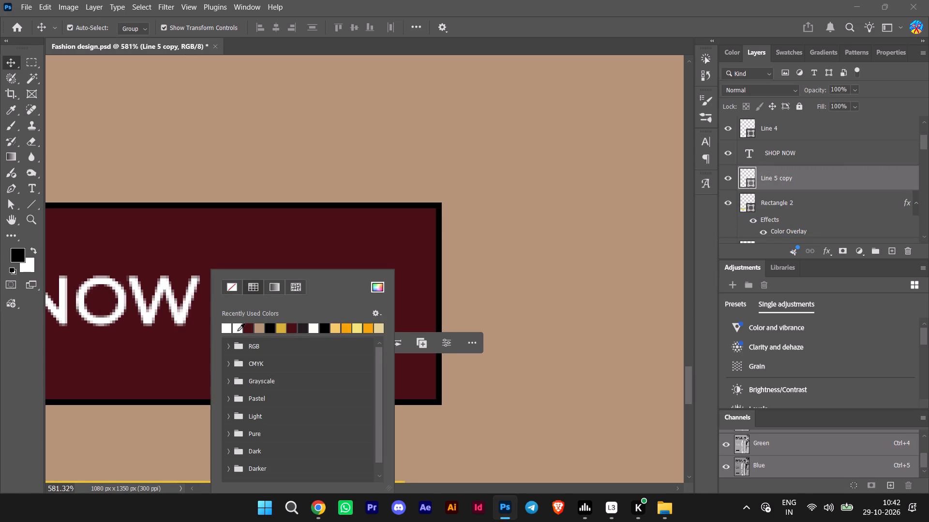
{"action": "left_click", "coordinate": [510, 313]}
{"action": "left_click", "coordinate": [510, 313]}
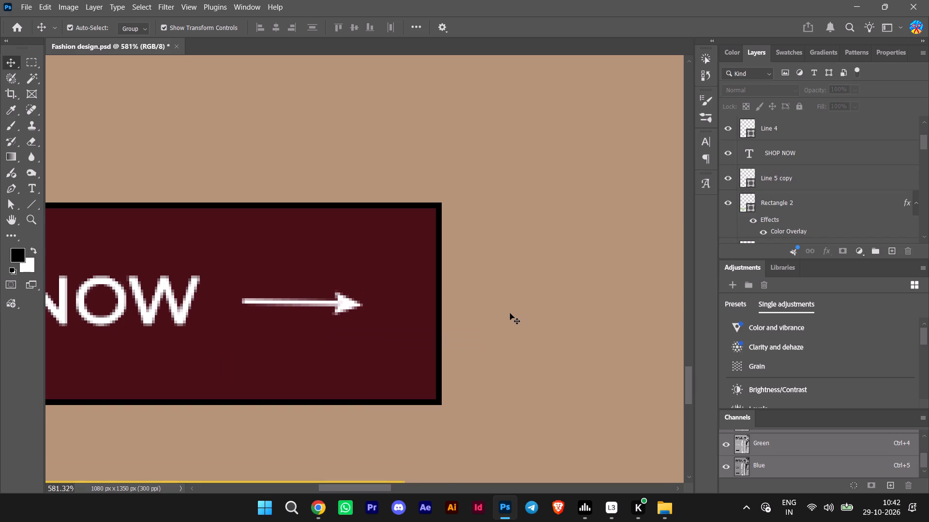
Examine the whole poster at several magnifications to judge the maroon SHOP NOW button against the headings and beige background.
{"action": "scroll", "coordinate": [510, 313], "scroll_direction": "down", "scroll_amount": 16, "text": "alt"}
{"action": "left_click", "coordinate": [226, 323]}
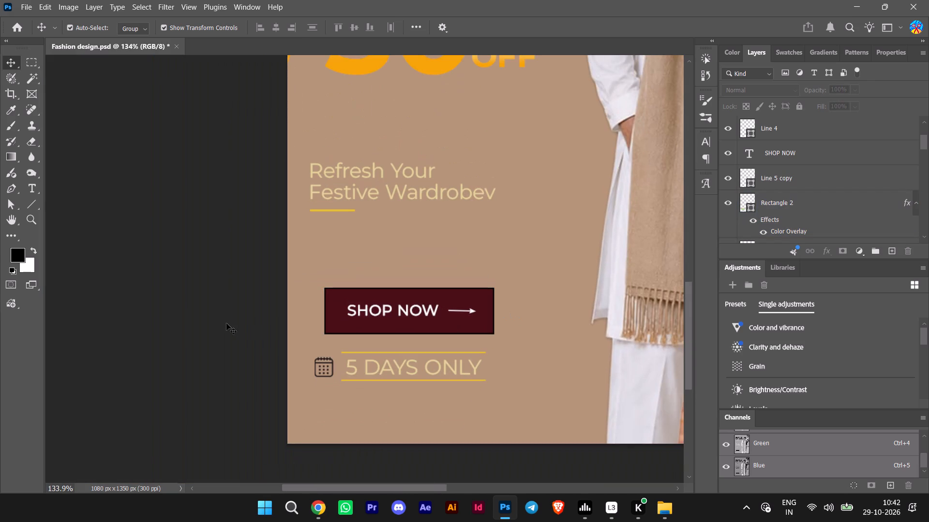
{"action": "left_click_drag", "start_coordinate": [367, 486], "coordinate": [399, 499]}
{"action": "scroll", "coordinate": [405, 429], "scroll_direction": "down", "scroll_amount": 15, "text": "alt"}
{"action": "left_click", "coordinate": [647, 331]}
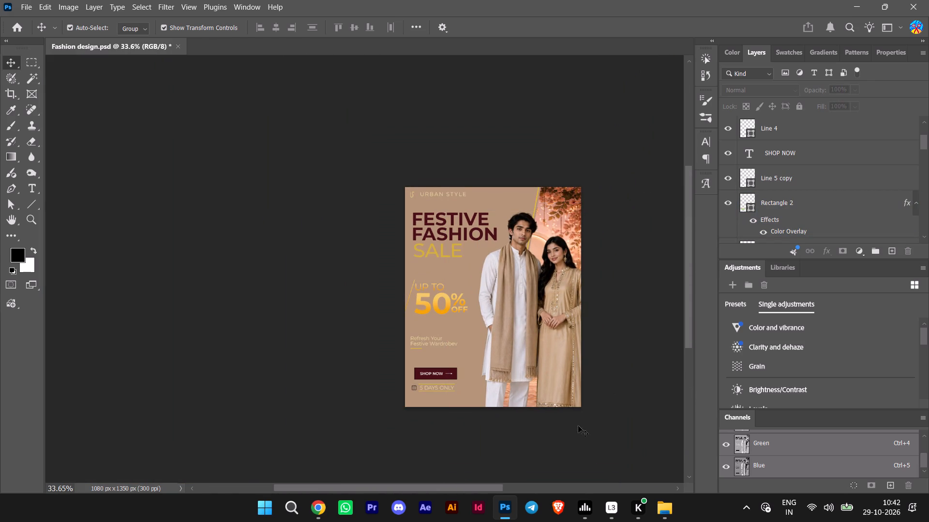
{"action": "left_click_drag", "start_coordinate": [462, 485], "coordinate": [481, 487]}
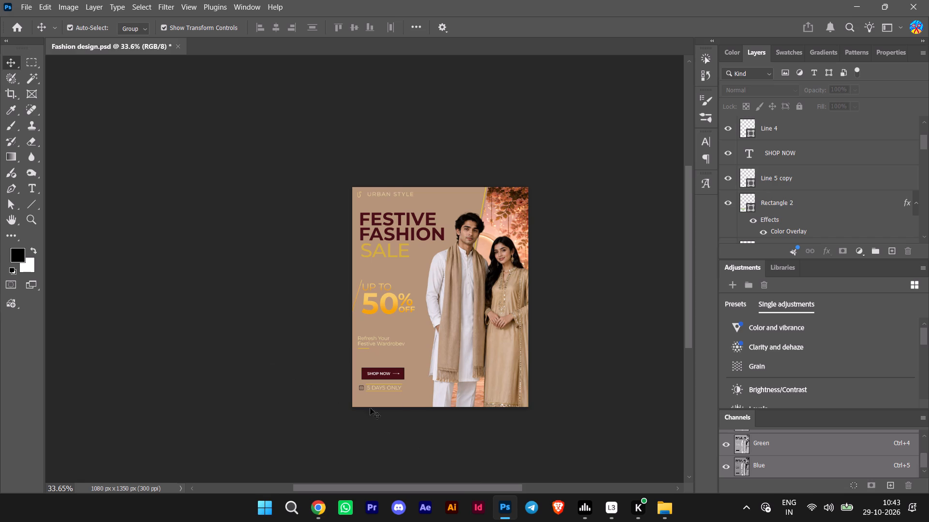
{"action": "scroll", "coordinate": [294, 271], "scroll_direction": "up", "scroll_amount": 4}
{"action": "scroll", "coordinate": [294, 266], "scroll_direction": "down", "scroll_amount": 3}
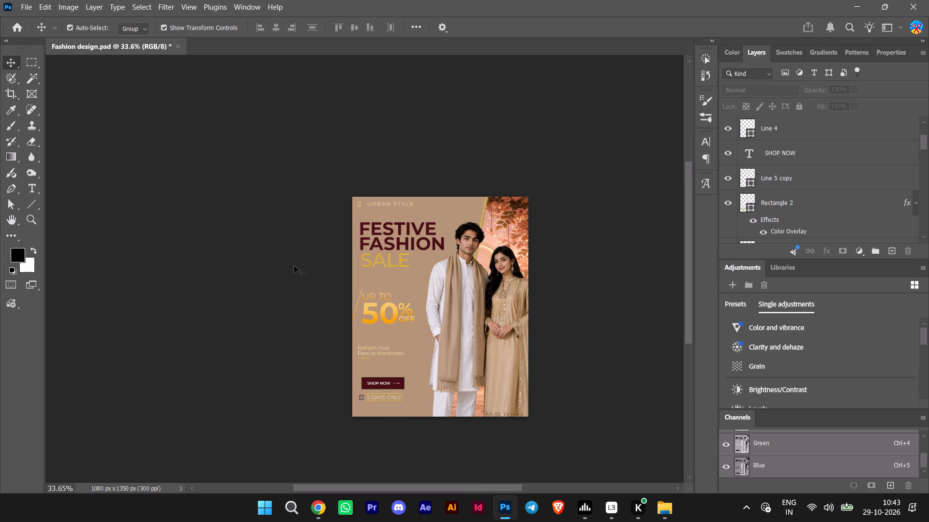
{"action": "scroll", "coordinate": [294, 266], "scroll_direction": "down", "scroll_amount": 3}
{"action": "scroll", "coordinate": [328, 293], "scroll_direction": "up", "scroll_amount": 6, "text": "alt"}
{"action": "scroll", "coordinate": [328, 293], "scroll_direction": "down", "scroll_amount": 3, "text": "alt"}
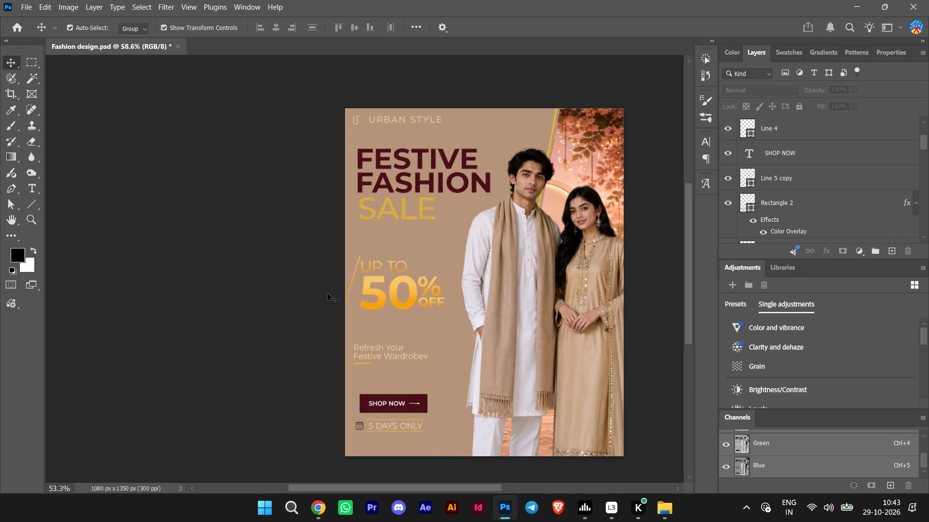
Examine the whole poster at several magnifications to judge the maroon SHOP NOW button in the overall composition.
{"action": "scroll", "coordinate": [328, 293], "scroll_direction": "down", "scroll_amount": 3, "text": "alt"}
{"action": "left_click_drag", "start_coordinate": [454, 489], "coordinate": [477, 493]}
{"action": "left_click", "coordinate": [574, 362]}
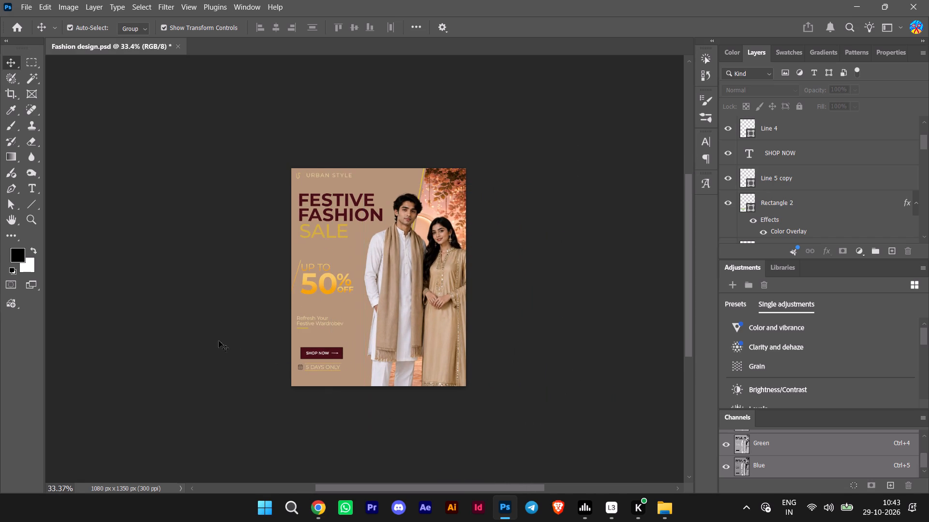
{"action": "scroll", "coordinate": [207, 334], "scroll_direction": "up", "scroll_amount": 4}
{"action": "scroll", "coordinate": [239, 376], "scroll_direction": "up", "scroll_amount": 5, "text": "alt"}
{"action": "scroll", "coordinate": [239, 376], "scroll_direction": "down", "scroll_amount": 9}
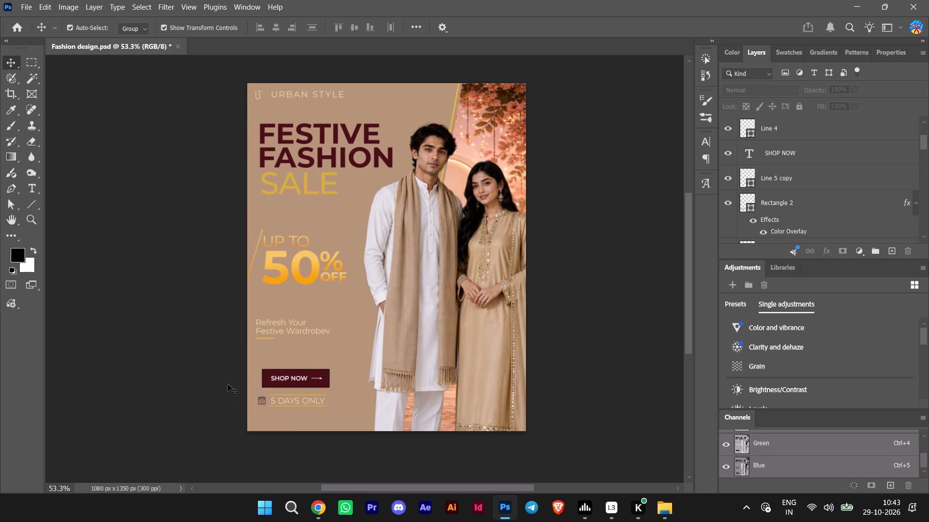
{"action": "left_click_drag", "start_coordinate": [370, 486], "coordinate": [354, 484]}
Turn off the Color Overlay effect on the SHOP NOW button's rectangle.
{"action": "scroll", "coordinate": [235, 414], "scroll_direction": "up", "scroll_amount": 8}
{"action": "scroll", "coordinate": [235, 414], "scroll_direction": "down", "scroll_amount": 4}
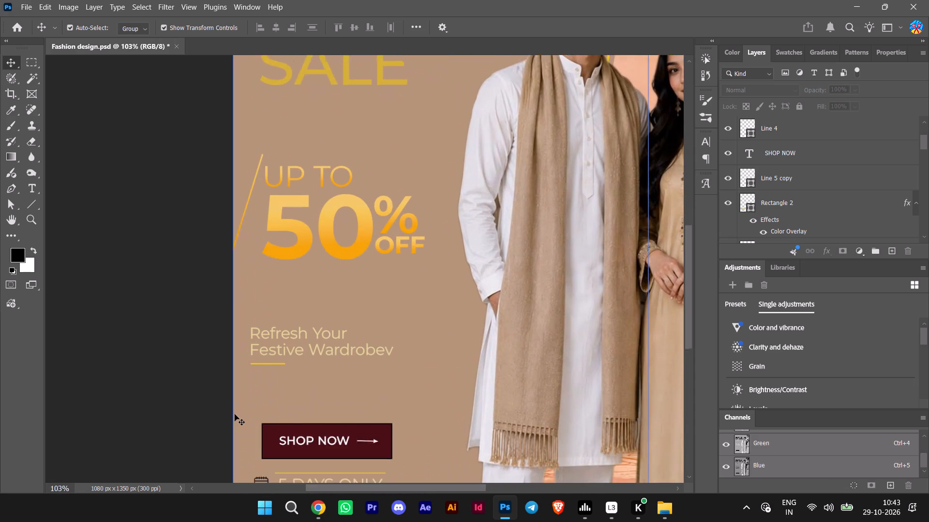
{"action": "scroll", "coordinate": [235, 414], "scroll_direction": "down", "scroll_amount": 7}
{"action": "left_click", "coordinate": [272, 385]}
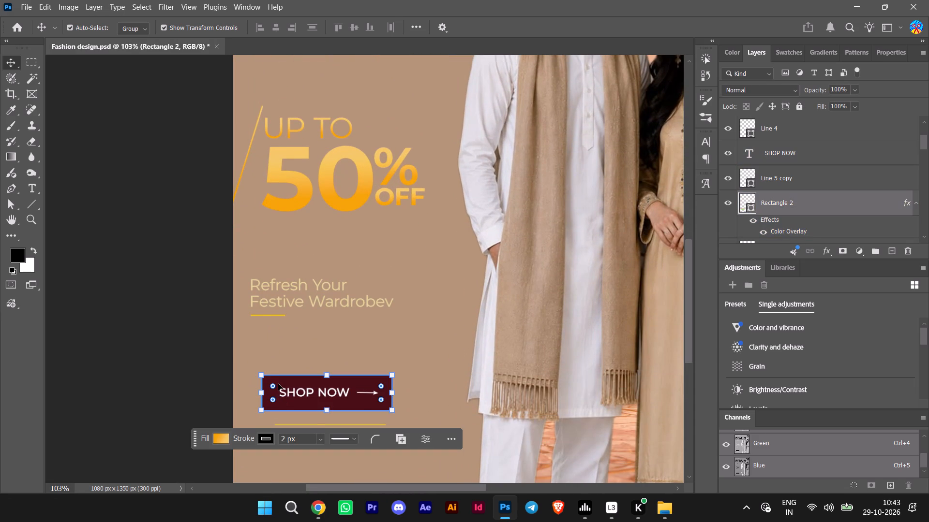
{"action": "double_click", "coordinate": [849, 209]}
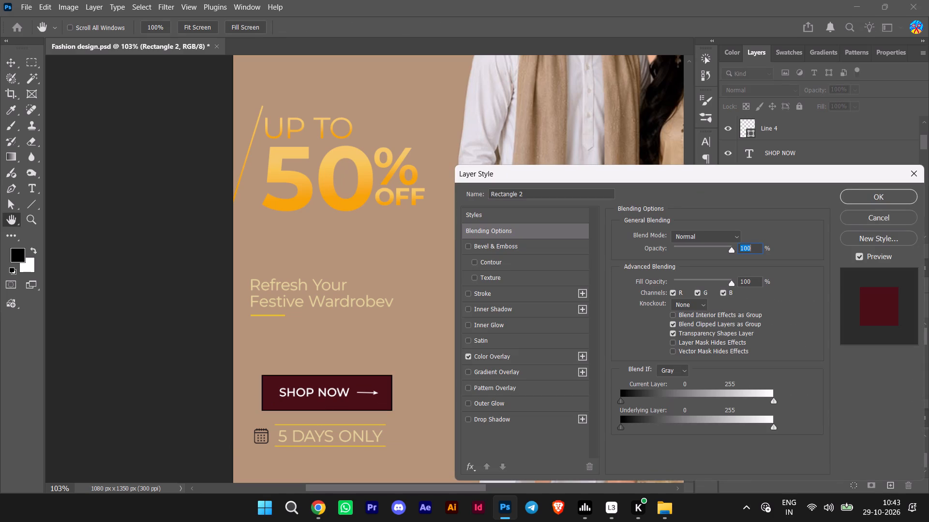
{"action": "triple_click", "coordinate": [464, 359]}
{"action": "left_click", "coordinate": [466, 359]}
{"action": "left_click", "coordinate": [466, 359]}
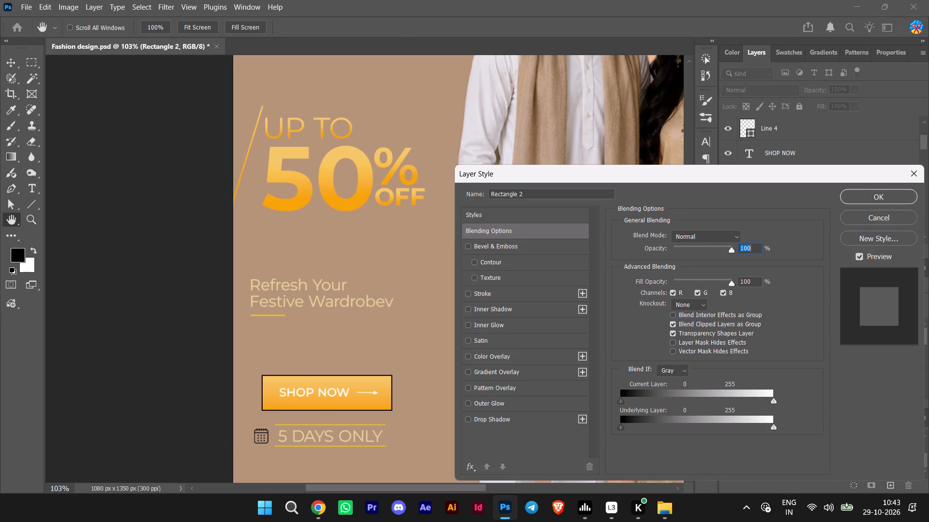
{"action": "left_click", "coordinate": [873, 199]}
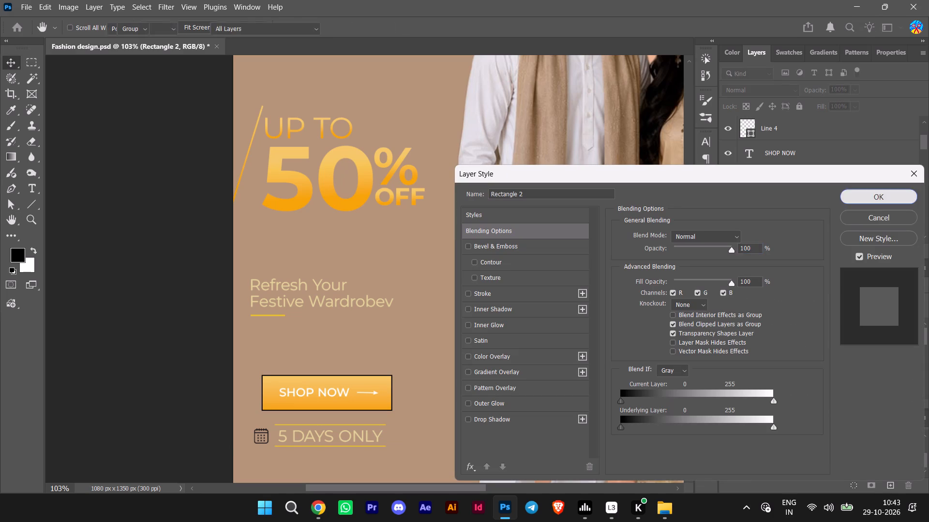
Remove the gradient fill from the SHOP NOW button's rectangle, leaving only its black outline, and deselect it.
{"action": "left_click", "coordinate": [223, 437]}
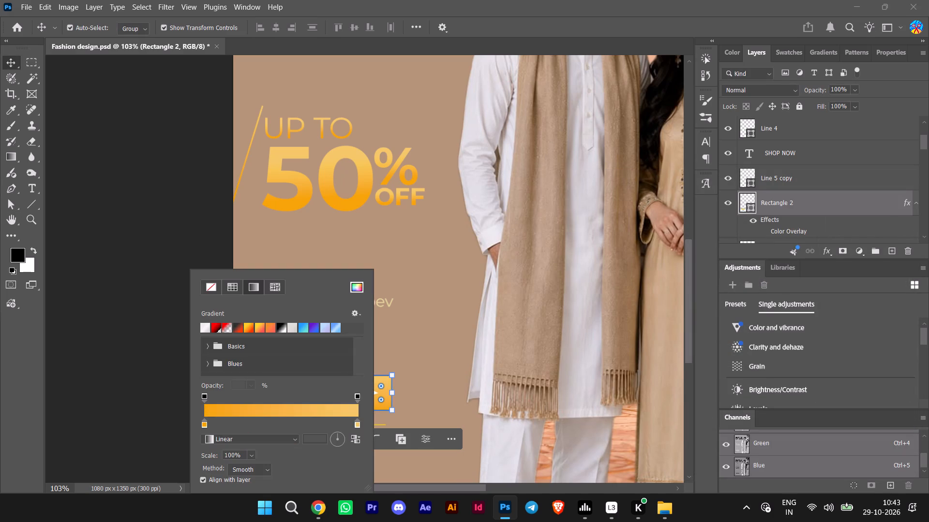
{"action": "left_click", "coordinate": [211, 283]}
{"action": "left_click", "coordinate": [139, 275]}
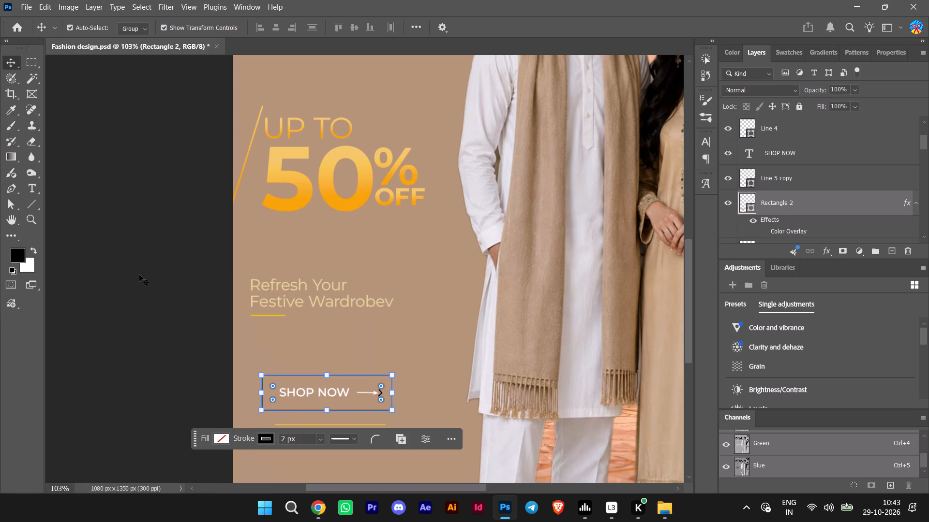
{"action": "left_click", "coordinate": [153, 323]}
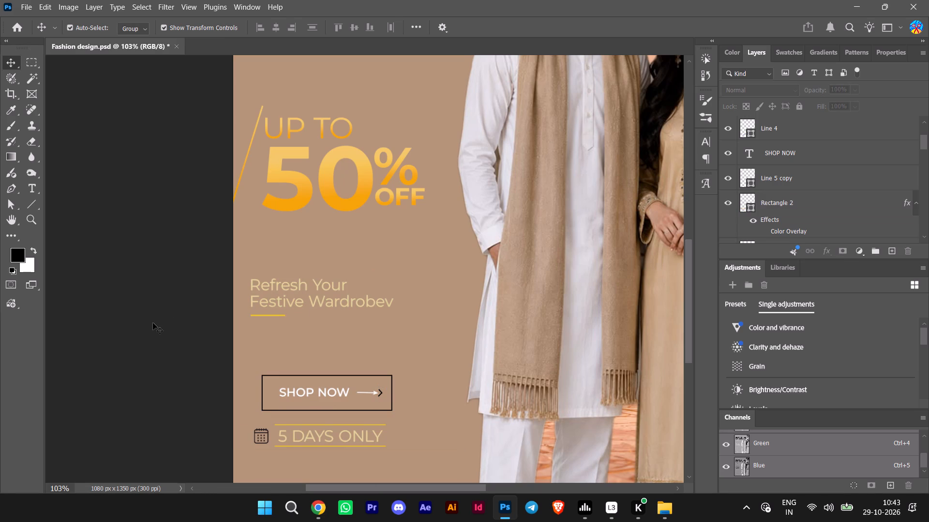
Delete the black chevron shape behind the tip of the white arrow beside the SHOP NOW text.
{"action": "scroll", "coordinate": [153, 323], "scroll_direction": "down", "scroll_amount": 2}
{"action": "scroll", "coordinate": [383, 388], "scroll_direction": "up", "scroll_amount": 14, "text": "alt"}
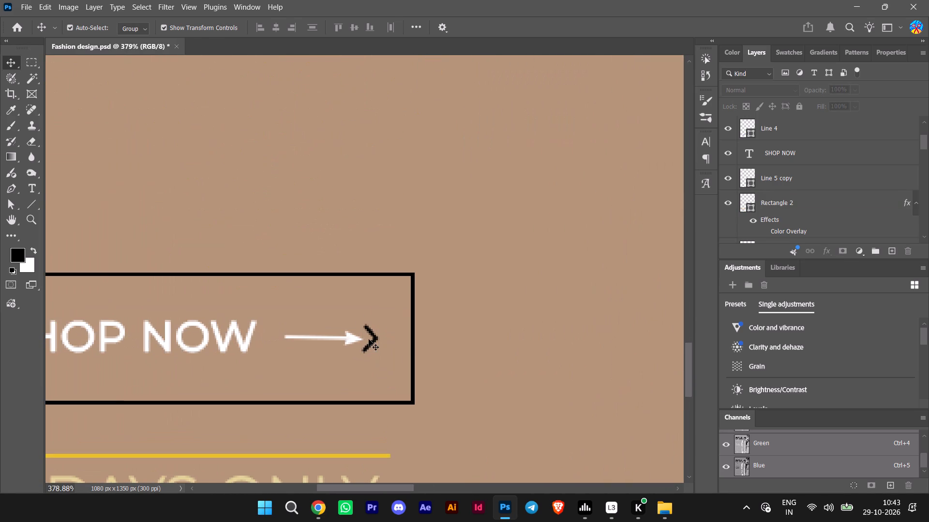
{"action": "left_click", "coordinate": [372, 344]}
{"action": "key", "text": "BackSpace"}
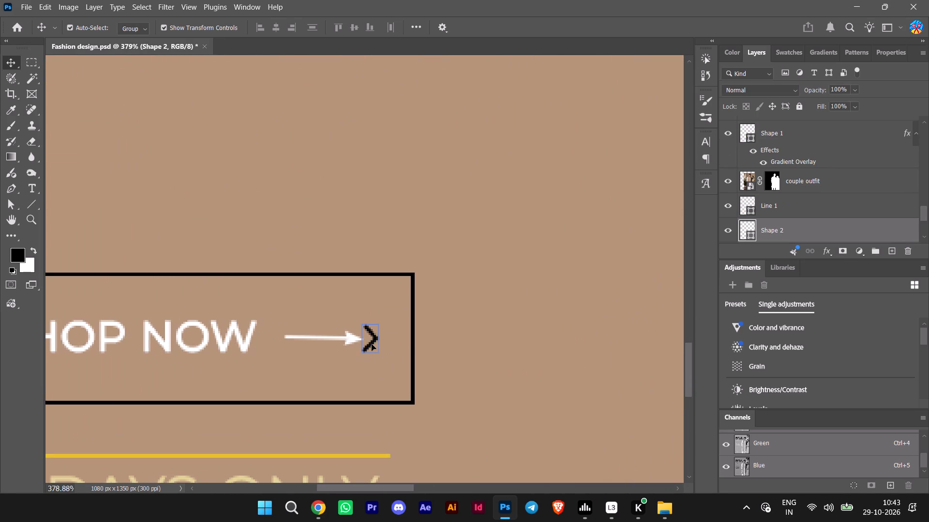
{"action": "scroll", "coordinate": [372, 344], "scroll_direction": "down", "scroll_amount": 13, "text": "alt"}
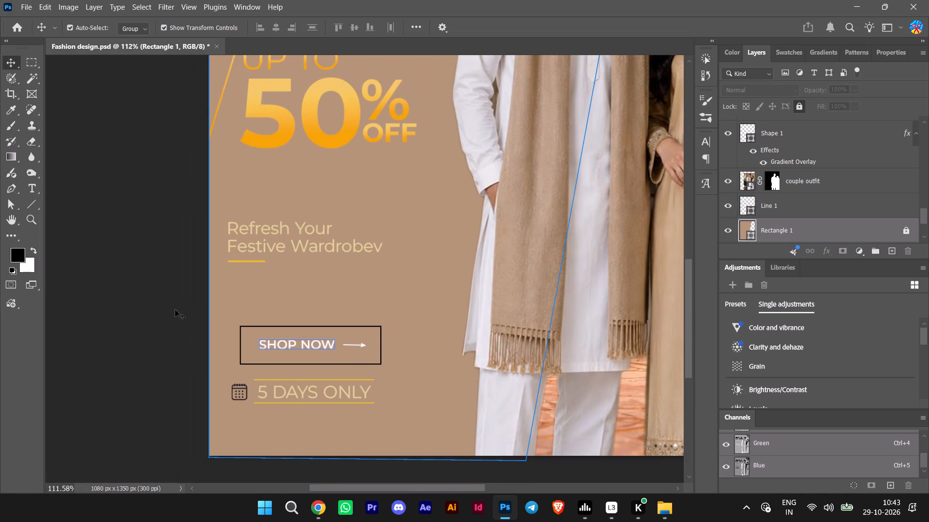
{"action": "left_click", "coordinate": [162, 303]}
Examine the whole poster, including the gold UP TO 50% OFF text, with the outlined SHOP NOW button.
{"action": "scroll", "coordinate": [162, 303], "scroll_direction": "down", "scroll_amount": 7, "text": "alt"}
{"action": "scroll", "coordinate": [165, 307], "scroll_direction": "up", "scroll_amount": 5}
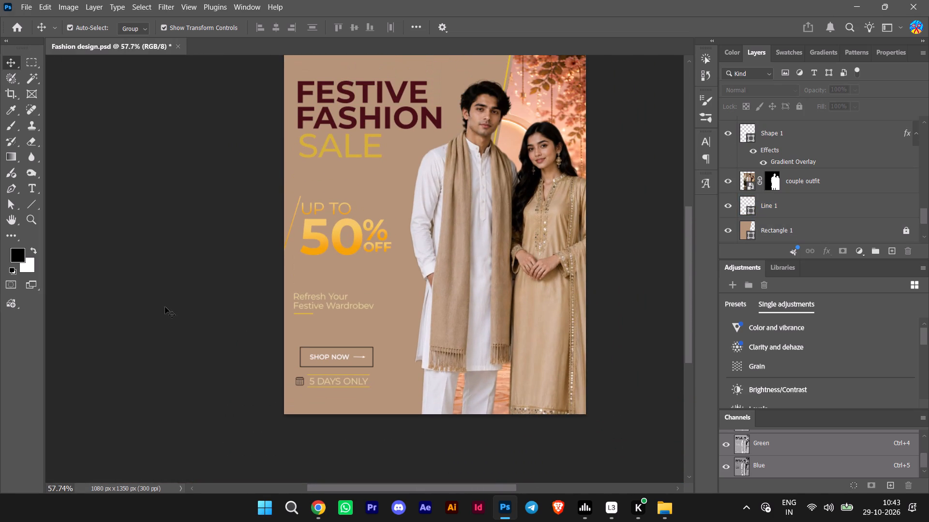
{"action": "scroll", "coordinate": [165, 307], "scroll_direction": "down", "scroll_amount": 1}
{"action": "scroll", "coordinate": [165, 307], "scroll_direction": "up", "scroll_amount": 5}
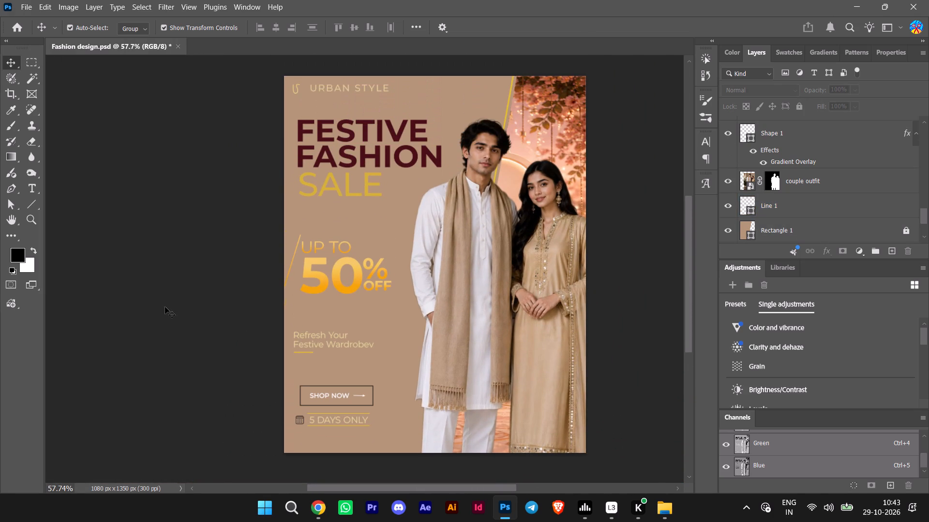
{"action": "scroll", "coordinate": [165, 307], "scroll_direction": "up", "scroll_amount": 12}
{"action": "double_click", "coordinate": [165, 307], "text": "alt"}
{"action": "left_click", "coordinate": [238, 320]}
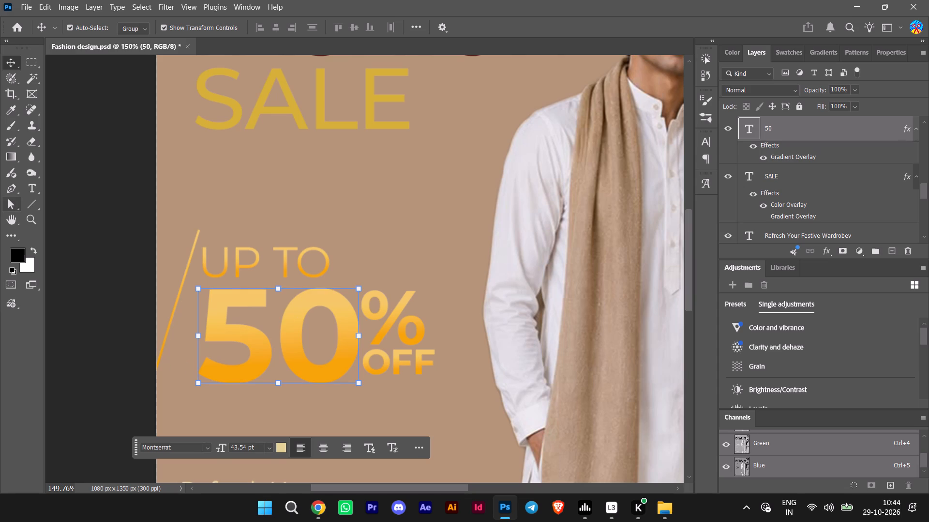
{"action": "scroll", "coordinate": [293, 201], "scroll_direction": "down", "scroll_amount": 4}
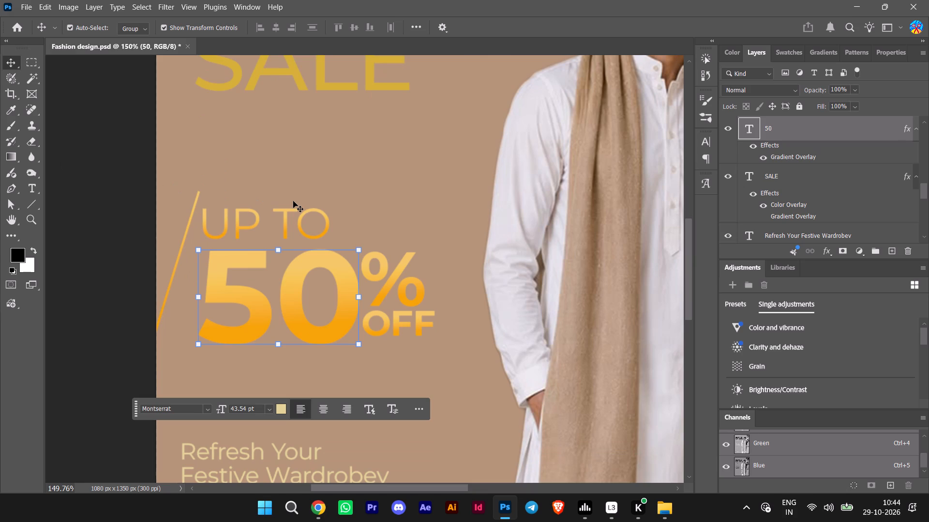
{"action": "left_click", "coordinate": [114, 155]}
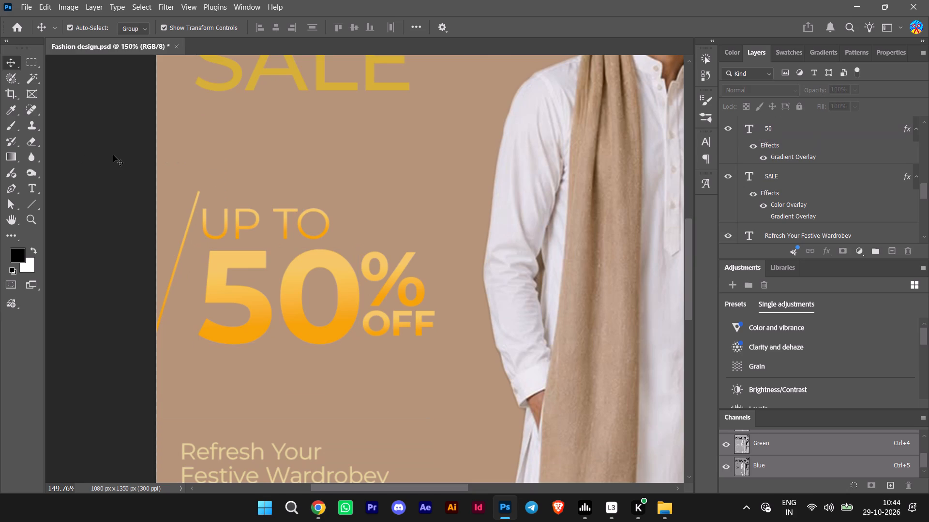
{"action": "scroll", "coordinate": [113, 155], "scroll_direction": "down", "scroll_amount": 1}
{"action": "left_click", "coordinate": [248, 207]}
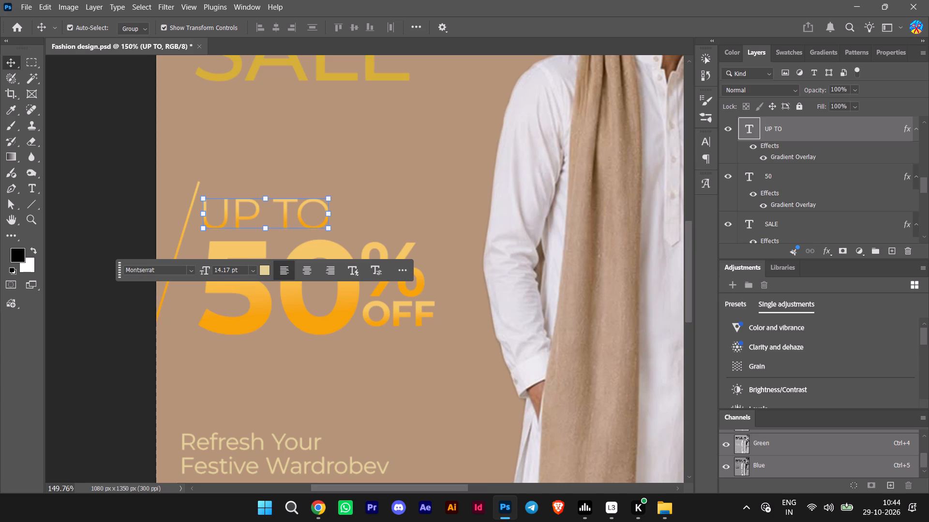
{"action": "scroll", "coordinate": [231, 279], "scroll_direction": "down", "scroll_amount": 8}
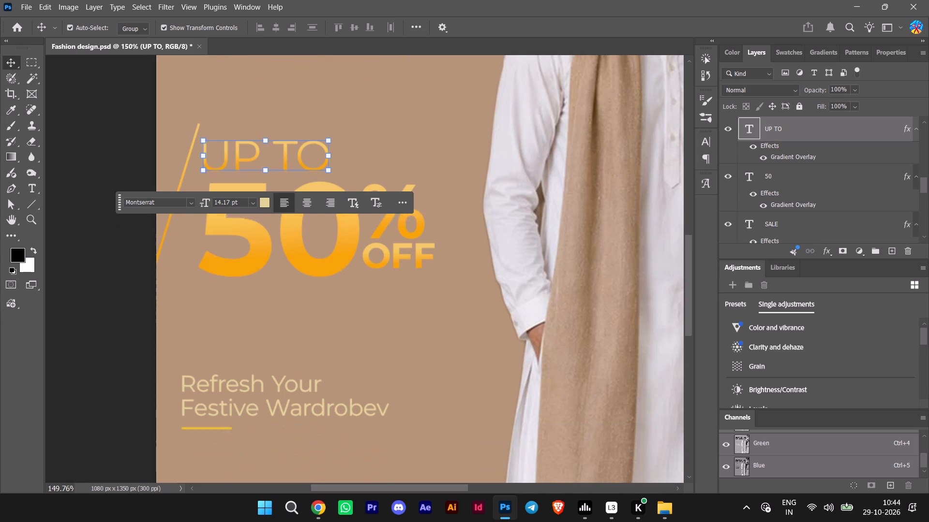
{"action": "scroll", "coordinate": [231, 279], "scroll_direction": "down", "scroll_amount": 18}
{"action": "scroll", "coordinate": [252, 316], "scroll_direction": "down", "scroll_amount": 3}
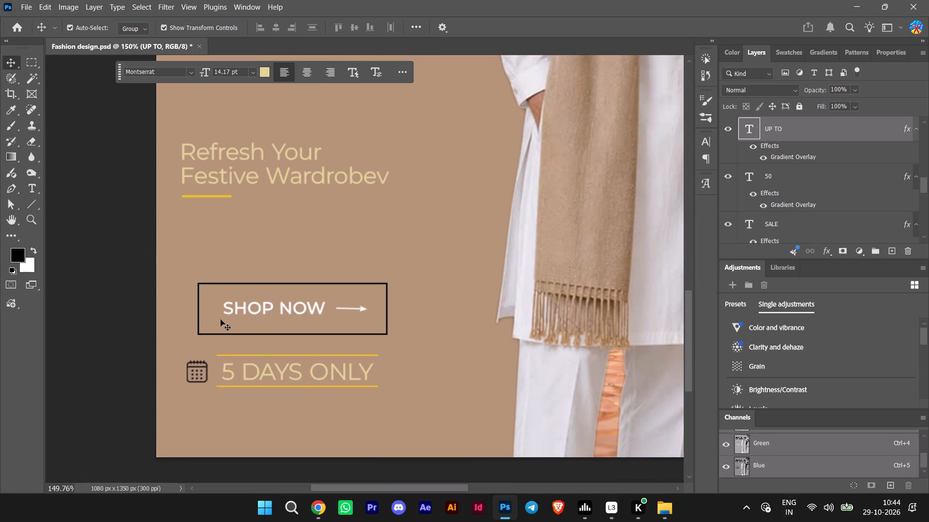
{"action": "left_click", "coordinate": [100, 291]}
{"action": "left_click", "coordinate": [216, 290]}
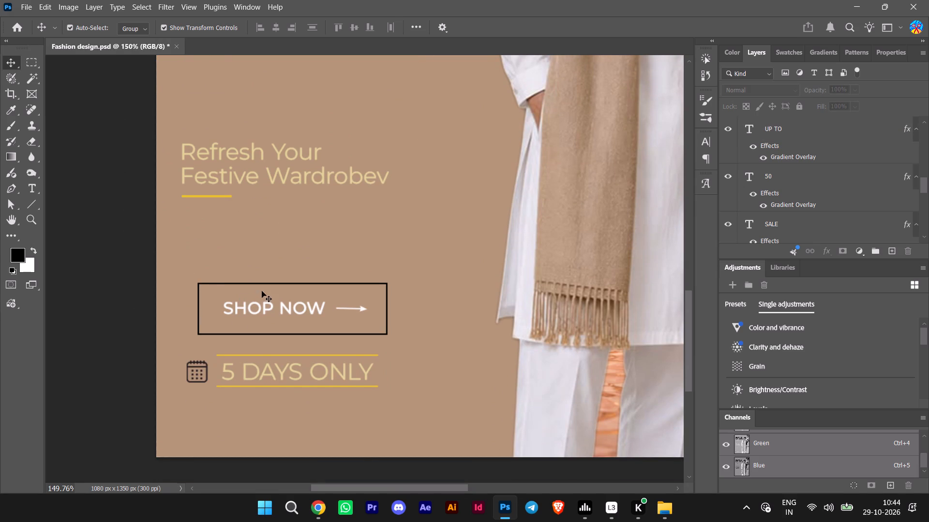
{"action": "left_click", "coordinate": [273, 284]}
{"action": "scroll", "coordinate": [273, 284], "scroll_direction": "down", "scroll_amount": 7, "text": "alt"}
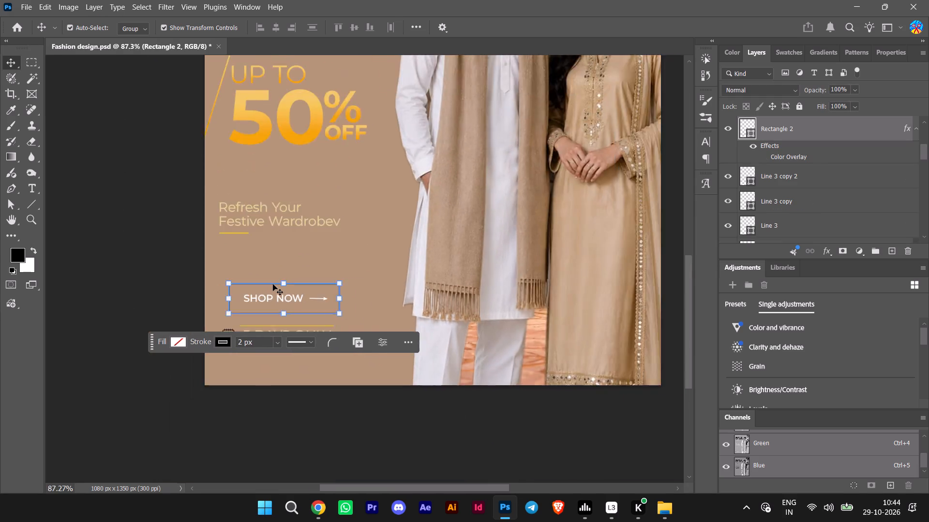
{"action": "scroll", "coordinate": [273, 284], "scroll_direction": "down", "scroll_amount": 4, "text": "alt"}
{"action": "left_click", "coordinate": [281, 385]}
{"action": "scroll", "coordinate": [281, 385], "scroll_direction": "up", "scroll_amount": 5}
{"action": "scroll", "coordinate": [281, 385], "scroll_direction": "down", "scroll_amount": 3, "text": "alt"}
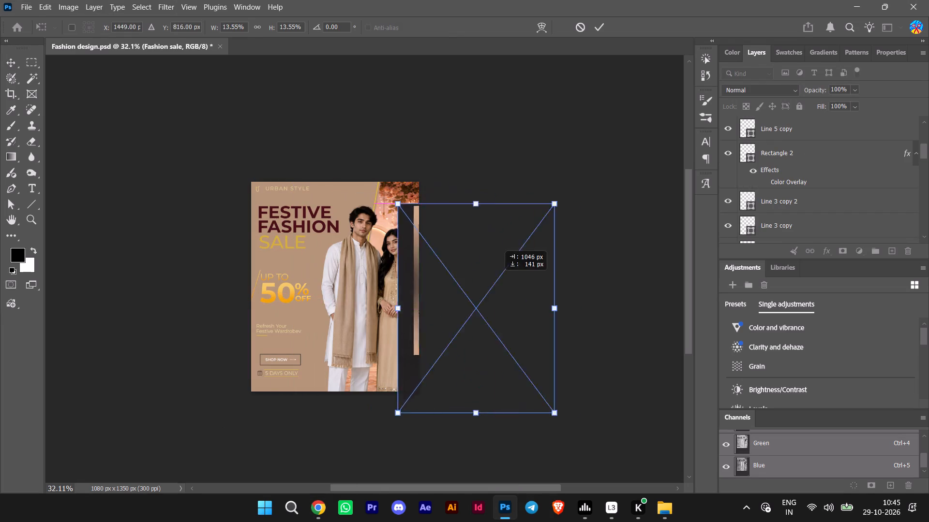
{"action": "left_click_drag", "start_coordinate": [500, 279], "coordinate": [355, 229]}
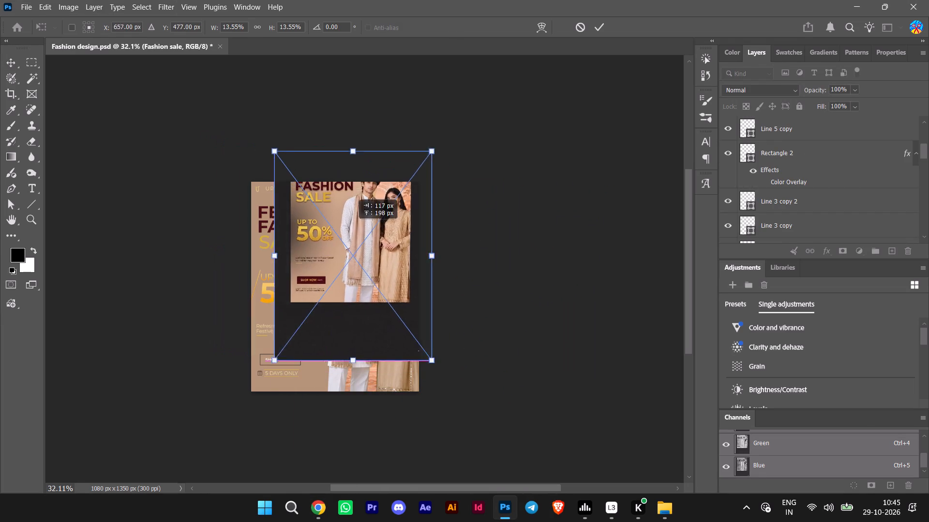
{"action": "left_click_drag", "start_coordinate": [355, 229], "coordinate": [406, 174]}
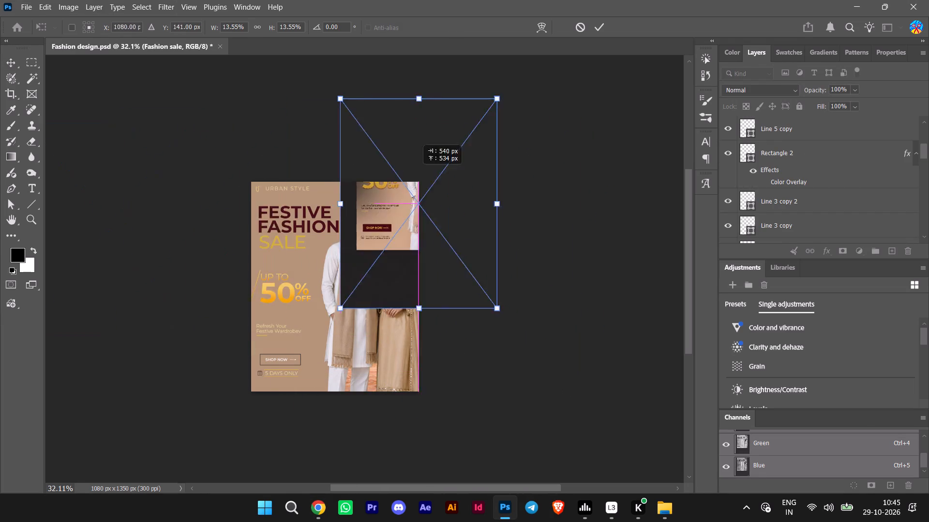
{"action": "left_click_drag", "start_coordinate": [406, 174], "coordinate": [414, 364]}
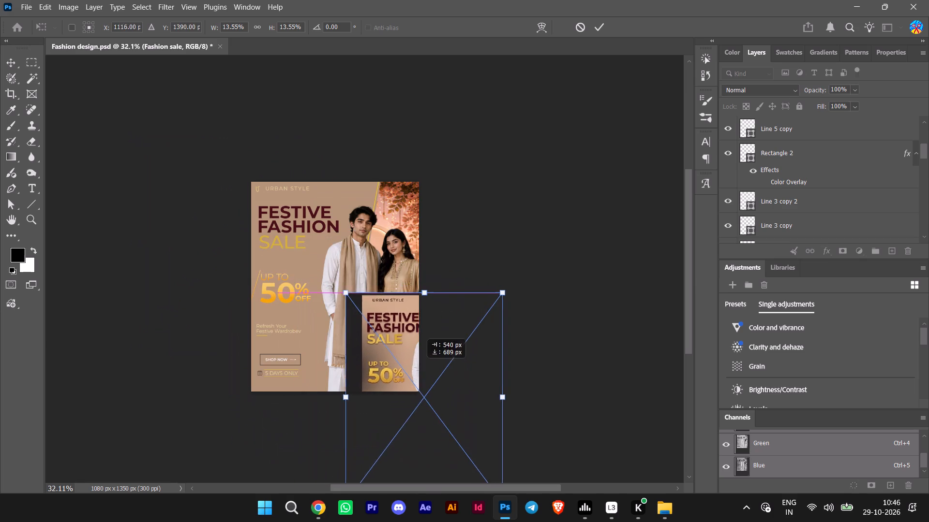
{"action": "left_click_drag", "start_coordinate": [414, 364], "coordinate": [422, 279]}
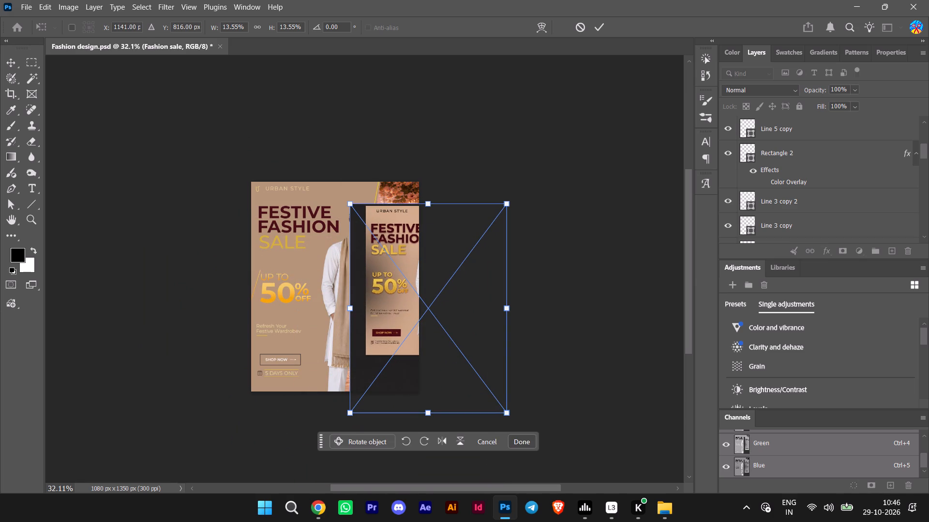
{"action": "left_click", "coordinate": [162, 297]}
Fill the SHOP NOW button rectangle with the dark maroon sampled from the reference image's button.
{"action": "scroll", "coordinate": [162, 297], "scroll_direction": "down", "scroll_amount": 4}
{"action": "scroll", "coordinate": [162, 297], "scroll_direction": "up", "scroll_amount": 6, "text": "alt"}
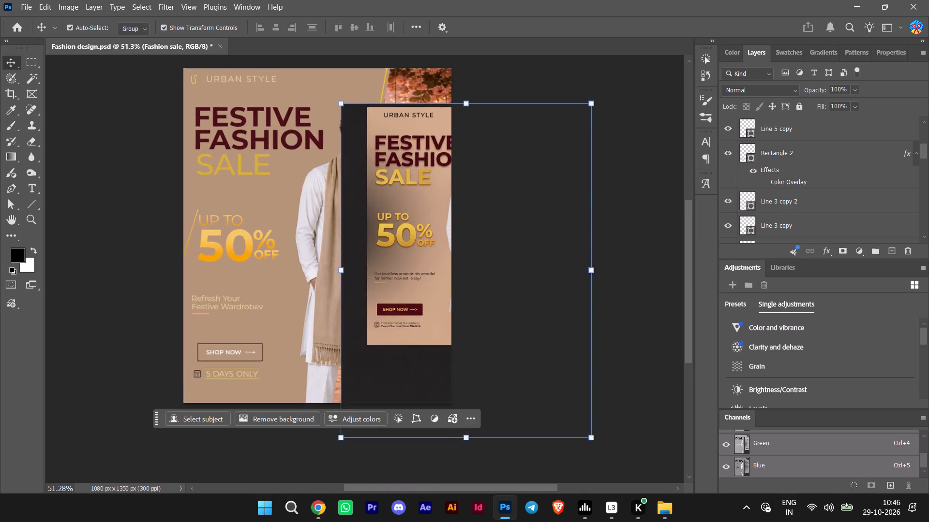
{"action": "scroll", "coordinate": [162, 297], "scroll_direction": "up", "scroll_amount": 3, "text": "alt"}
{"action": "scroll", "coordinate": [162, 297], "scroll_direction": "down", "scroll_amount": 7}
{"action": "scroll", "coordinate": [162, 297], "scroll_direction": "up", "scroll_amount": 5}
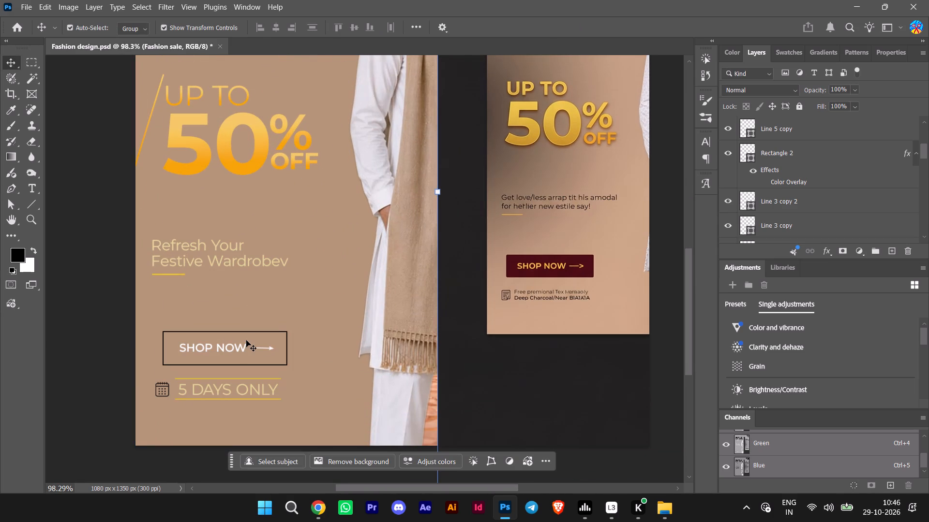
{"action": "left_click", "coordinate": [246, 340]}
{"action": "triple_click", "coordinate": [284, 331]}
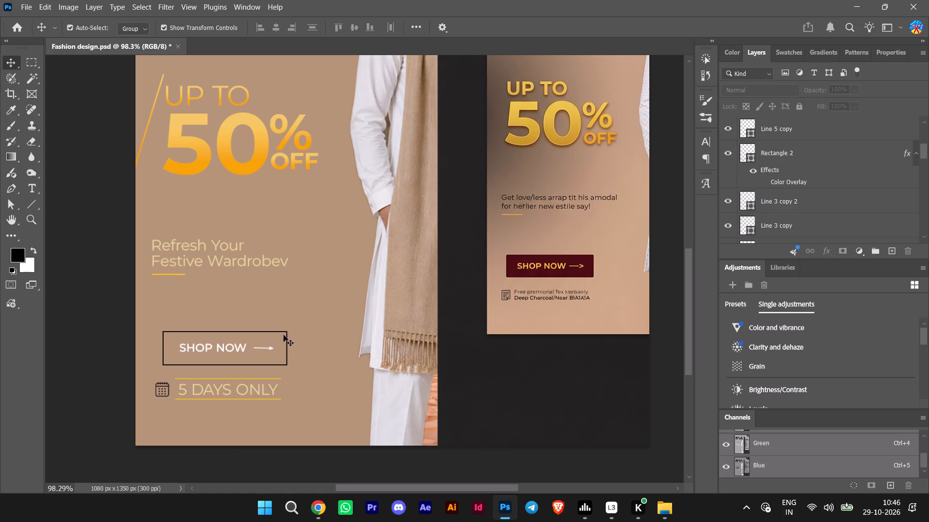
{"action": "left_click", "coordinate": [807, 155]}
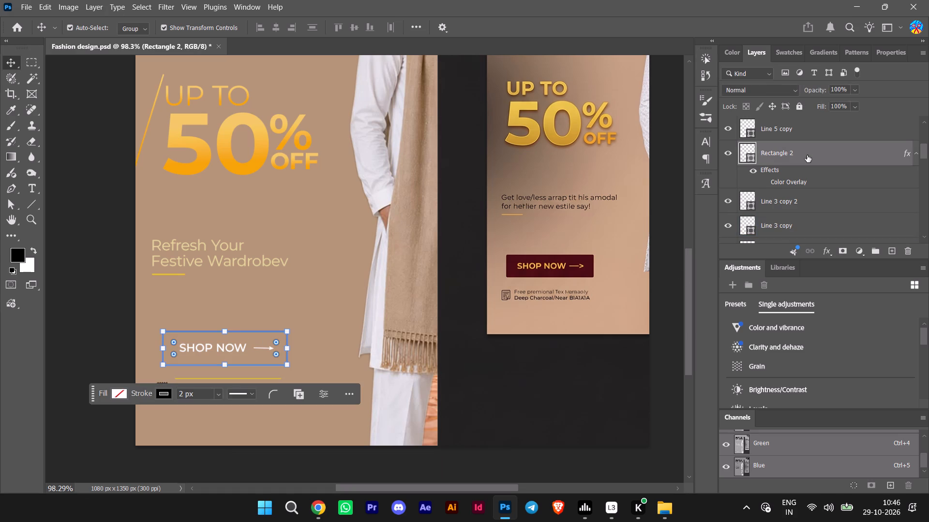
{"action": "scroll", "coordinate": [266, 265], "scroll_direction": "down", "scroll_amount": 2}
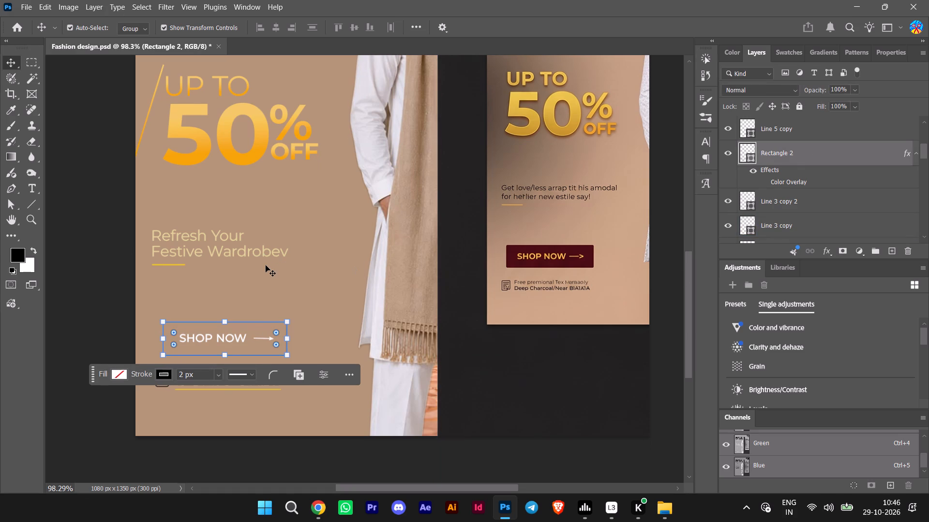
{"action": "left_click", "coordinate": [119, 377]}
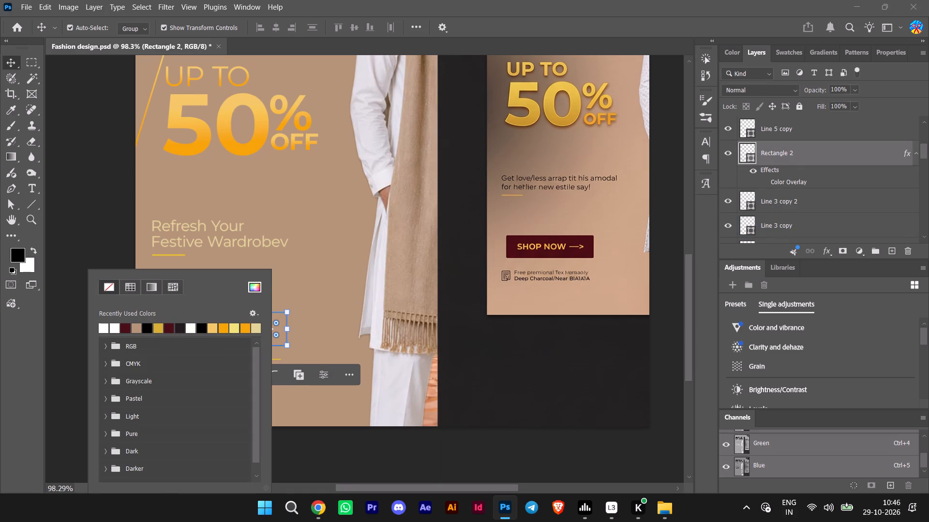
{"action": "left_click", "coordinate": [260, 286]}
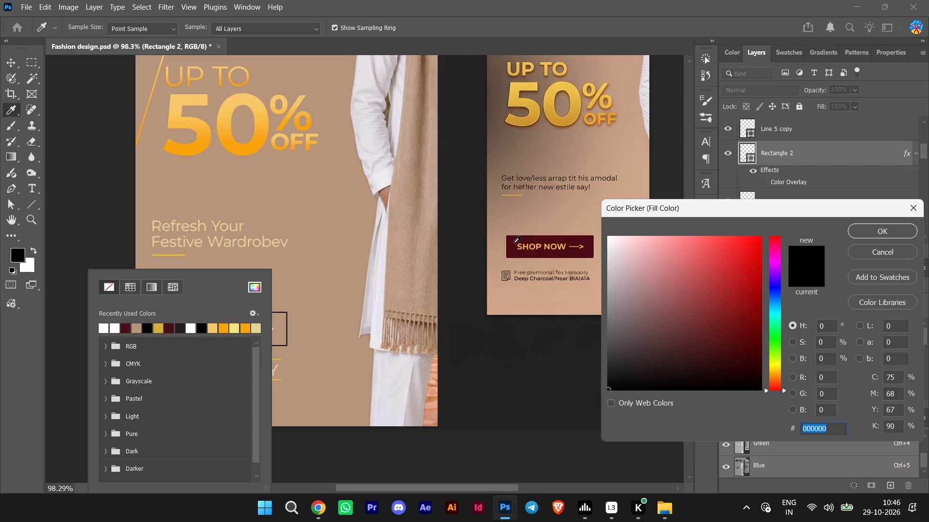
{"action": "left_click", "coordinate": [514, 243]}
{"action": "left_click", "coordinate": [871, 230]}
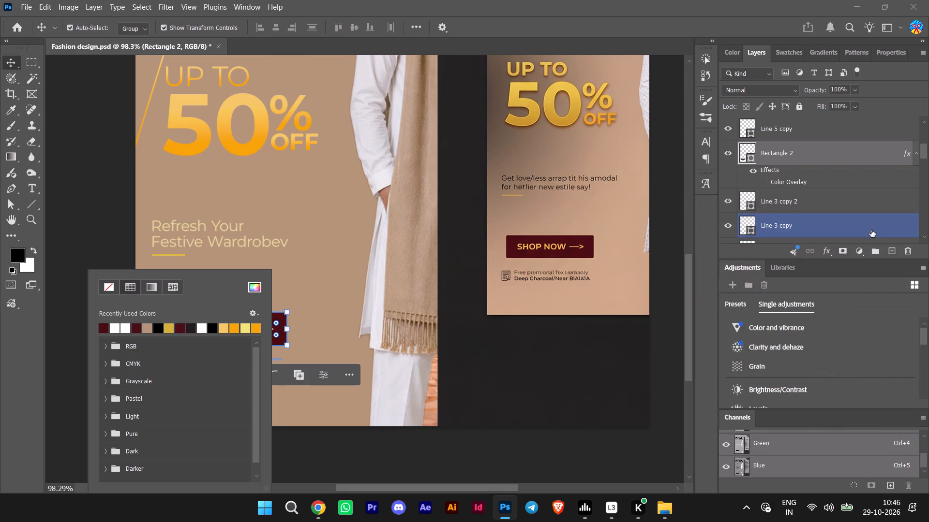
{"action": "left_click", "coordinate": [90, 233]}
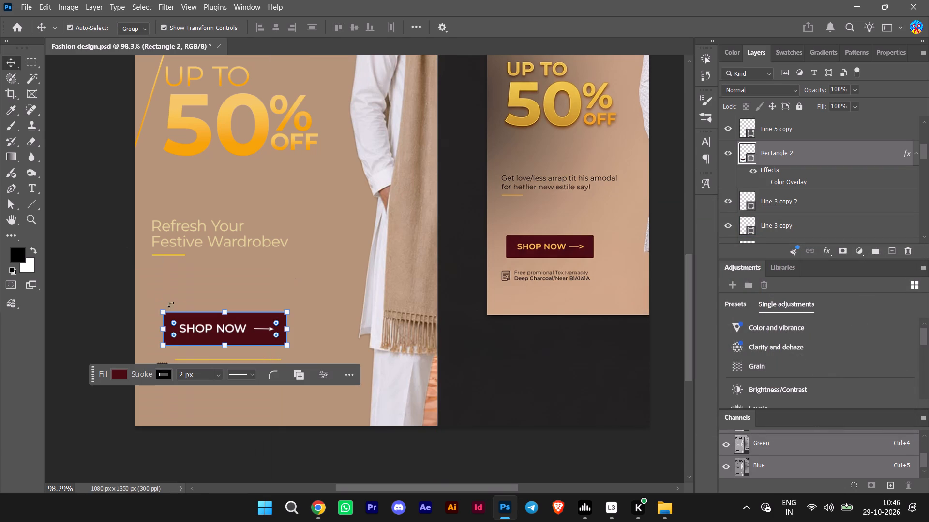
Add a Color Overlay effect to the SHOP NOW text layer.
{"action": "left_click", "coordinate": [205, 329]}
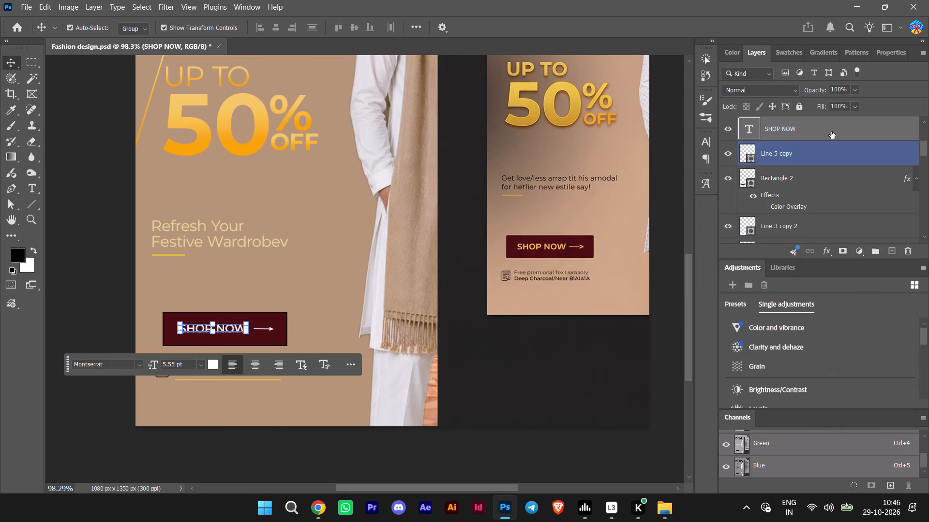
{"action": "double_click", "coordinate": [846, 124]}
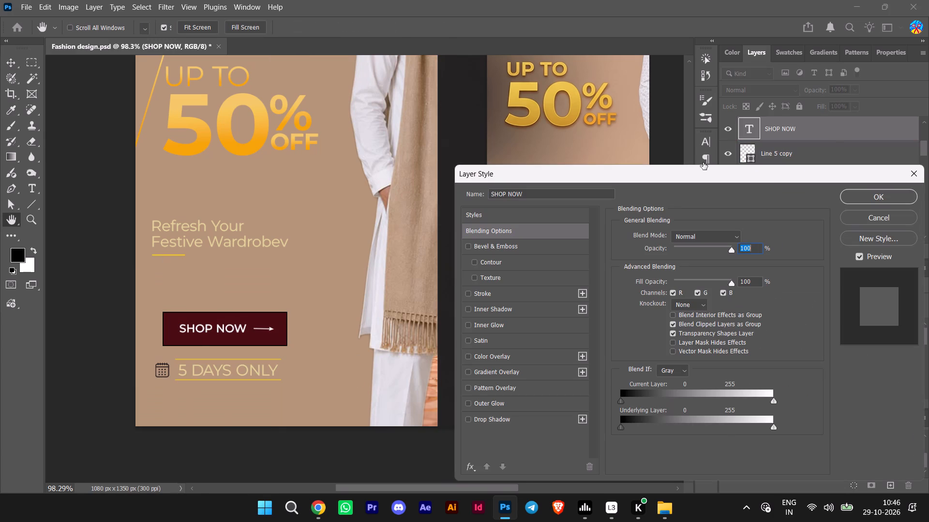
{"action": "left_click_drag", "start_coordinate": [592, 177], "coordinate": [780, 141]}
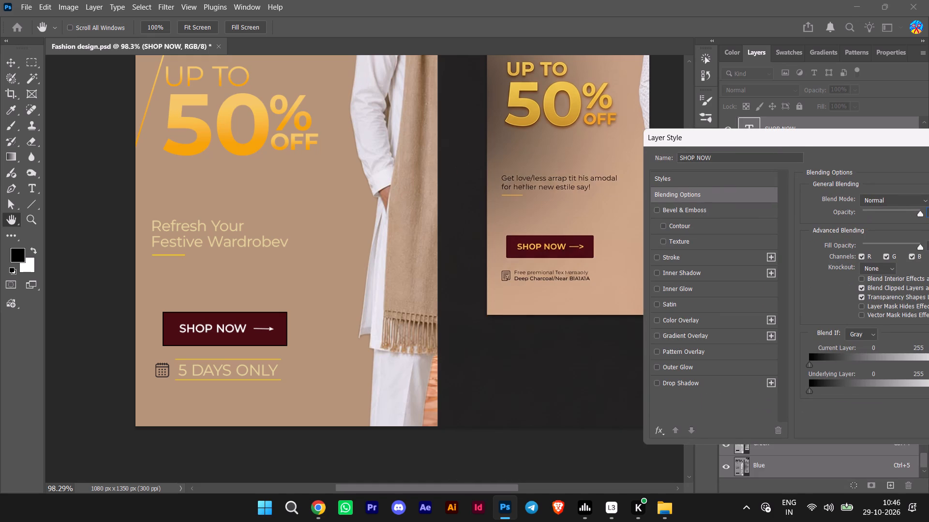
{"action": "left_click", "coordinate": [673, 323]}
{"action": "left_click", "coordinate": [732, 146]}
{"action": "left_click_drag", "start_coordinate": [732, 146], "coordinate": [692, 234]}
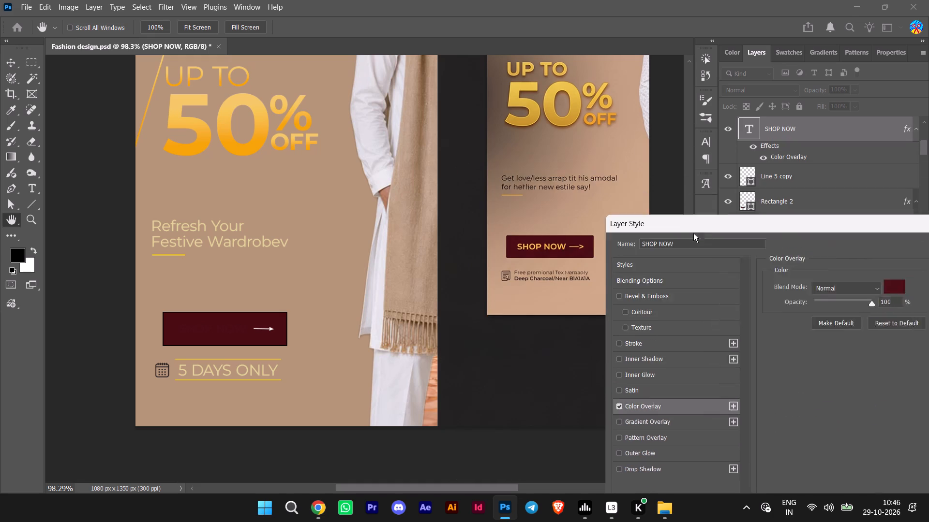
{"action": "left_click_drag", "start_coordinate": [692, 234], "coordinate": [568, 283]}
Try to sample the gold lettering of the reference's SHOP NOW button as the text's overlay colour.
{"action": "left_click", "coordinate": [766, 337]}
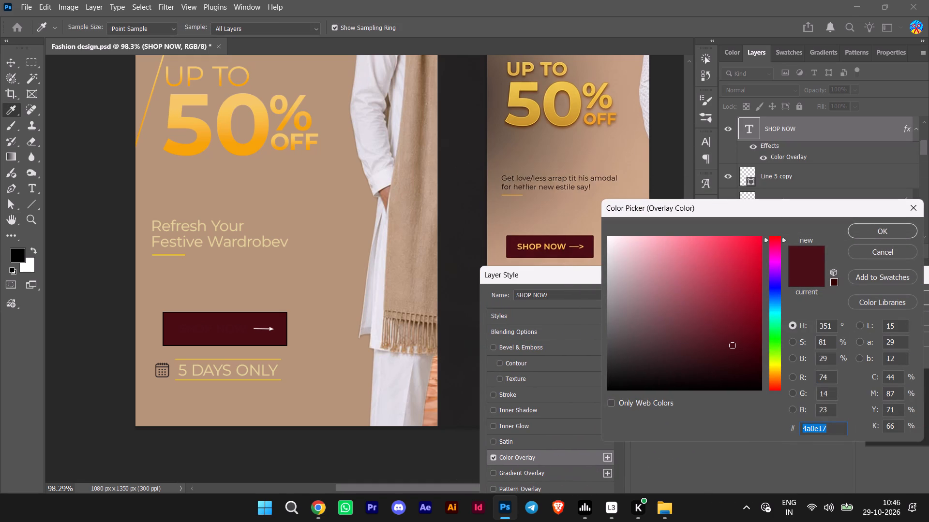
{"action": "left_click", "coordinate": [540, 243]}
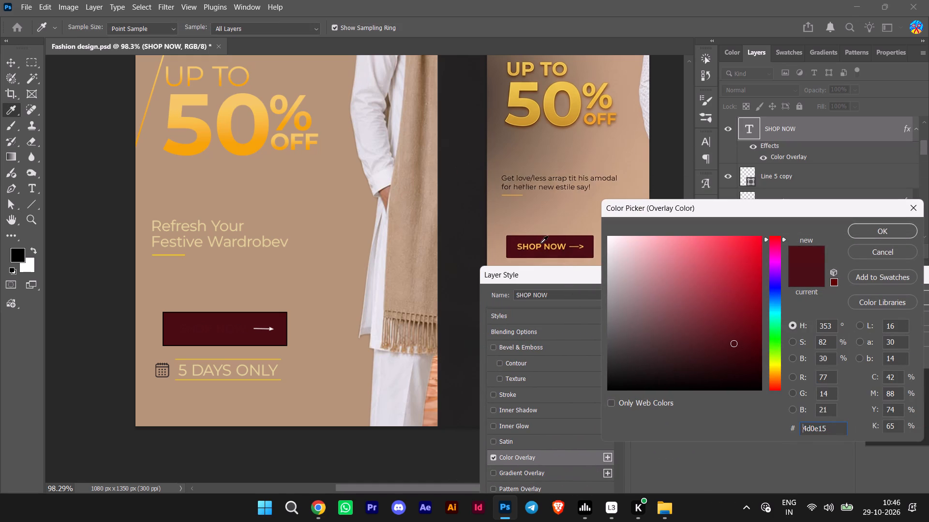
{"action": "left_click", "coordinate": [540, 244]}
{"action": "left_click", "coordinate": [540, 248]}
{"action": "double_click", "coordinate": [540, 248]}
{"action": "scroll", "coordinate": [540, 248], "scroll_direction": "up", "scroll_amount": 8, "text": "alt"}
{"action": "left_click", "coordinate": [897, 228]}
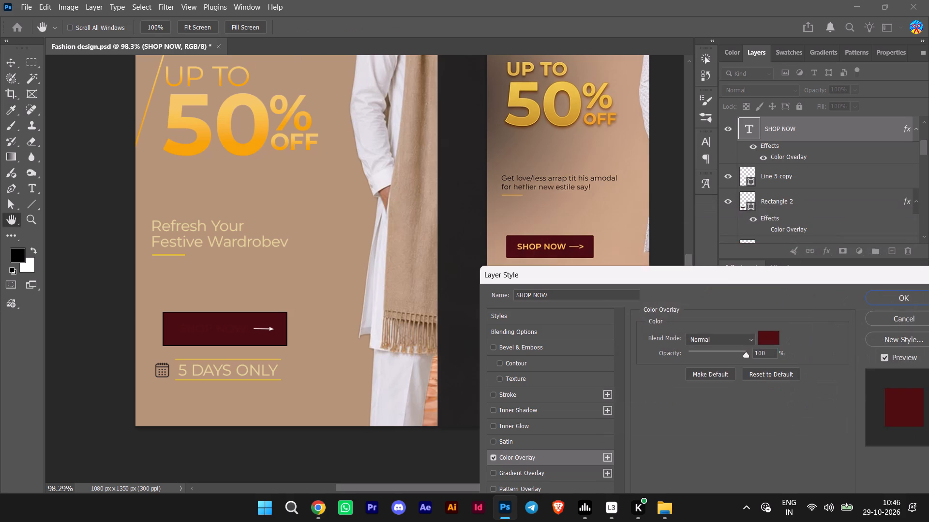
Set the SHOP NOW text's overlay colour to orange-gold #bf7831, sampled from the lettering of the reference image's button.
{"action": "scroll", "coordinate": [603, 270], "scroll_direction": "up", "scroll_amount": 4, "text": "alt"}
{"action": "left_click", "coordinate": [771, 334]}
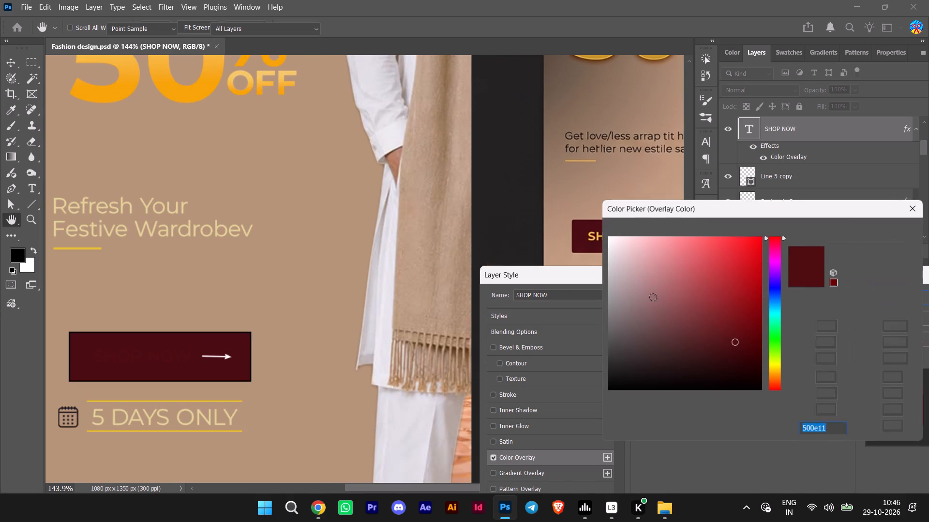
{"action": "left_click", "coordinate": [593, 238]}
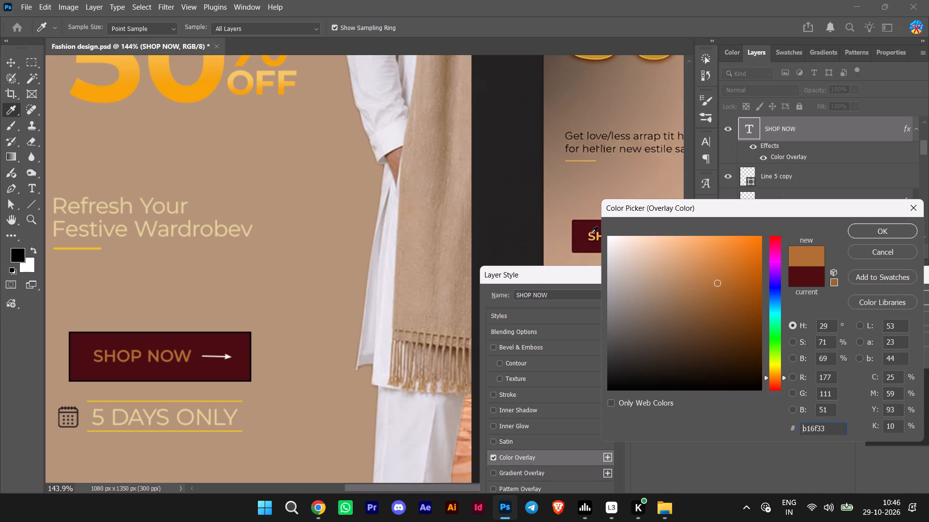
{"action": "left_click", "coordinate": [590, 234]}
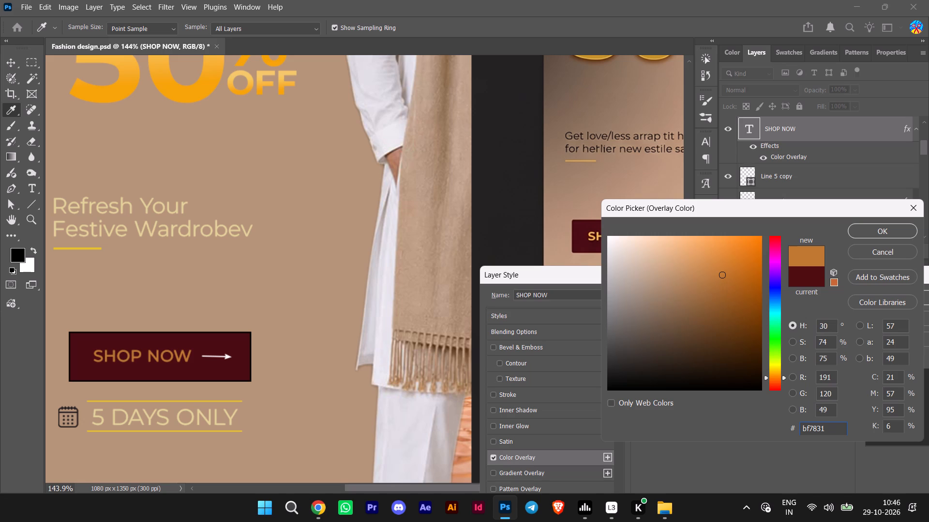
{"action": "left_click", "coordinate": [875, 231]}
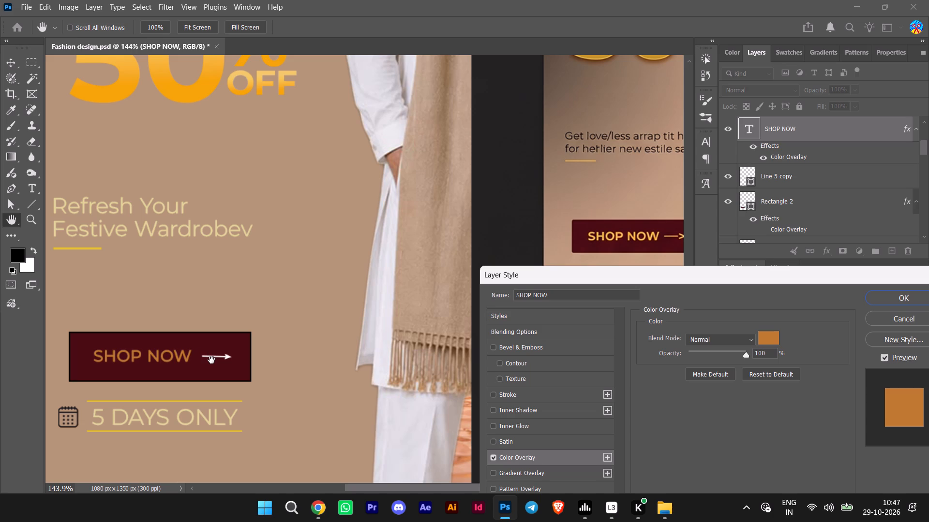
{"action": "left_click", "coordinate": [14, 64]}
{"action": "left_click", "coordinate": [914, 296]}
{"action": "left_click_drag", "start_coordinate": [858, 306], "coordinate": [814, 304]}
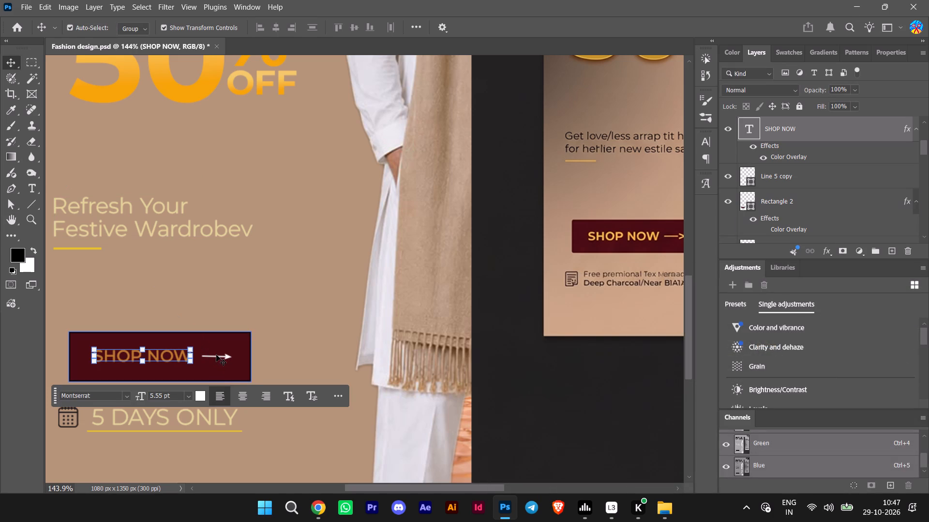
{"action": "left_click", "coordinate": [247, 276]}
Group the line and arrowhead layers of the SHOP NOW button's arrow and name the group Arrow.
{"action": "scroll", "coordinate": [251, 301], "scroll_direction": "down", "scroll_amount": 3}
{"action": "scroll", "coordinate": [220, 317], "scroll_direction": "up", "scroll_amount": 2, "text": "alt"}
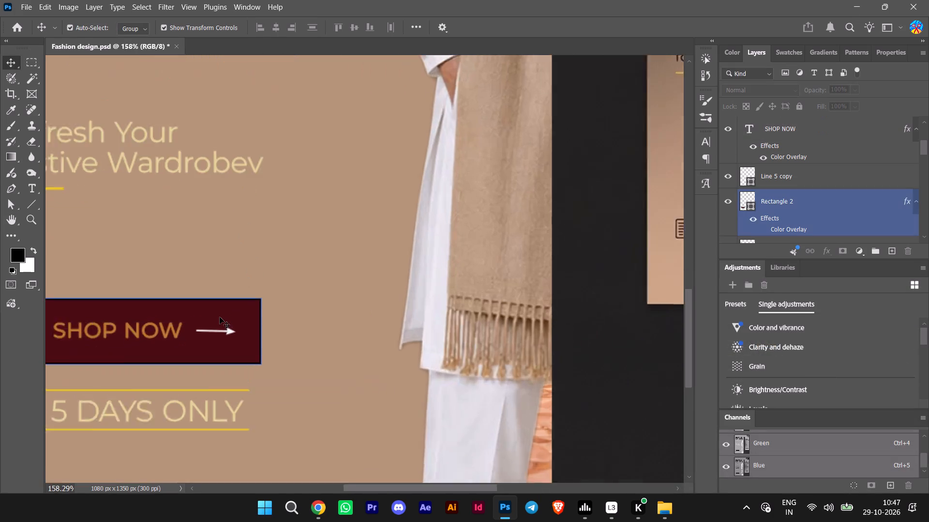
{"action": "scroll", "coordinate": [220, 317], "scroll_direction": "up", "scroll_amount": 6, "text": "alt"}
{"action": "left_click", "coordinate": [220, 339]}
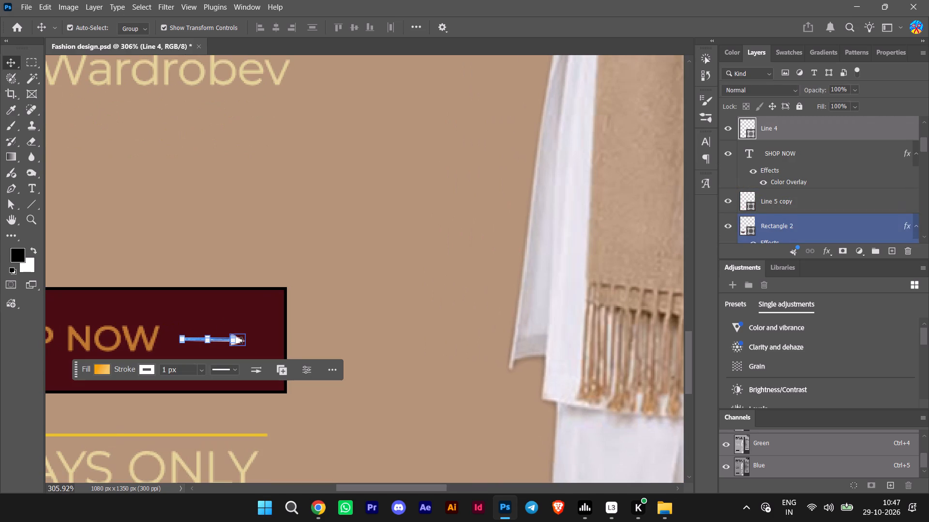
{"action": "scroll", "coordinate": [225, 357], "scroll_direction": "up", "scroll_amount": 9, "text": "alt"}
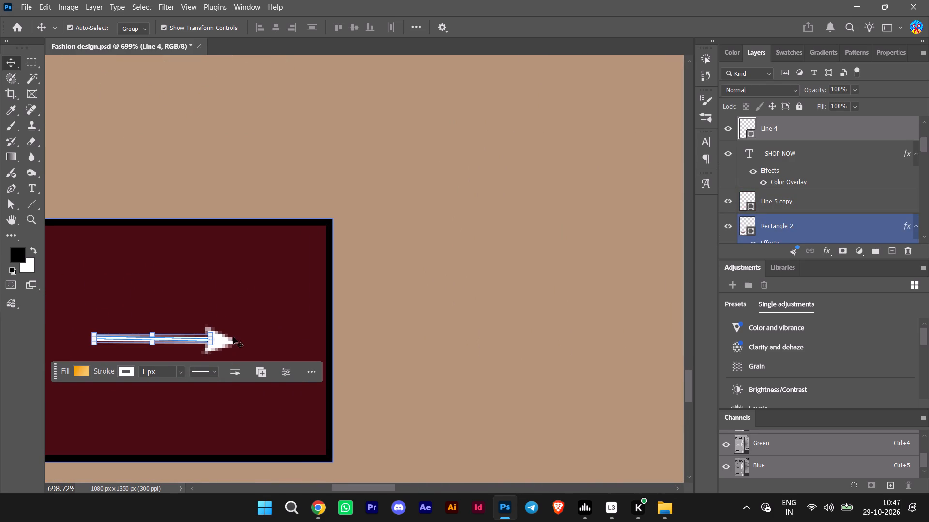
{"action": "left_click", "coordinate": [233, 344], "text": "shift"}
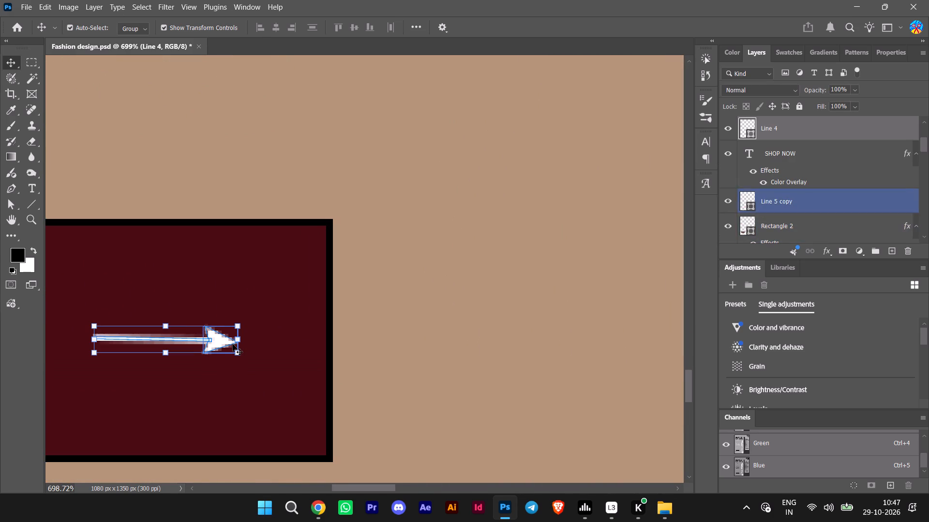
{"action": "double_click", "coordinate": [233, 344]}
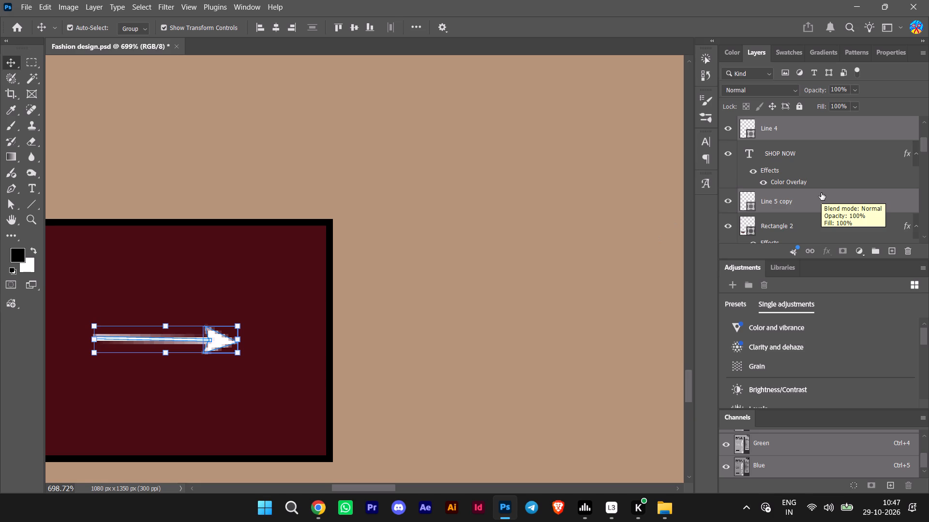
{"action": "key", "text": "ctrl+g"}
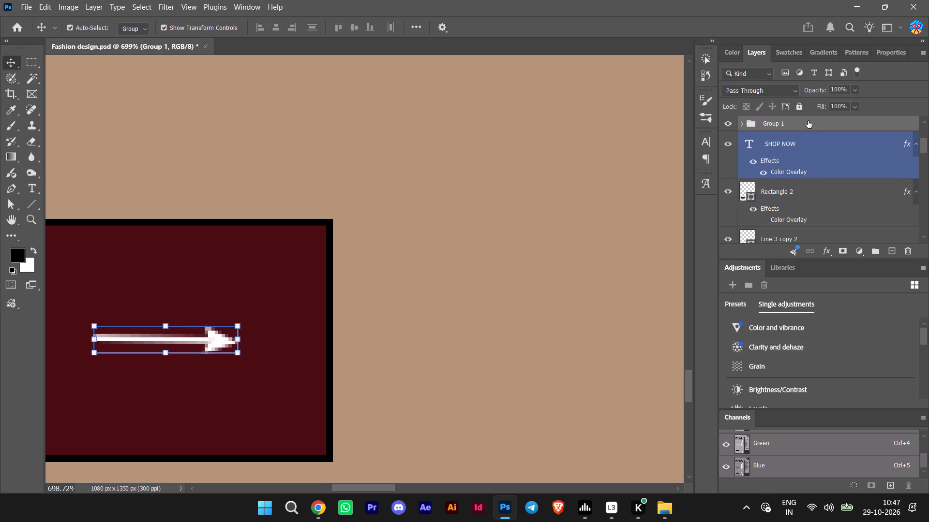
{"action": "double_click", "coordinate": [777, 121]}
{"action": "type", "text": "Arrow"}
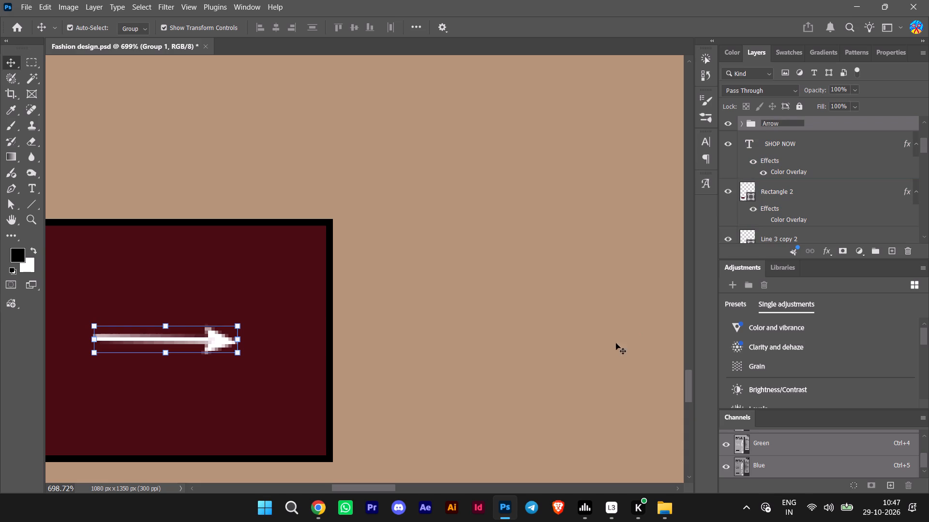
{"action": "left_click", "coordinate": [564, 340]}
Apply a Color Overlay to the Arrow group in the same orange-gold as the SHOP NOW text.
{"action": "double_click", "coordinate": [867, 127]}
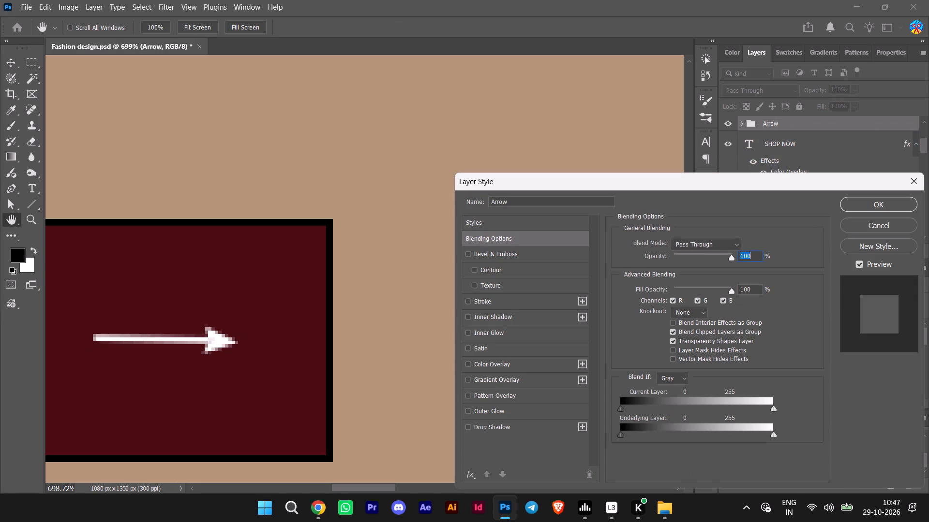
{"action": "left_click", "coordinate": [479, 364]}
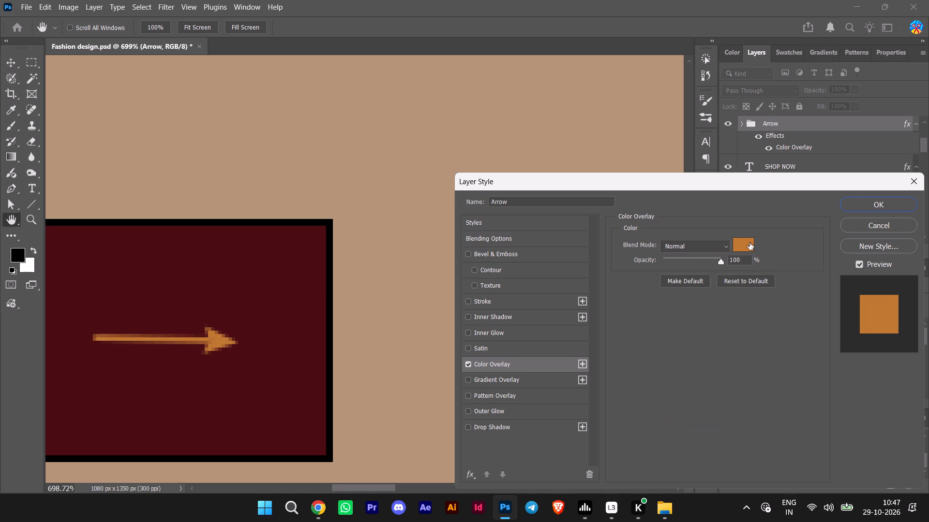
{"action": "scroll", "coordinate": [99, 258], "scroll_direction": "down", "scroll_amount": 10, "text": "alt"}
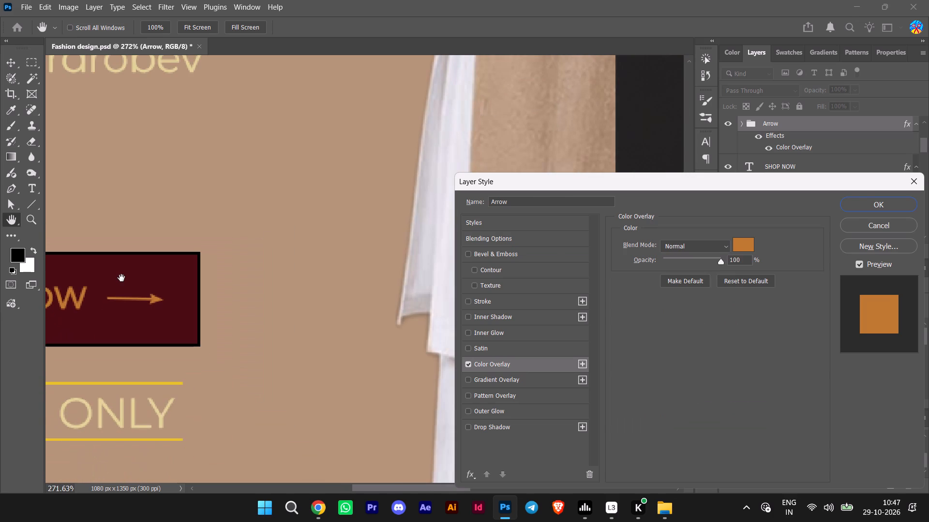
{"action": "left_click", "coordinate": [869, 202]}
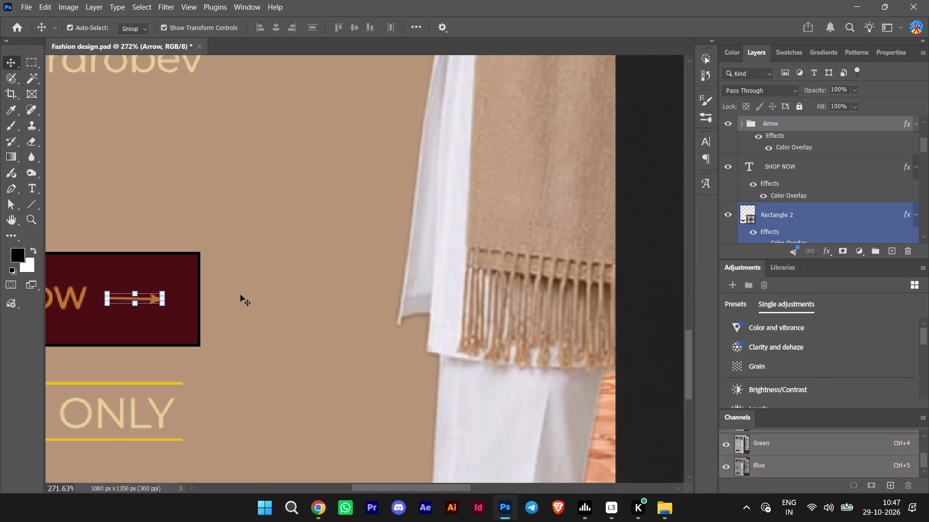
{"action": "left_click", "coordinate": [242, 295]}
Examine the recoloured SHOP NOW button up close and against the rest of the poster.
{"action": "scroll", "coordinate": [242, 295], "scroll_direction": "down", "scroll_amount": 5}
{"action": "left_click_drag", "start_coordinate": [363, 489], "coordinate": [308, 482]}
{"action": "scroll", "coordinate": [558, 370], "scroll_direction": "up", "scroll_amount": 2}
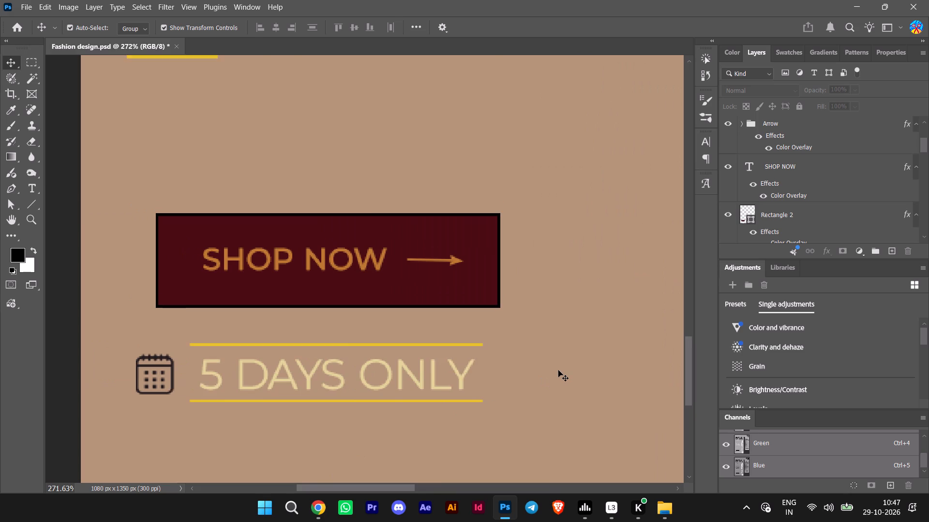
{"action": "scroll", "coordinate": [558, 370], "scroll_direction": "up", "scroll_amount": 3}
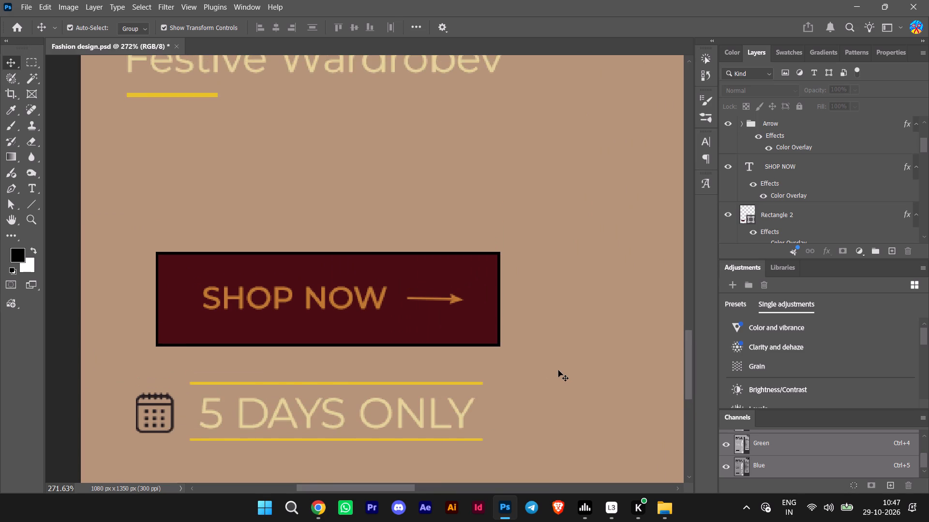
{"action": "scroll", "coordinate": [558, 370], "scroll_direction": "down", "scroll_amount": 4, "text": "alt"}
{"action": "scroll", "coordinate": [558, 370], "scroll_direction": "down", "scroll_amount": 6}
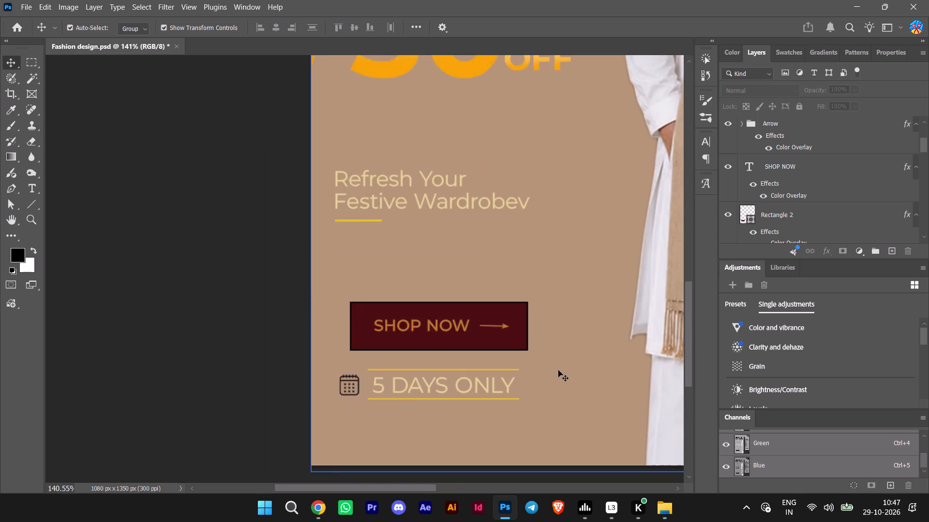
{"action": "left_click_drag", "start_coordinate": [415, 486], "coordinate": [437, 489]}
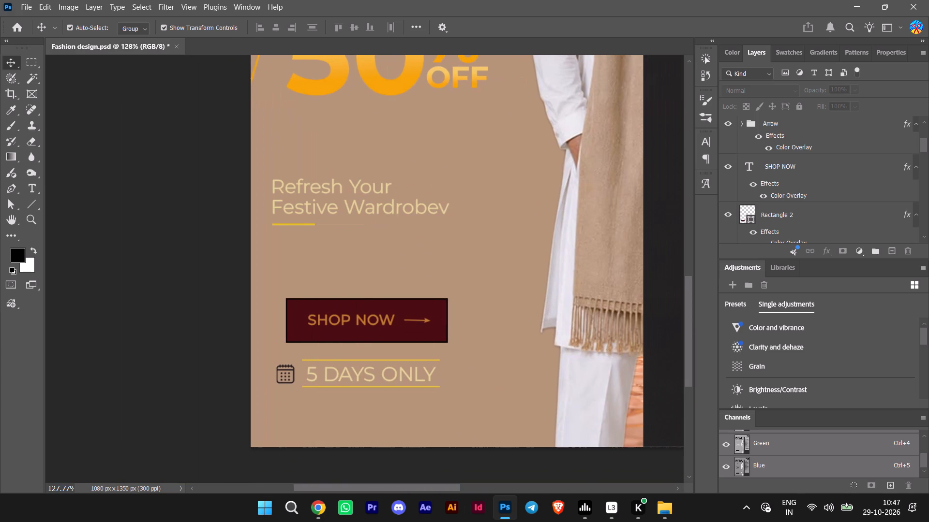
{"action": "scroll", "coordinate": [380, 389], "scroll_direction": "up", "scroll_amount": 4}
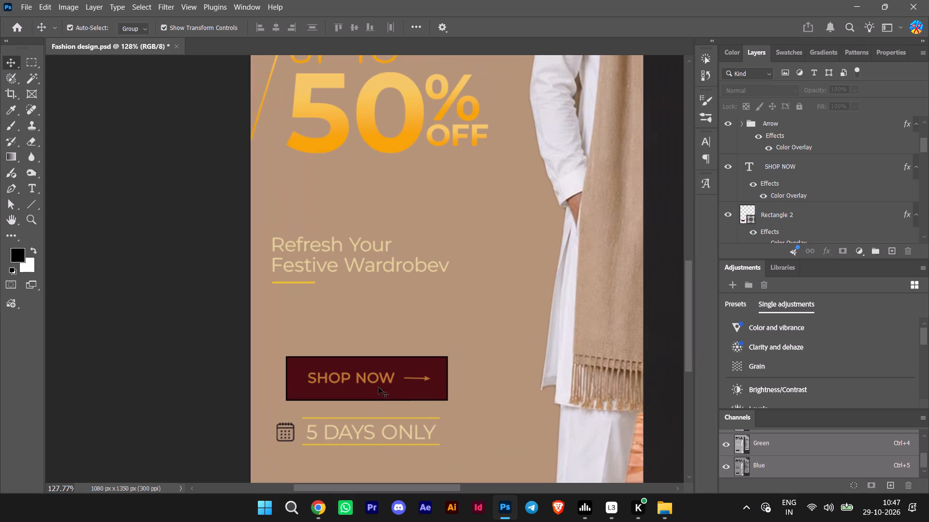
{"action": "scroll", "coordinate": [378, 387], "scroll_direction": "up", "scroll_amount": 20}
{"action": "scroll", "coordinate": [378, 387], "scroll_direction": "up", "scroll_amount": 13}
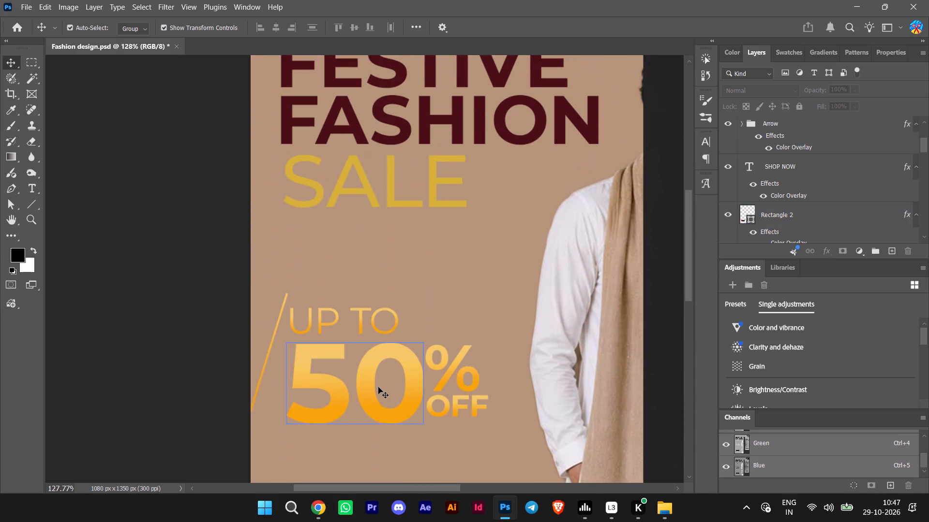
Change the URBAN STYLE brand text at the top of the poster to dark charcoal #323029.
{"action": "scroll", "coordinate": [378, 387], "scroll_direction": "up", "scroll_amount": 20}
{"action": "scroll", "coordinate": [378, 387], "scroll_direction": "up", "scroll_amount": 2}
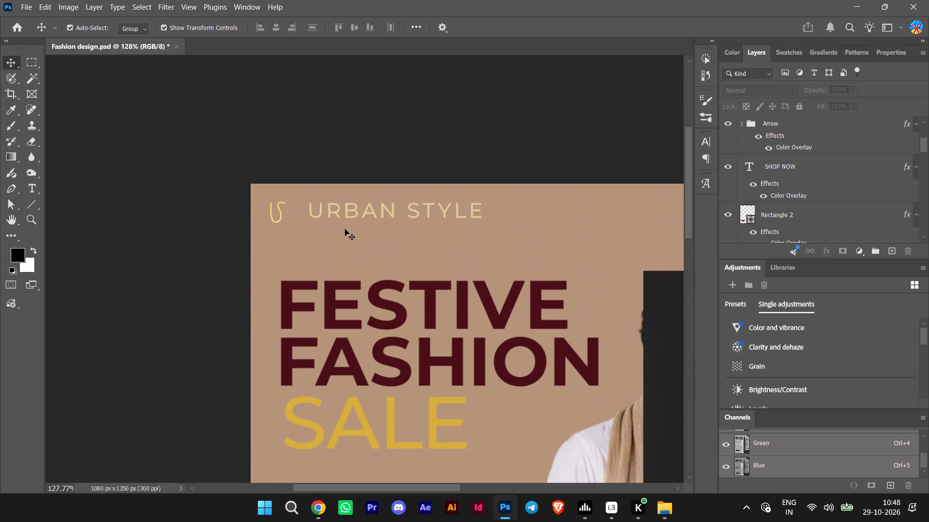
{"action": "scroll", "coordinate": [345, 228], "scroll_direction": "up", "scroll_amount": 9}
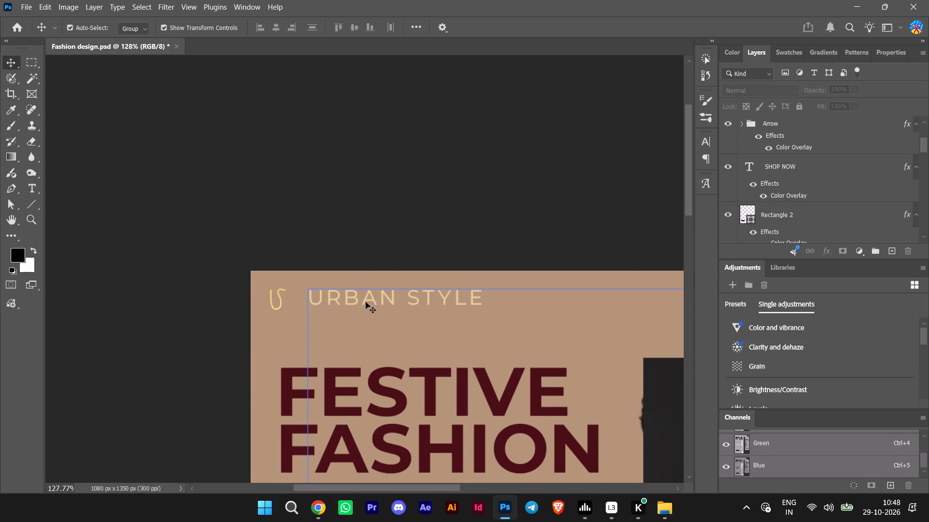
{"action": "scroll", "coordinate": [374, 261], "scroll_direction": "up", "scroll_amount": 10, "text": "alt"}
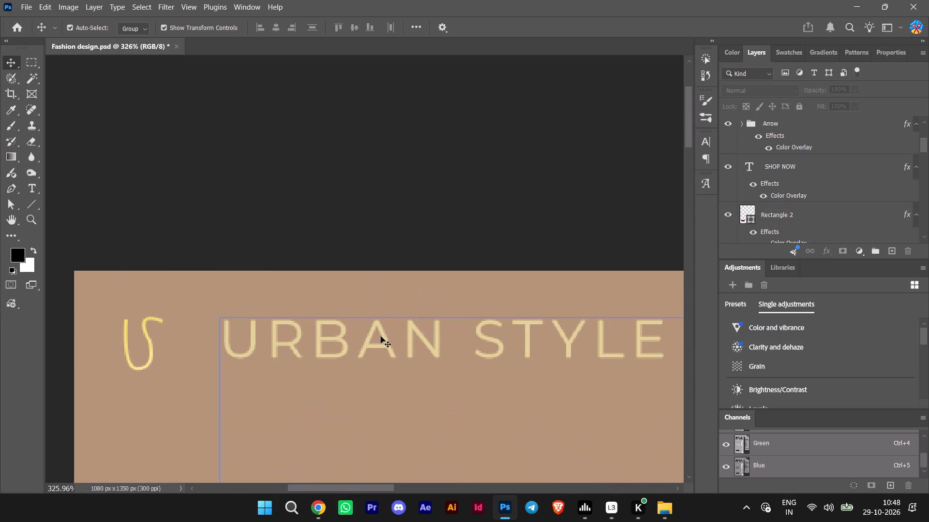
{"action": "left_click", "coordinate": [381, 336]}
{"action": "scroll", "coordinate": [752, 210], "scroll_direction": "down", "scroll_amount": 4}
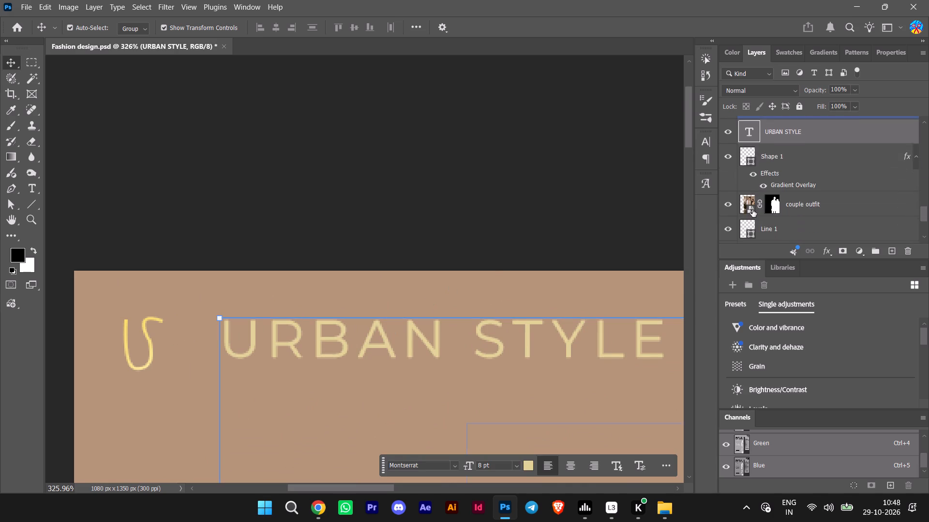
{"action": "scroll", "coordinate": [752, 210], "scroll_direction": "up", "scroll_amount": 1}
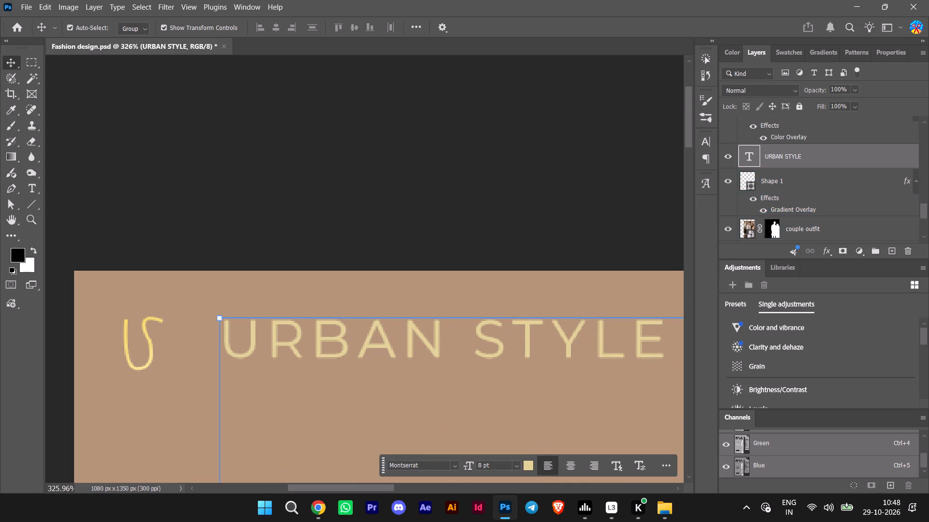
{"action": "left_click", "coordinate": [529, 464]}
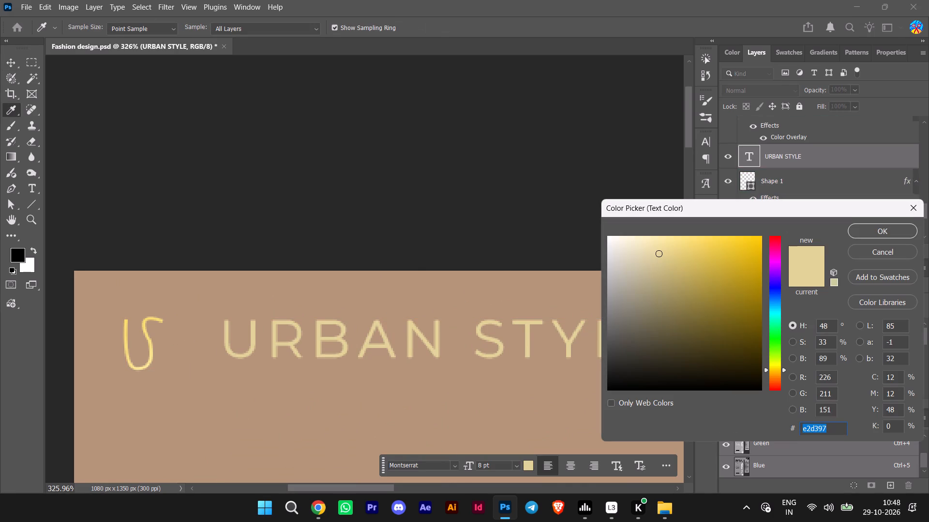
{"action": "left_click", "coordinate": [625, 333]}
{"action": "left_click", "coordinate": [628, 358]}
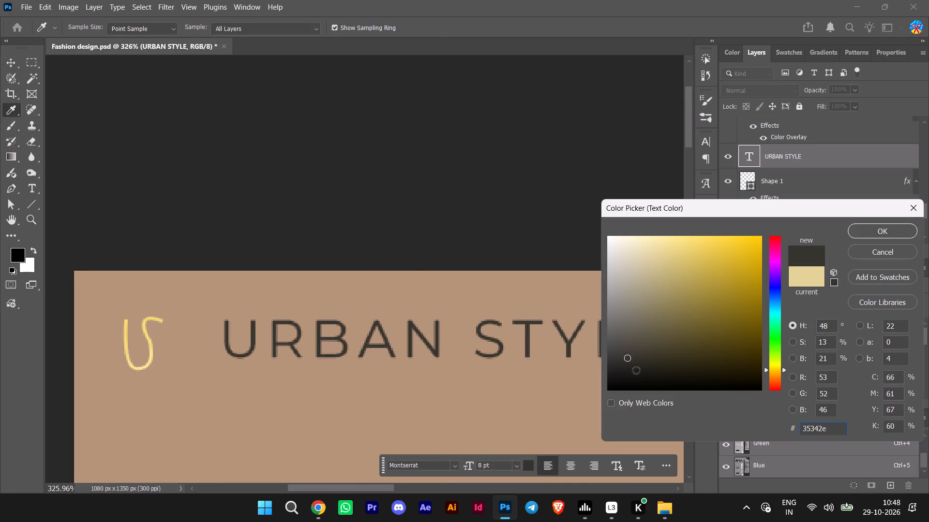
{"action": "left_click", "coordinate": [636, 370]}
{"action": "left_click", "coordinate": [633, 354]}
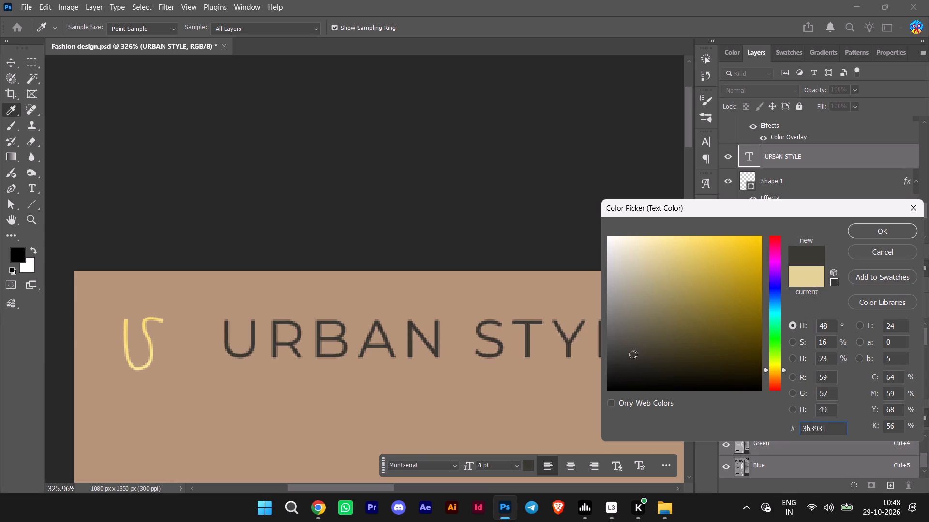
{"action": "left_click", "coordinate": [626, 358]}
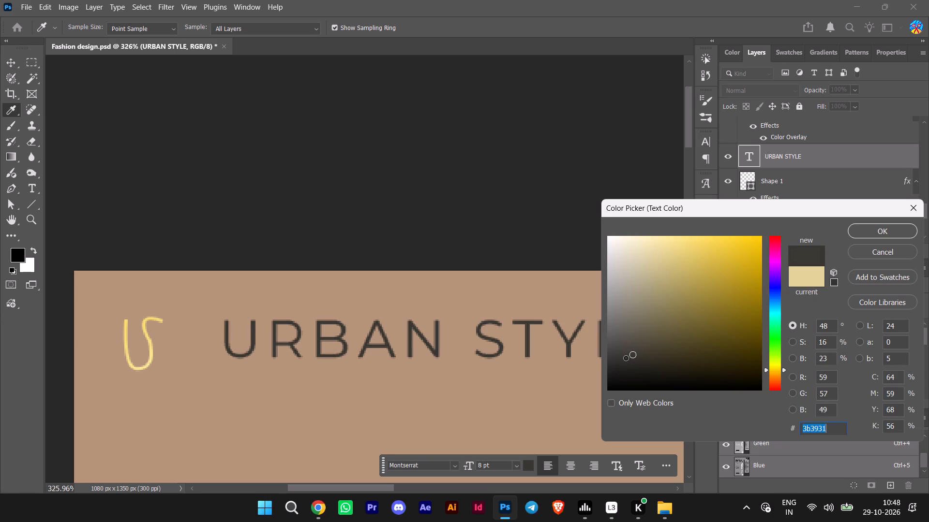
{"action": "left_click", "coordinate": [635, 360]}
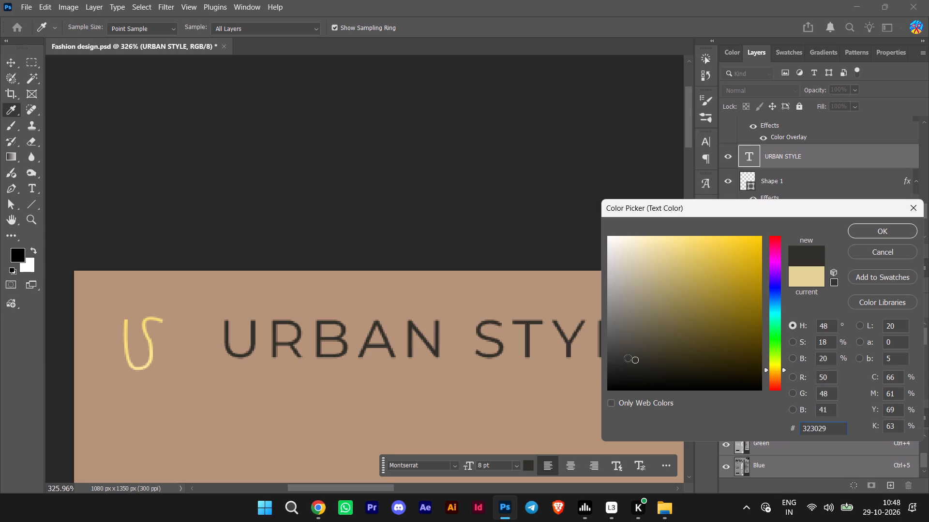
{"action": "left_click", "coordinate": [892, 233]}
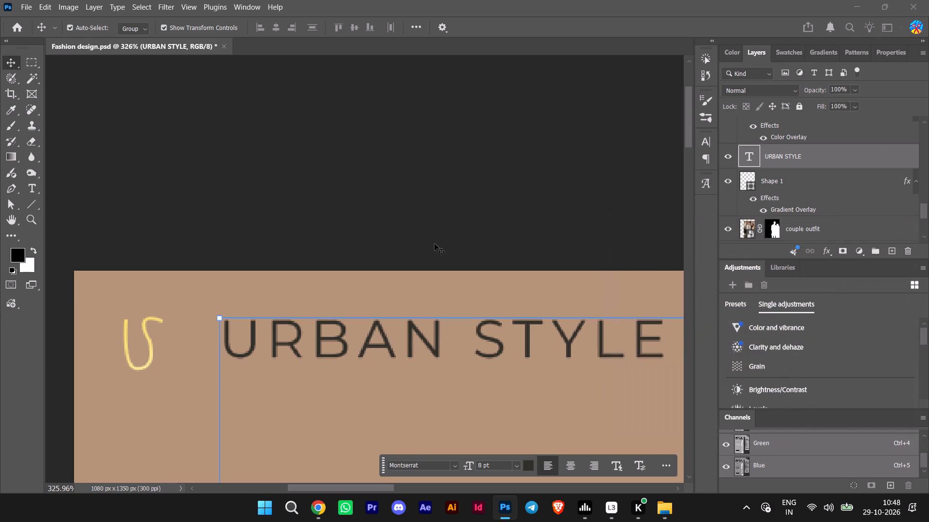
{"action": "left_click", "coordinate": [436, 217]}
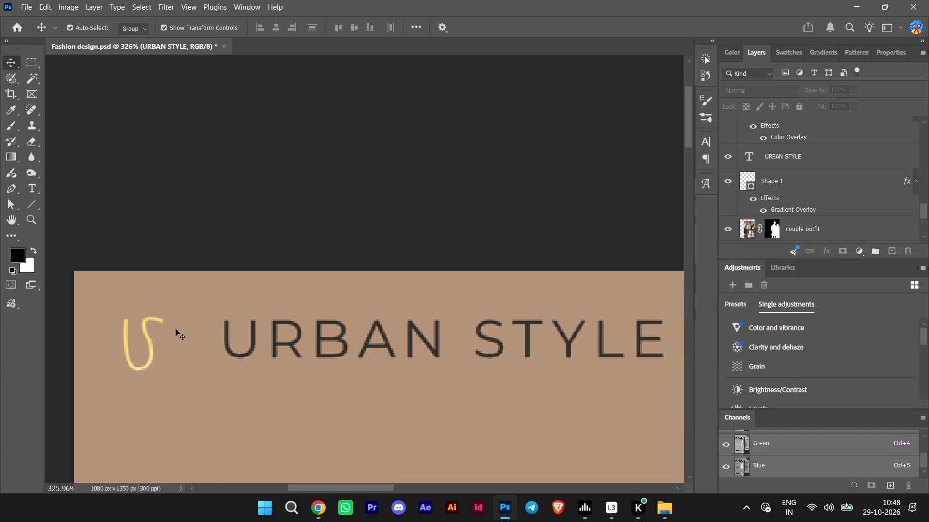
Turn off the Gradient Overlay on the US monogram shape beside the URBAN STYLE text.
{"action": "left_click", "coordinate": [150, 346]}
{"action": "scroll", "coordinate": [176, 287], "scroll_direction": "down", "scroll_amount": 5}
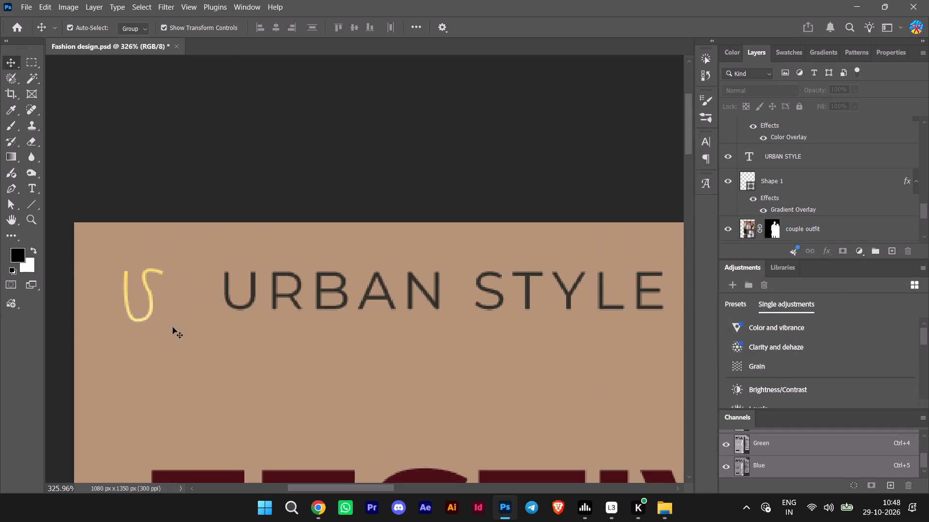
{"action": "left_click_drag", "start_coordinate": [330, 490], "coordinate": [315, 489]}
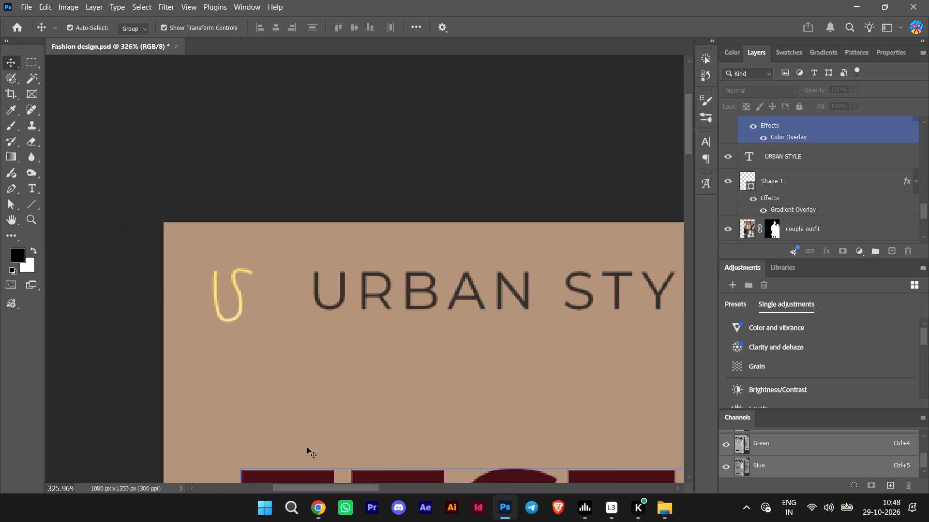
{"action": "scroll", "coordinate": [430, 345], "scroll_direction": "down", "scroll_amount": 20, "text": "alt"}
{"action": "scroll", "coordinate": [430, 345], "scroll_direction": "down", "scroll_amount": 6, "text": "alt"}
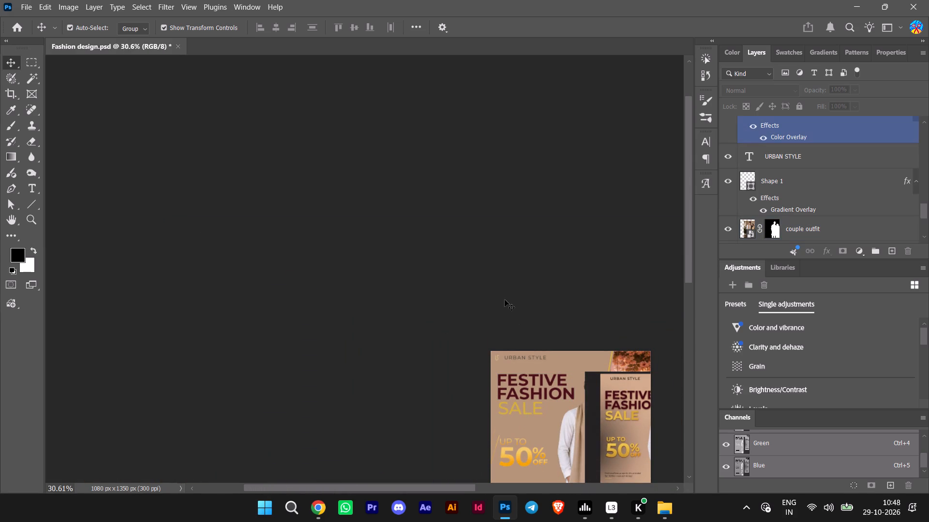
{"action": "scroll", "coordinate": [505, 300], "scroll_direction": "down", "scroll_amount": 4}
{"action": "left_click_drag", "start_coordinate": [447, 487], "coordinate": [470, 492]}
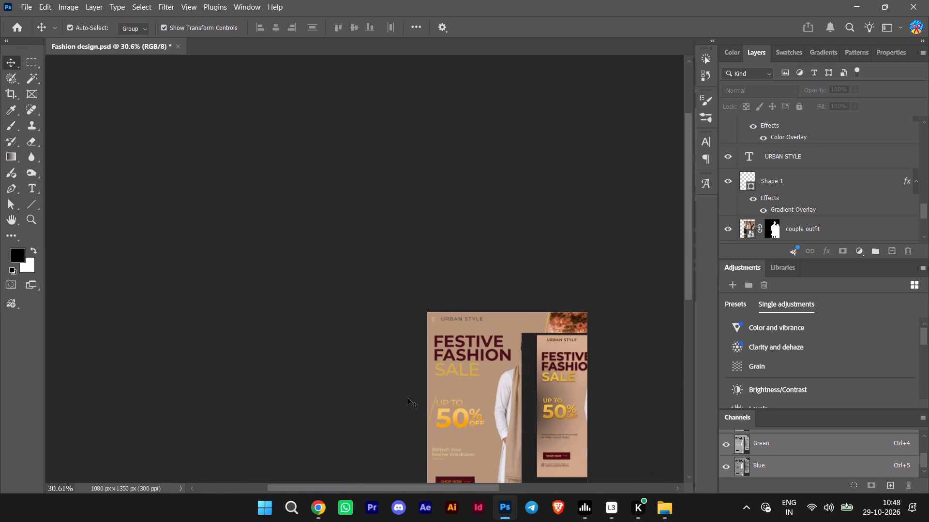
{"action": "double_click", "coordinate": [409, 400]}
{"action": "scroll", "coordinate": [433, 322], "scroll_direction": "up", "scroll_amount": 20, "text": "alt"}
{"action": "scroll", "coordinate": [433, 322], "scroll_direction": "up", "scroll_amount": 2, "text": "alt"}
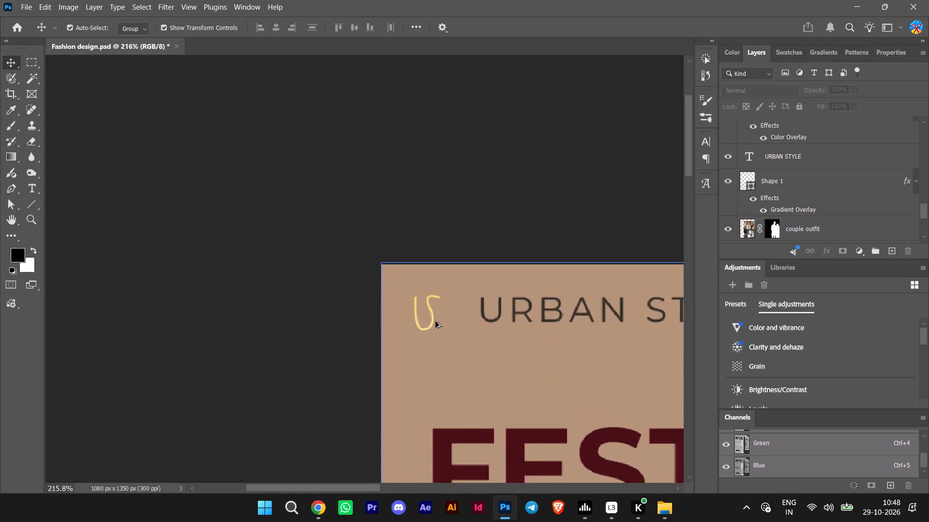
{"action": "scroll", "coordinate": [435, 321], "scroll_direction": "up", "scroll_amount": 11, "text": "alt"}
{"action": "left_click", "coordinate": [432, 320], "text": "alt"}
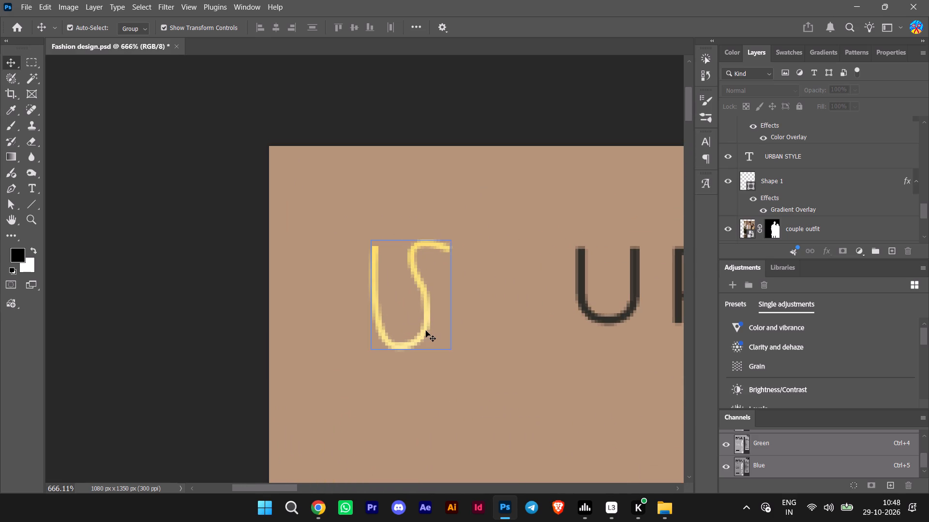
{"action": "left_click", "coordinate": [426, 331]}
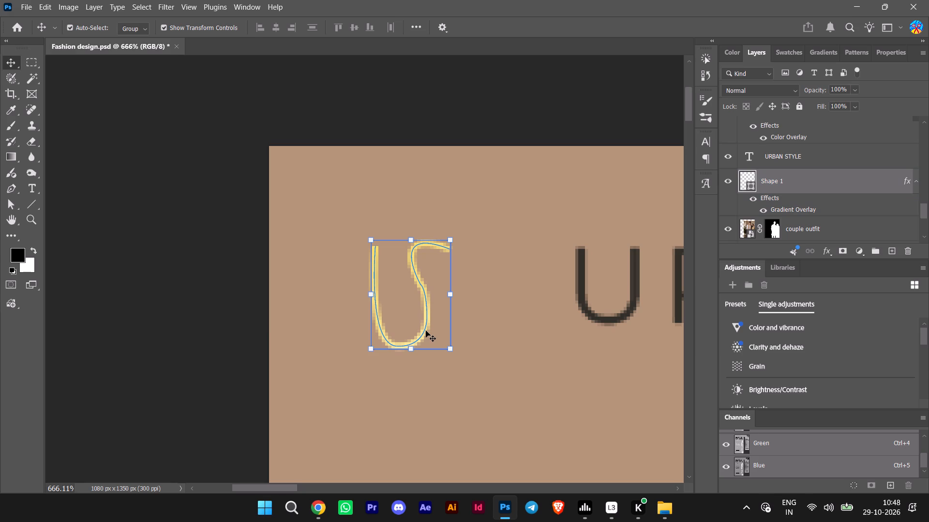
{"action": "left_click_drag", "start_coordinate": [435, 329], "coordinate": [482, 296]}
{"action": "left_click_drag", "start_coordinate": [435, 329], "coordinate": [482, 296]}
{"action": "double_click", "coordinate": [856, 180]}
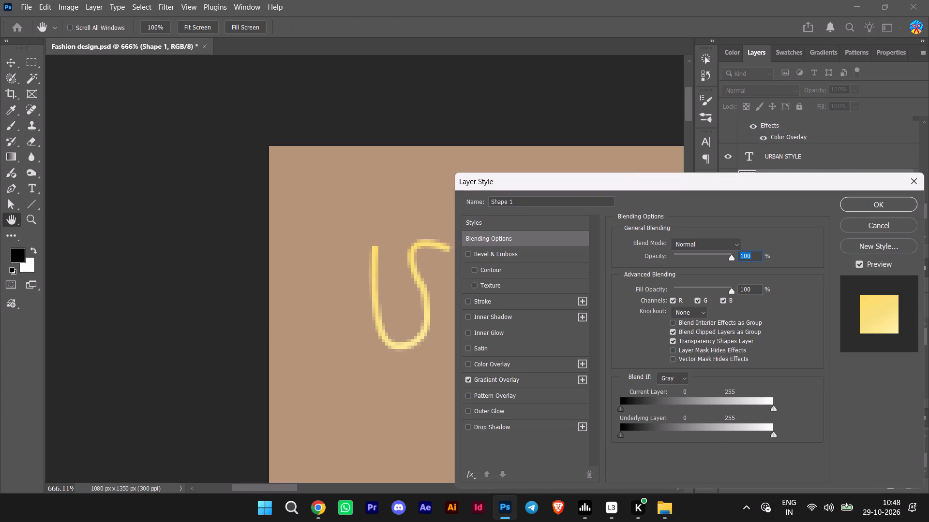
{"action": "left_click", "coordinate": [468, 379]}
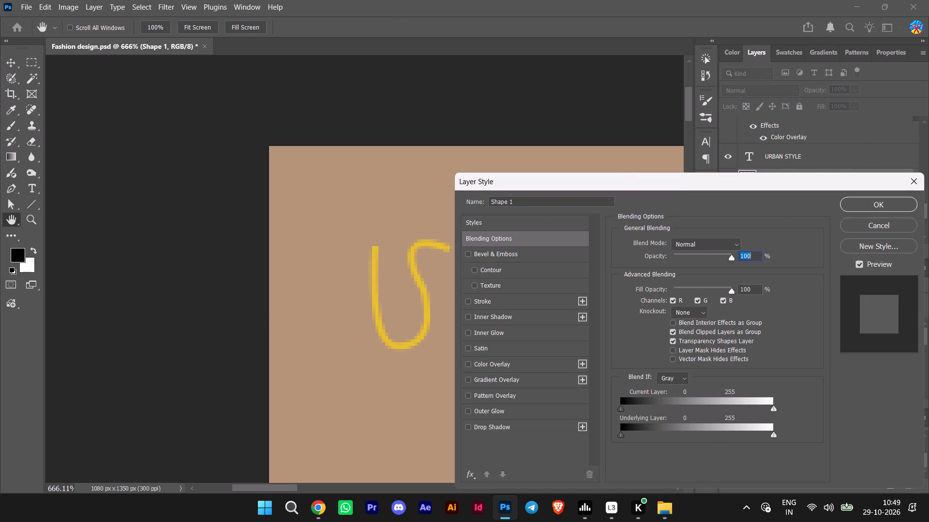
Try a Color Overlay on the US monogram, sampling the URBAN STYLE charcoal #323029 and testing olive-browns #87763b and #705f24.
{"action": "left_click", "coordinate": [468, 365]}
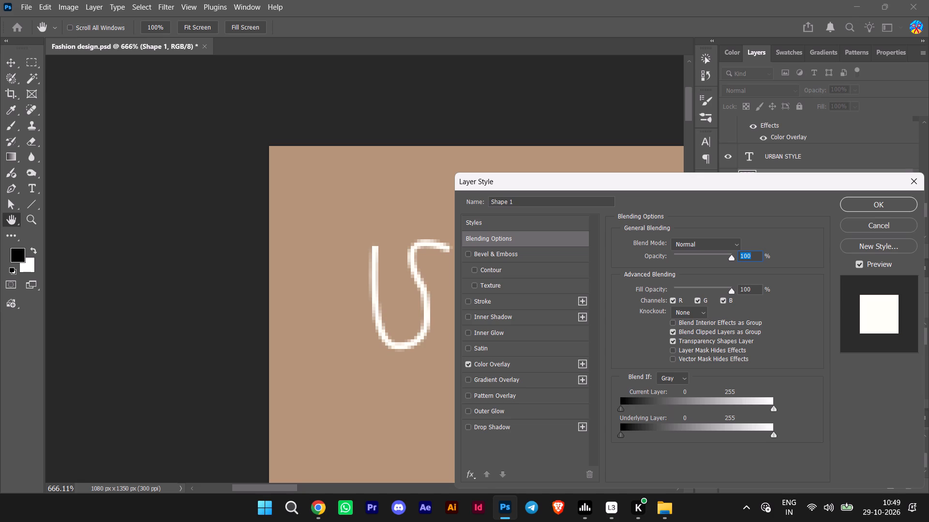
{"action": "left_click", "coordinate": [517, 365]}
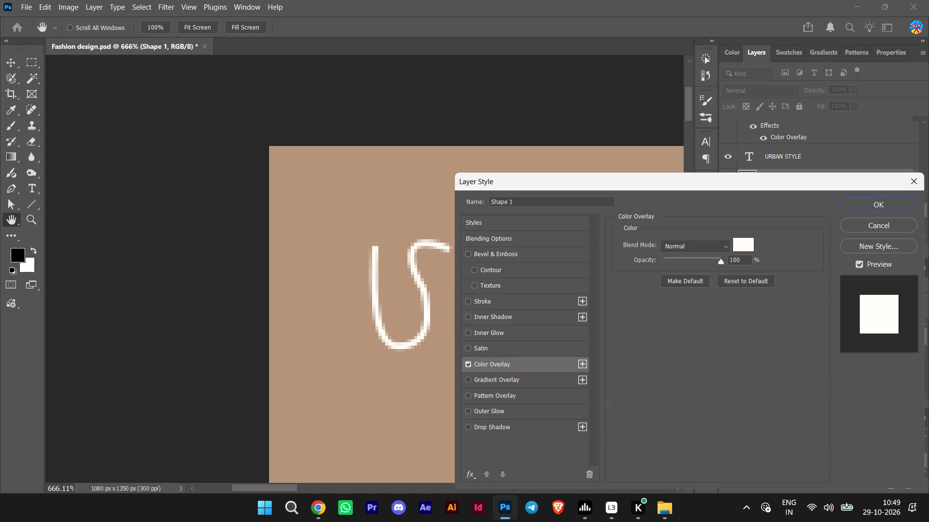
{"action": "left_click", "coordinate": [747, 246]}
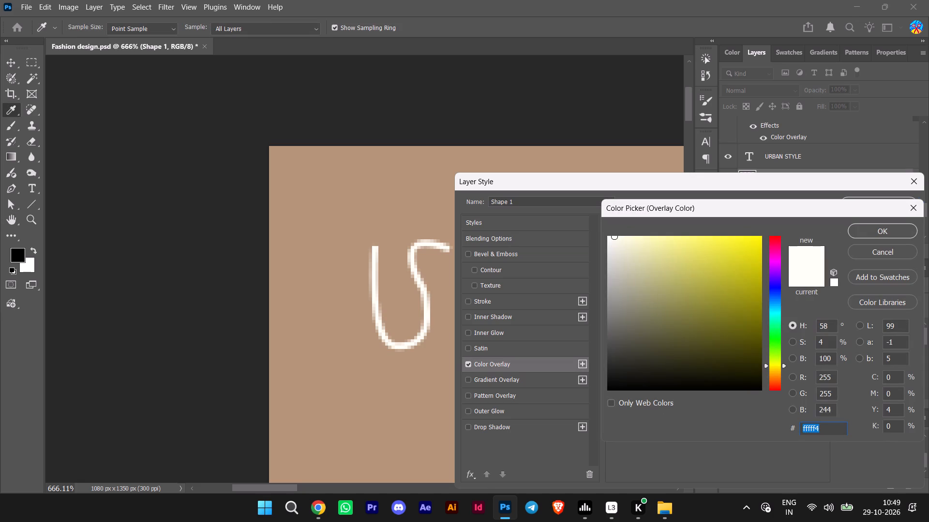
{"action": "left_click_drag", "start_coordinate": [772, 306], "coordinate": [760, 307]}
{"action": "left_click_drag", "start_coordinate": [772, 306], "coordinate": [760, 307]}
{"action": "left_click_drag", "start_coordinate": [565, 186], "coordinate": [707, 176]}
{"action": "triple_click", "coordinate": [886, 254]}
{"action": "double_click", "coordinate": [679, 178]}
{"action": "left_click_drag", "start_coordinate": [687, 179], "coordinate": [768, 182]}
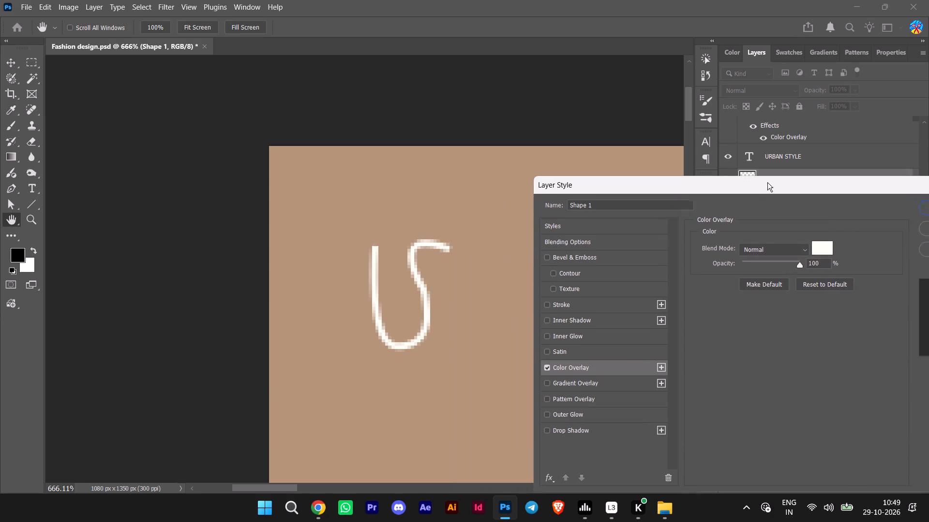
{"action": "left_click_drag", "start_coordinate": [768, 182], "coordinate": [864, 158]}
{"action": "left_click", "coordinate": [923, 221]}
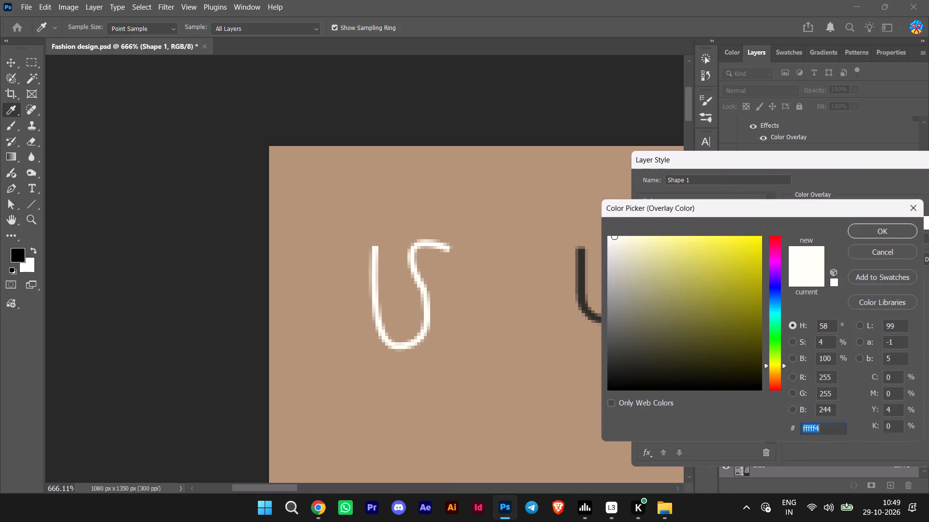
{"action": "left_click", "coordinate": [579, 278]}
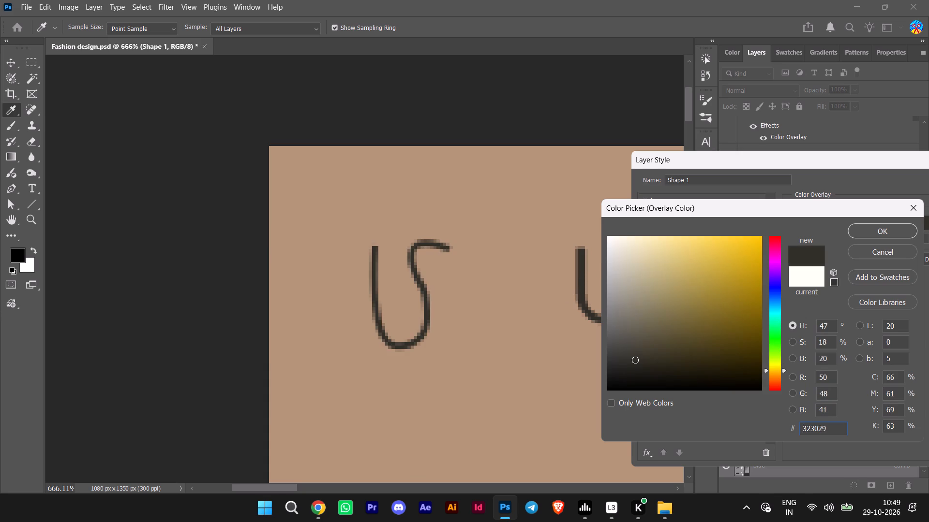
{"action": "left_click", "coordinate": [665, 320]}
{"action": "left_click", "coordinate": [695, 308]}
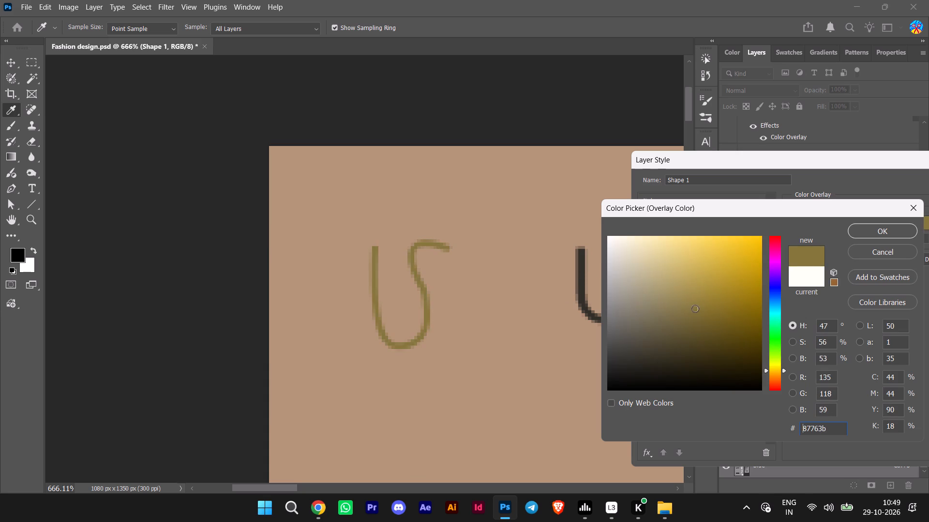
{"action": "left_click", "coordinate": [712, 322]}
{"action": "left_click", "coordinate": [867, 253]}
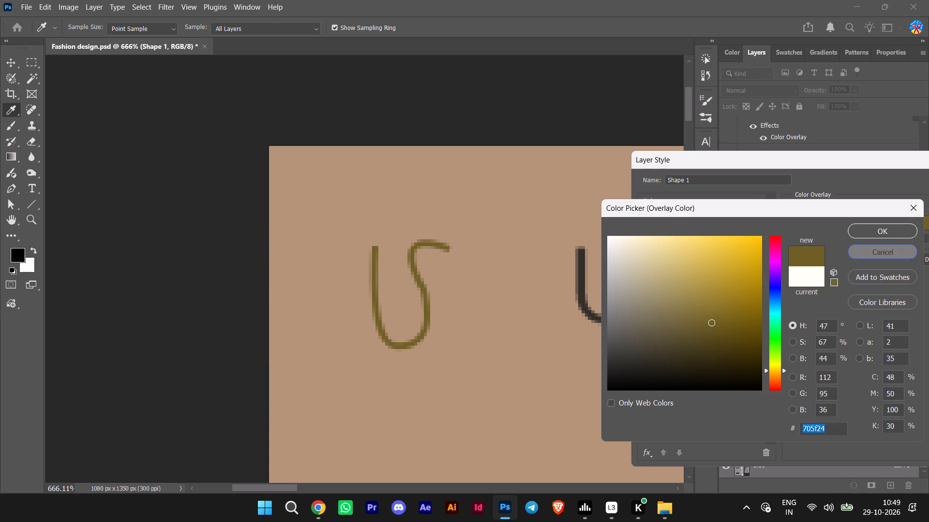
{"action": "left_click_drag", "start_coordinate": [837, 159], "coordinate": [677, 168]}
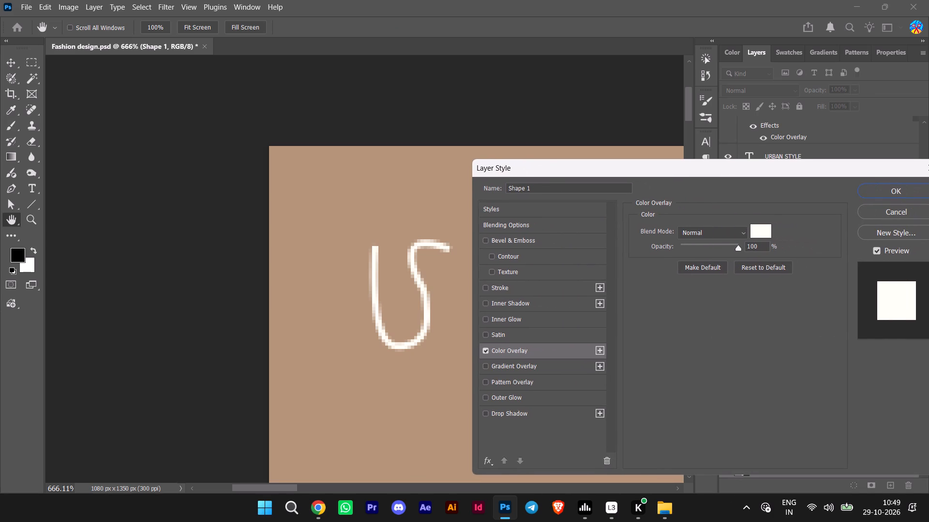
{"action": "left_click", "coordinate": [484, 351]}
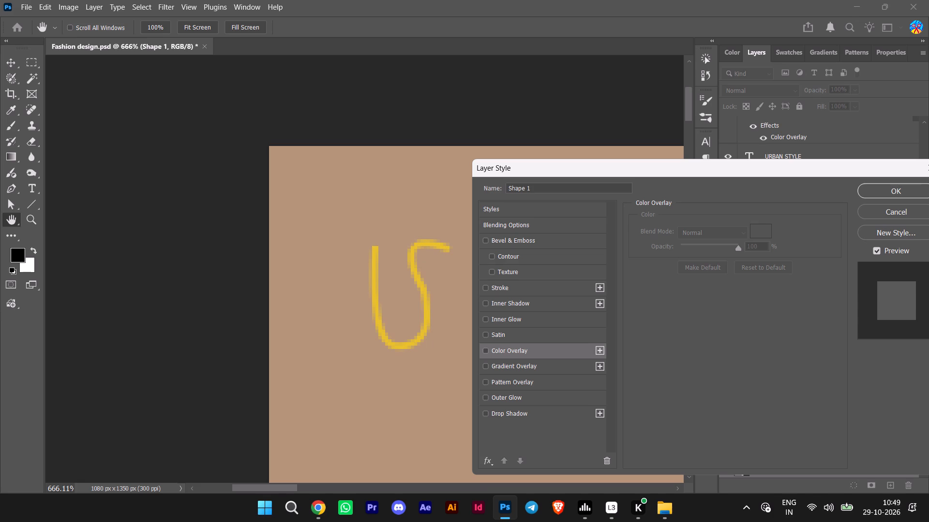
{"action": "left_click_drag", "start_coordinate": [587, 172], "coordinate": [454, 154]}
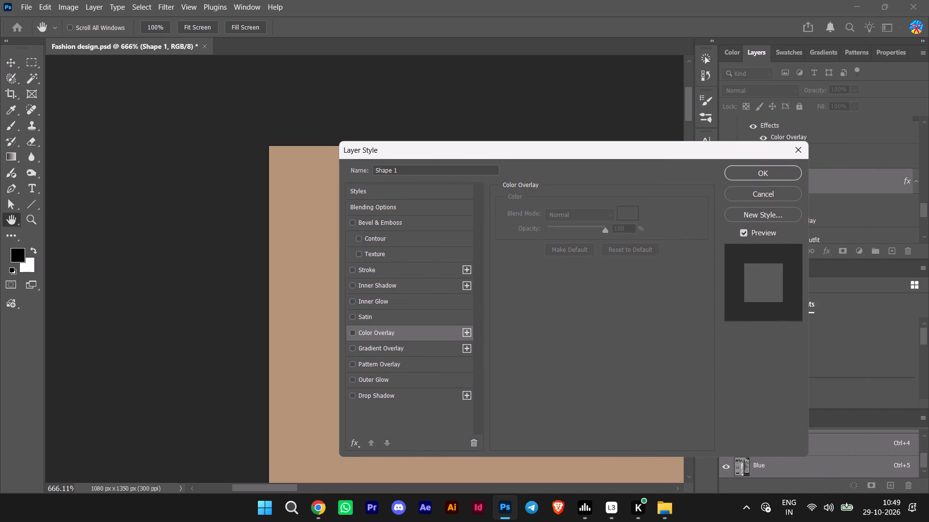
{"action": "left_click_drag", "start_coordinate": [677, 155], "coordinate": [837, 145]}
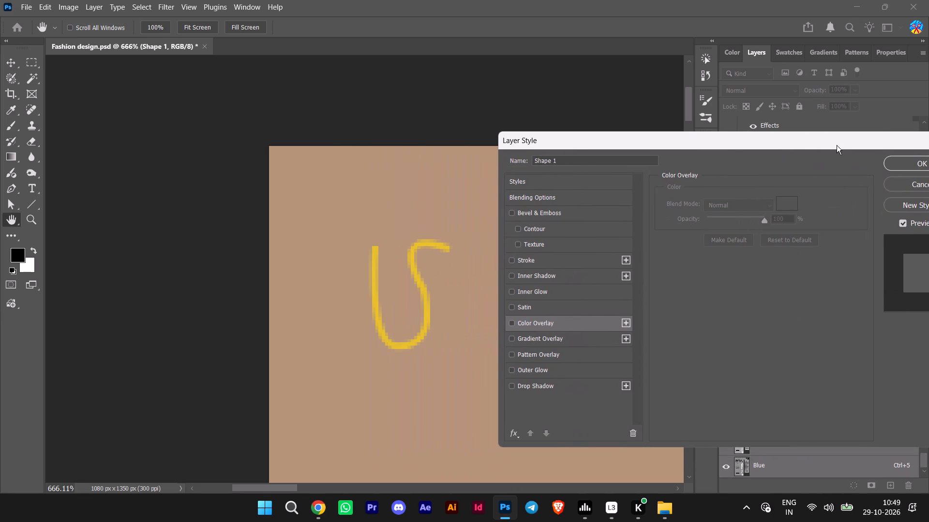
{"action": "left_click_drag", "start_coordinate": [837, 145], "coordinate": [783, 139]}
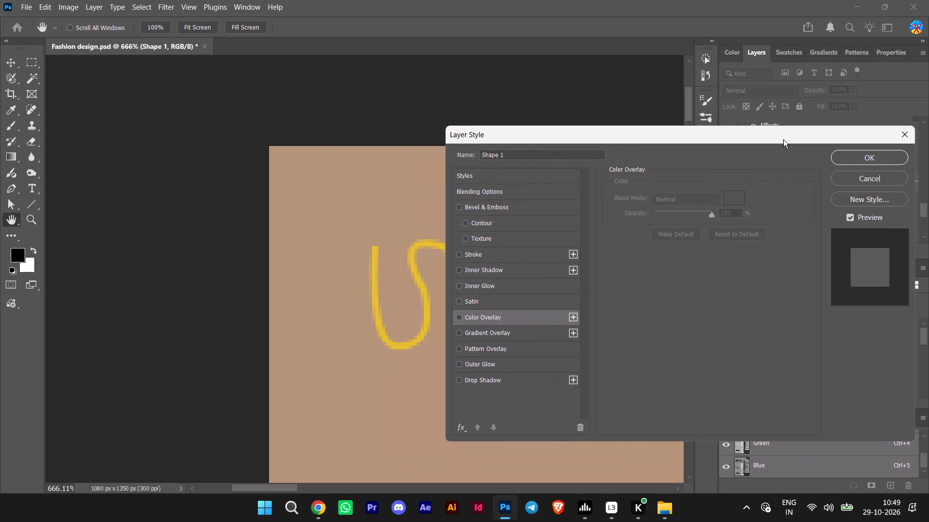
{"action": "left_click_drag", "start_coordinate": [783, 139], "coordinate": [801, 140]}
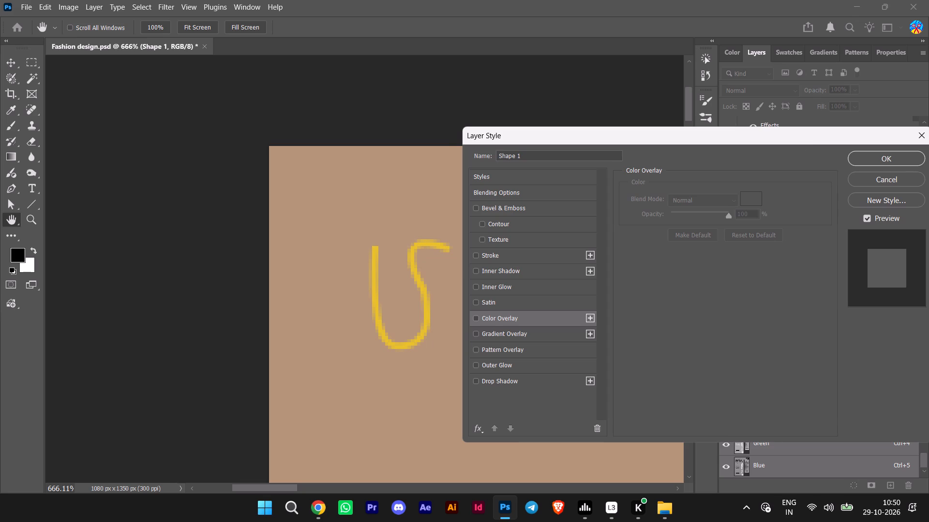
Apply a Color Overlay in dark olive-charcoal #3f3f33 to the US monogram shape.
{"action": "left_click", "coordinate": [476, 322]}
{"action": "left_click", "coordinate": [754, 204]}
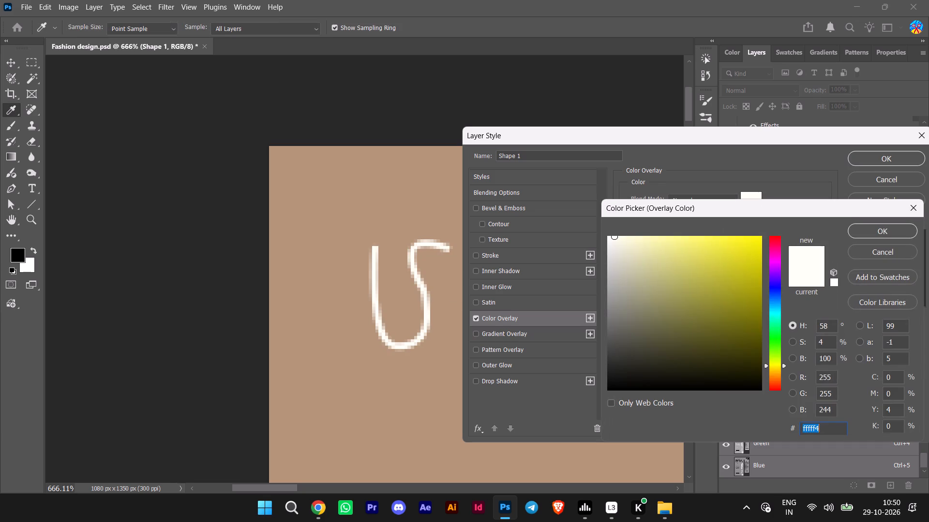
{"action": "left_click", "coordinate": [636, 352]}
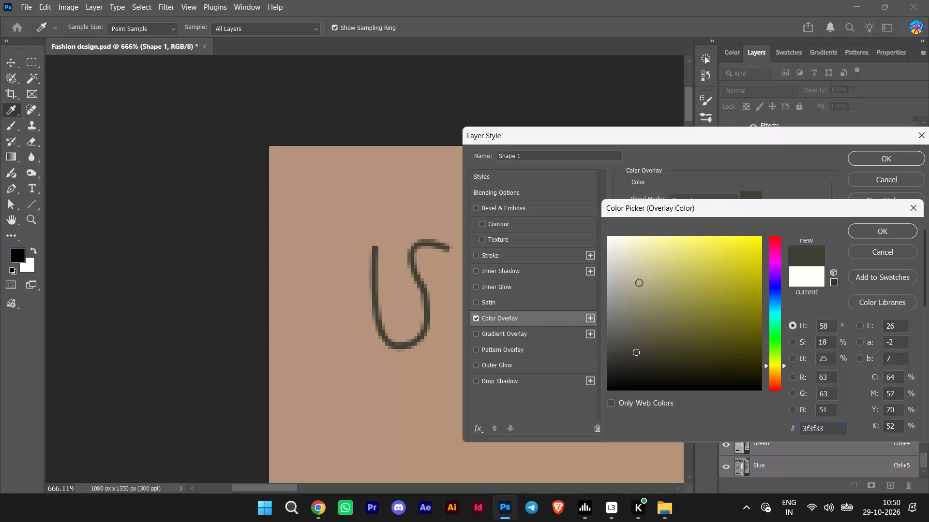
{"action": "left_click_drag", "start_coordinate": [646, 138], "coordinate": [824, 127]}
{"action": "left_click_drag", "start_coordinate": [758, 136], "coordinate": [838, 157]}
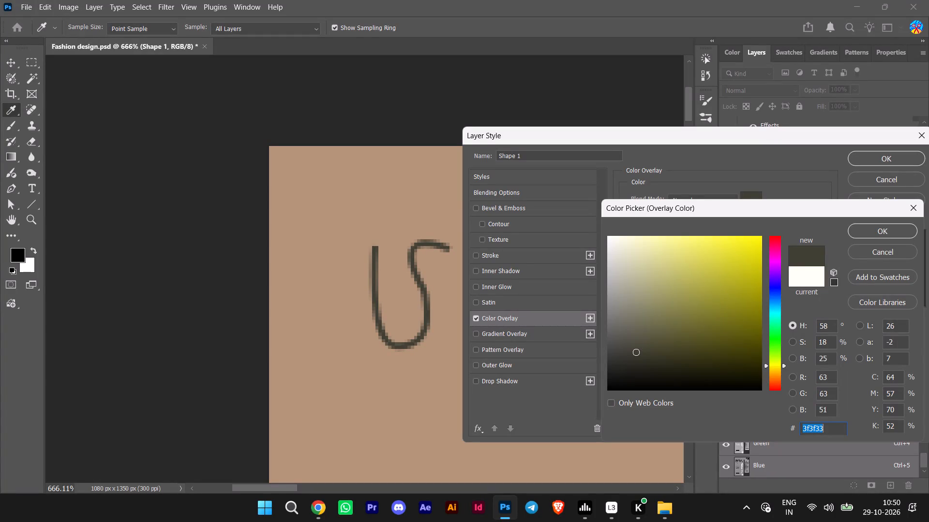
{"action": "left_click", "coordinate": [872, 225]}
{"action": "left_click_drag", "start_coordinate": [657, 139], "coordinate": [879, 191]}
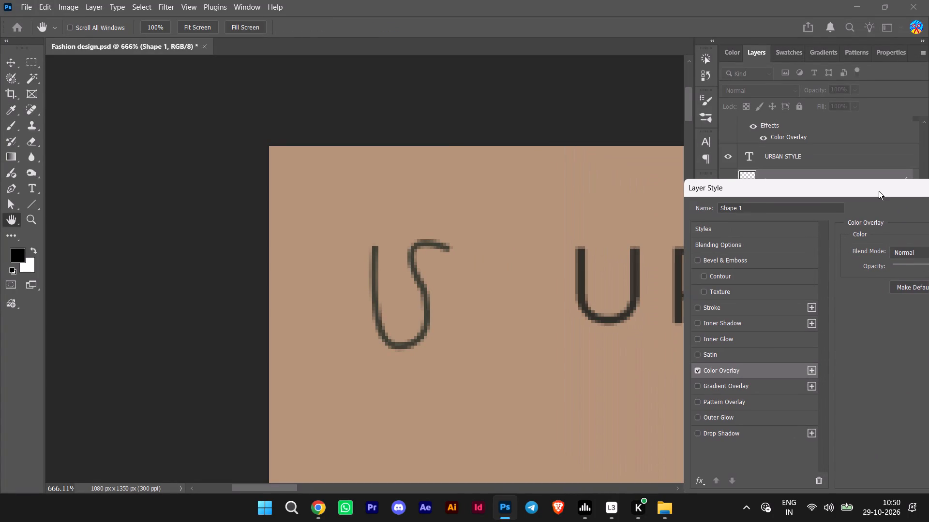
{"action": "left_click_drag", "start_coordinate": [879, 191], "coordinate": [670, 160]}
{"action": "double_click", "coordinate": [873, 191]}
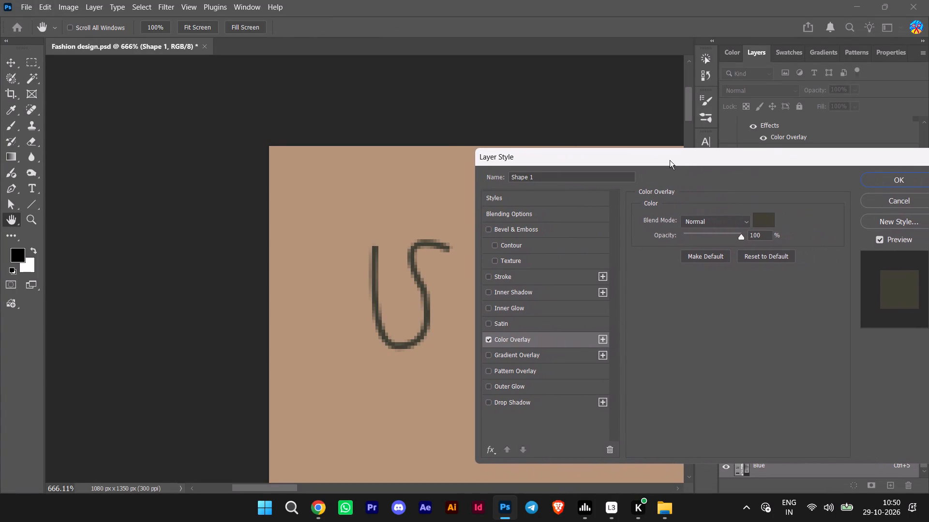
{"action": "left_click_drag", "start_coordinate": [670, 160], "coordinate": [621, 152]}
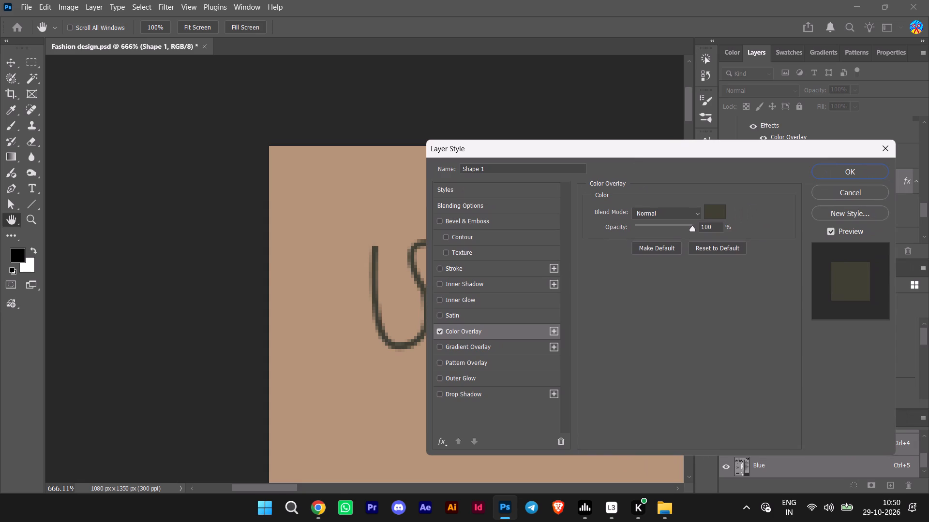
{"action": "left_click", "coordinate": [833, 176]}
{"action": "left_click", "coordinate": [212, 203]}
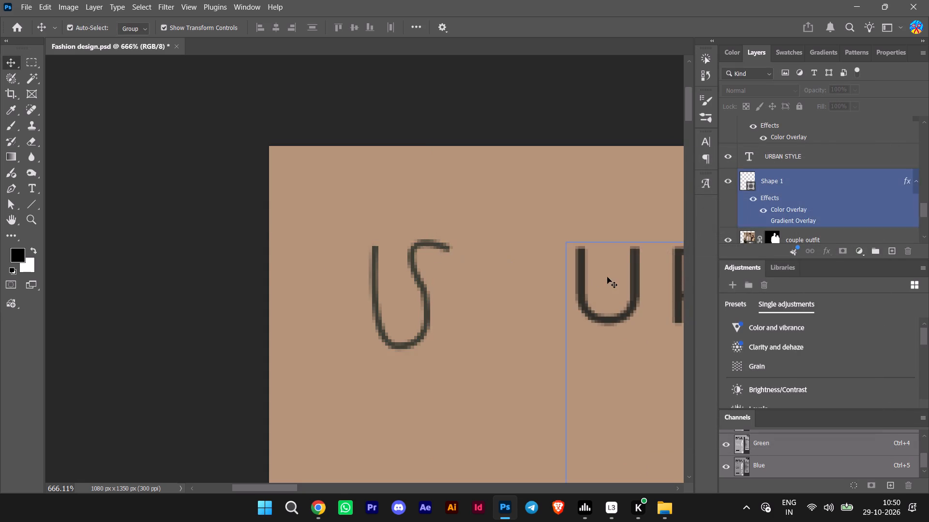
Examine the recoloured monogram and brand text within the whole poster and against the reference version.
{"action": "scroll", "coordinate": [607, 277], "scroll_direction": "down", "scroll_amount": 20}
{"action": "scroll", "coordinate": [607, 277], "scroll_direction": "down", "scroll_amount": 3}
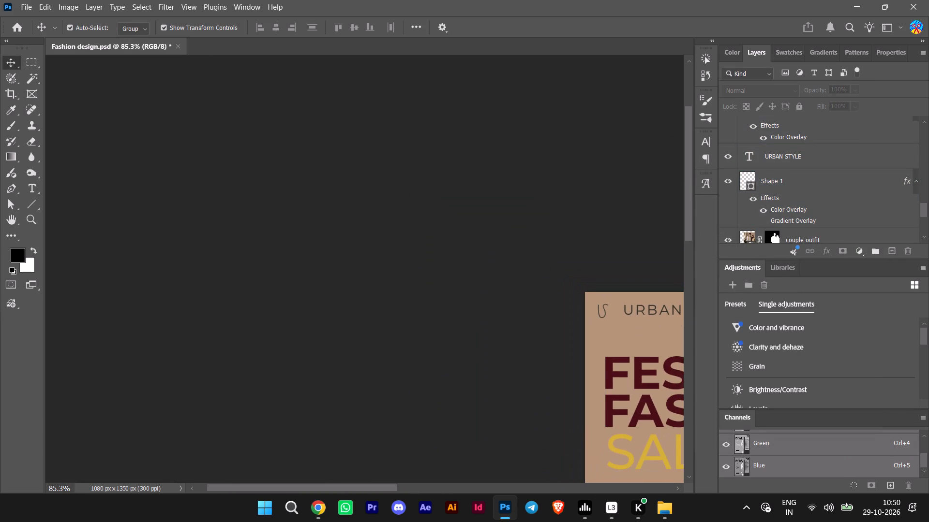
{"action": "left_click_drag", "start_coordinate": [356, 489], "coordinate": [487, 497]}
{"action": "scroll", "coordinate": [354, 404], "scroll_direction": "down", "scroll_amount": 6}
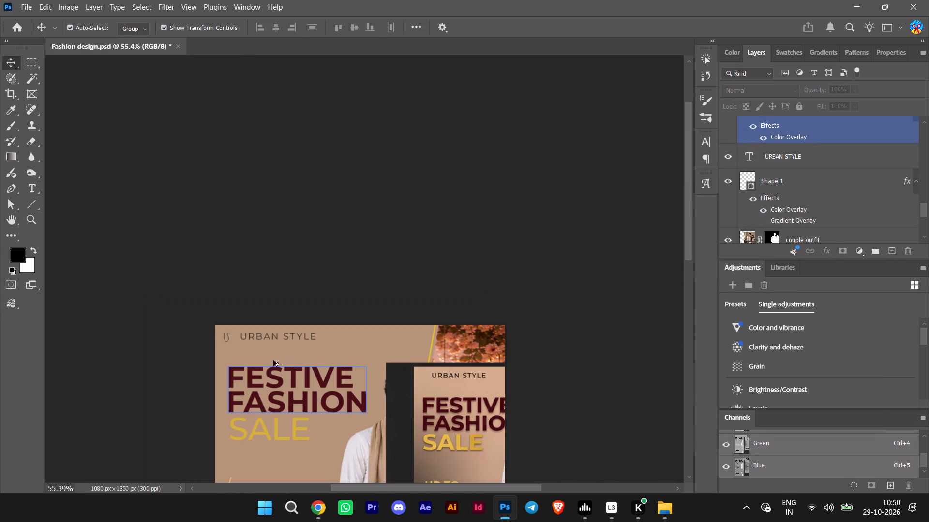
{"action": "scroll", "coordinate": [156, 304], "scroll_direction": "down", "scroll_amount": 19}
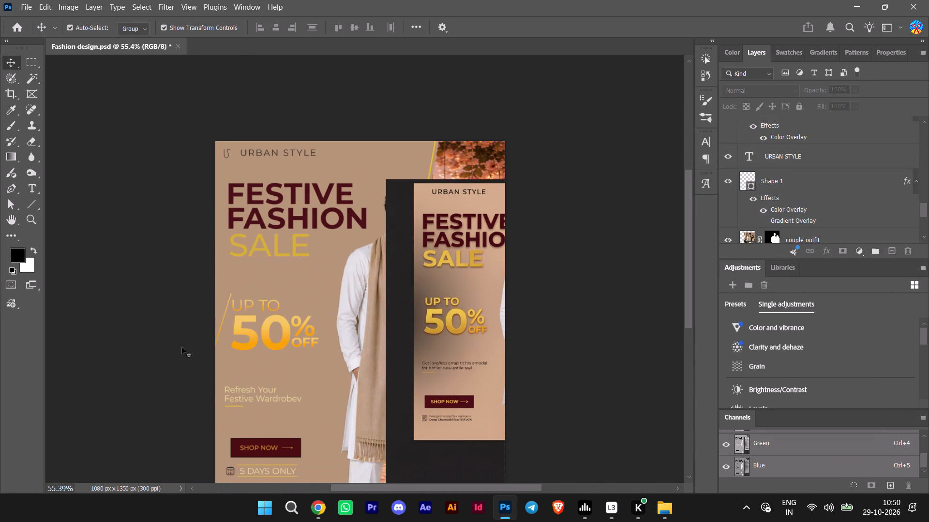
{"action": "scroll", "coordinate": [119, 233], "scroll_direction": "up", "scroll_amount": 16}
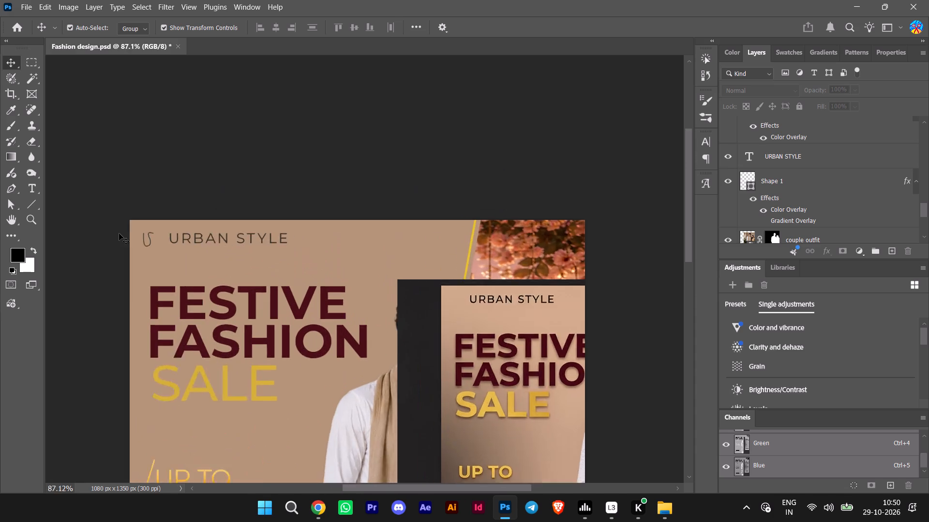
Move the US monogram shape horizontally closer to the URBAN STYLE text at the top of the poster.
{"action": "scroll", "coordinate": [119, 233], "scroll_direction": "up", "scroll_amount": 3}
{"action": "left_click_drag", "start_coordinate": [384, 490], "coordinate": [332, 478]}
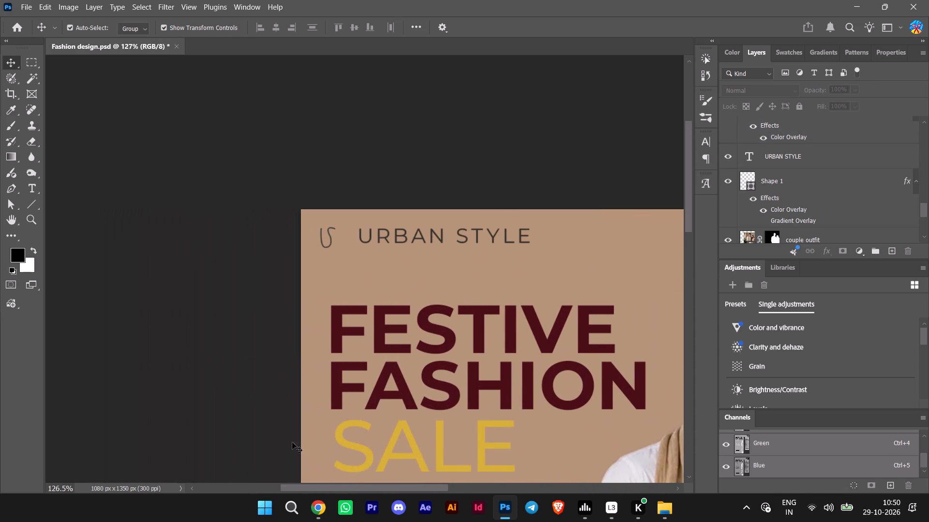
{"action": "scroll", "coordinate": [327, 245], "scroll_direction": "up", "scroll_amount": 8, "text": "alt"}
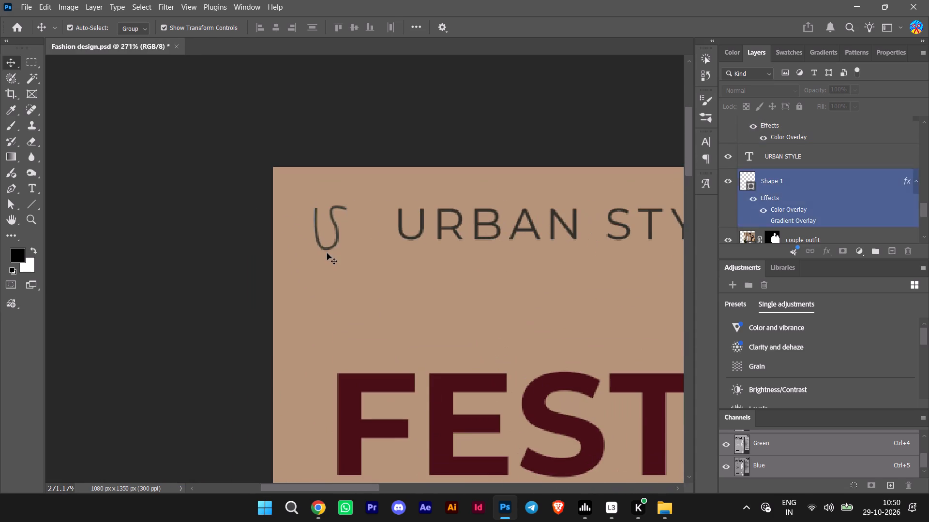
{"action": "left_click", "coordinate": [327, 246]}
{"action": "left_click", "coordinate": [330, 247]}
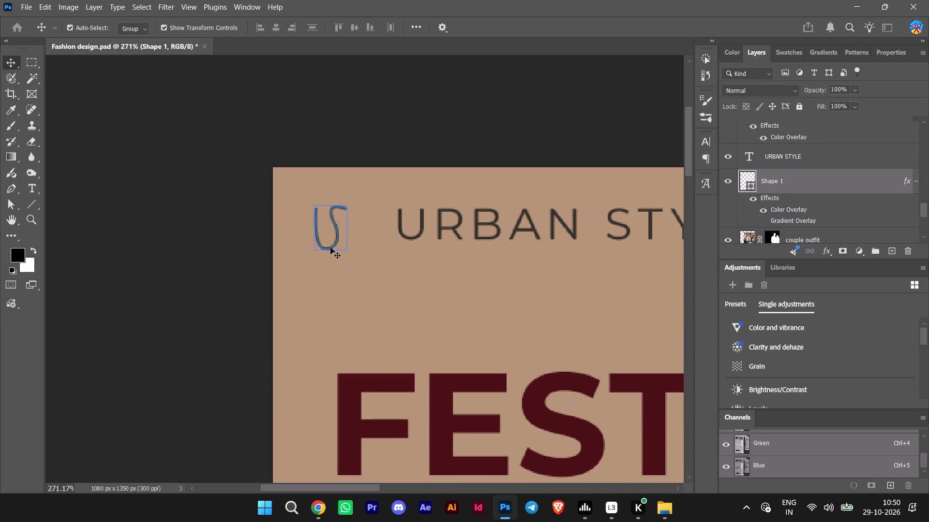
{"action": "left_click_drag", "start_coordinate": [335, 243], "coordinate": [344, 243]}
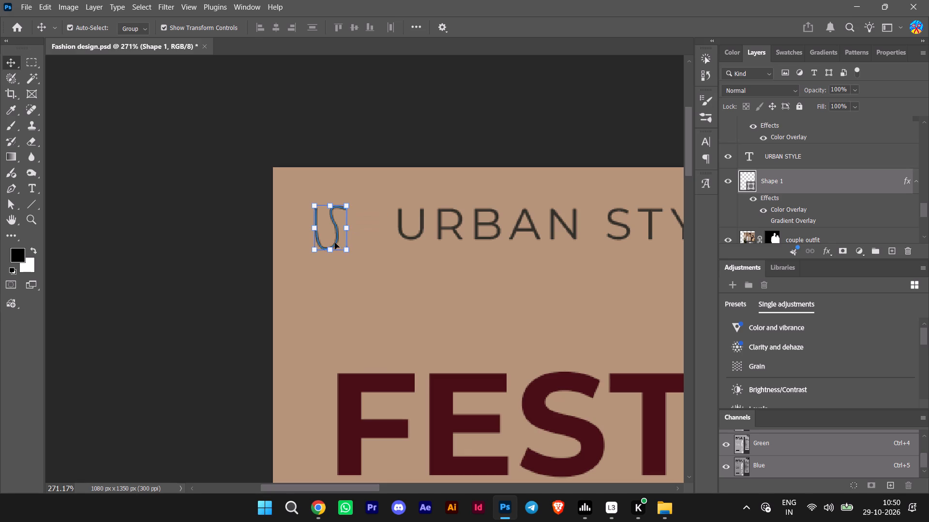
{"action": "left_click_drag", "start_coordinate": [335, 243], "coordinate": [341, 243]}
{"action": "left_click", "coordinate": [337, 243]}
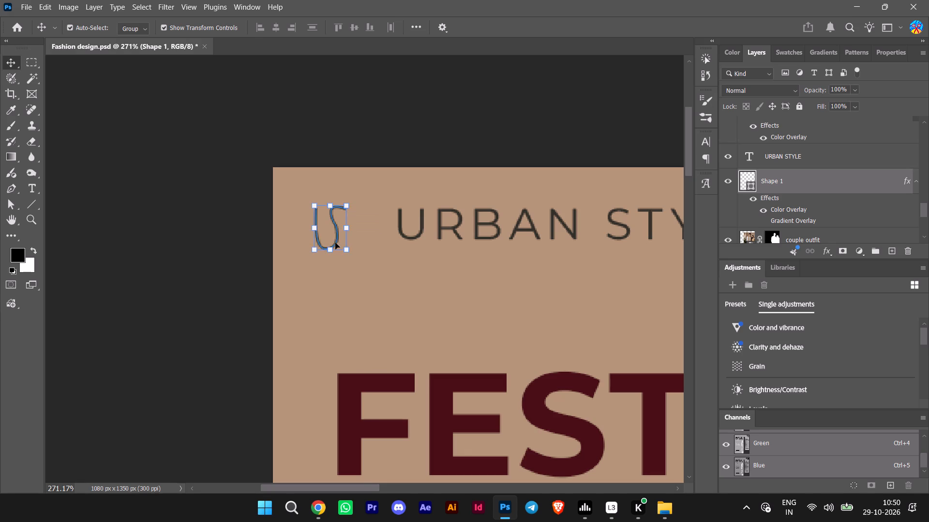
{"action": "scroll", "coordinate": [335, 243], "scroll_direction": "up", "scroll_amount": 8, "text": "alt"}
{"action": "left_click", "coordinate": [335, 243], "text": "alt"}
{"action": "left_click_drag", "start_coordinate": [336, 243], "coordinate": [346, 243]}
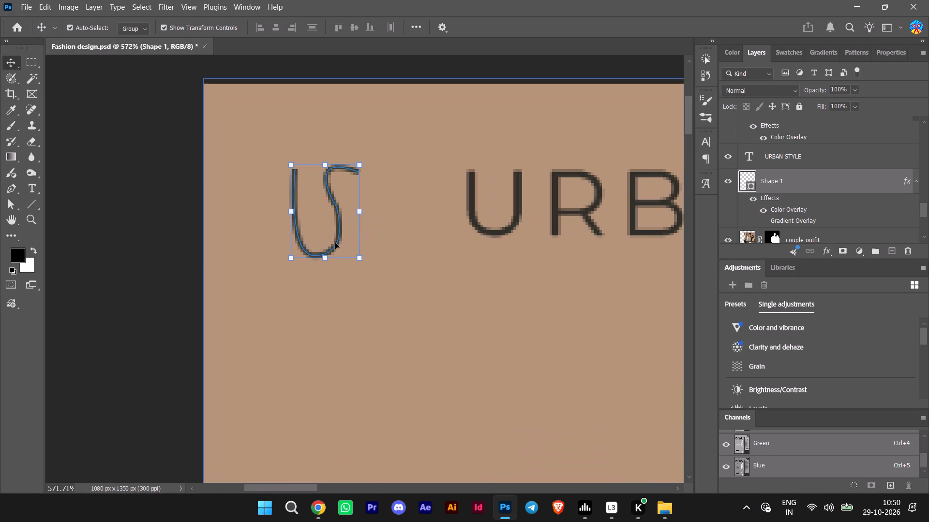
{"action": "left_click_drag", "start_coordinate": [334, 243], "coordinate": [346, 245]}
{"action": "left_click_drag", "start_coordinate": [333, 244], "coordinate": [344, 246]}
{"action": "left_click_drag", "start_coordinate": [330, 244], "coordinate": [342, 247]}
{"action": "left_click", "coordinate": [336, 246]}
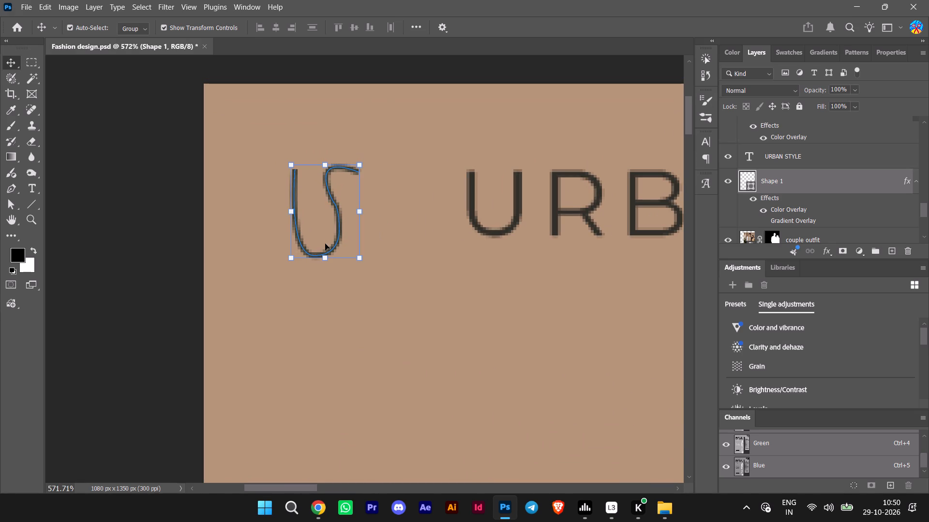
{"action": "left_click_drag", "start_coordinate": [327, 184], "coordinate": [329, 184]}
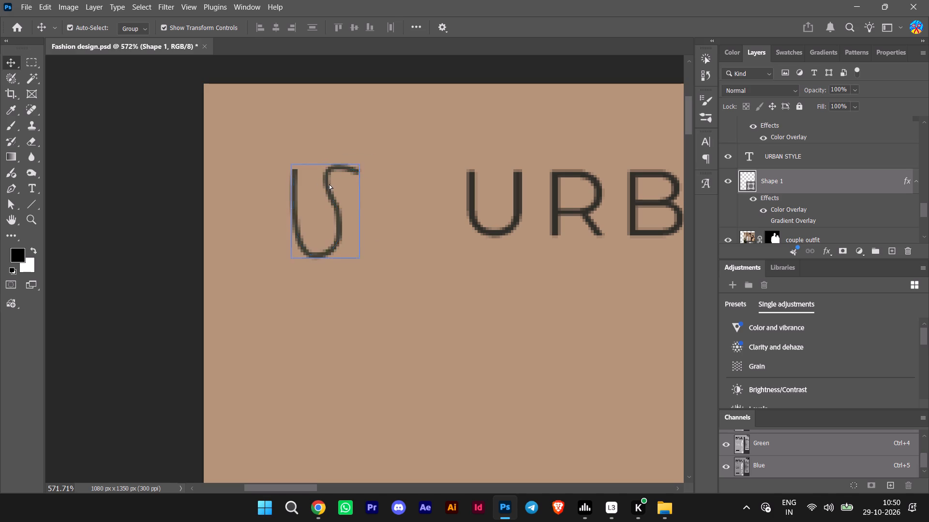
{"action": "left_click_drag", "start_coordinate": [329, 184], "coordinate": [383, 182]}
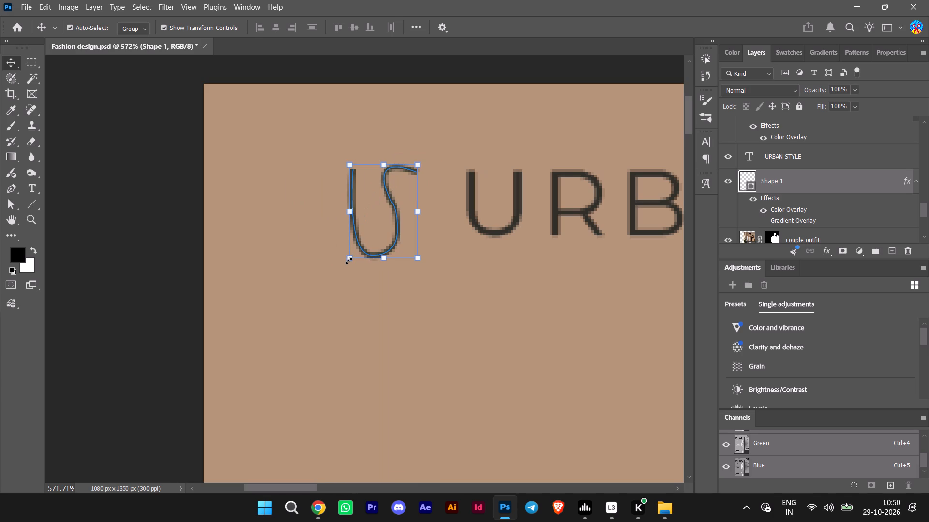
Scale the US monogram down proportionally to about 83.5%, keeping its upper corner nearest the URBAN STYLE text fixed.
{"action": "left_click_drag", "start_coordinate": [349, 261], "coordinate": [358, 243], "text": "shift"}
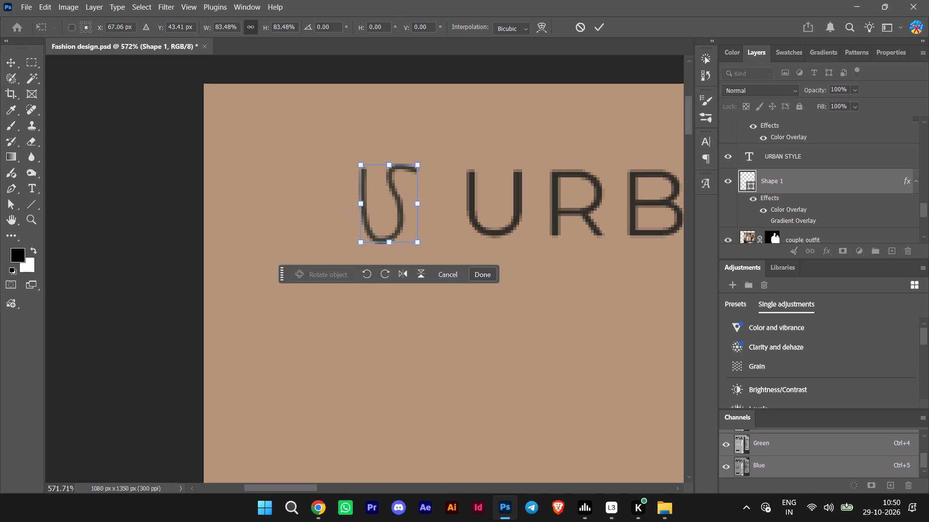
{"action": "left_click", "coordinate": [477, 276]}
{"action": "left_click", "coordinate": [133, 277]}
Examine the adjusted logo and the rest of the poster down to its lower edge against the reference version.
{"action": "scroll", "coordinate": [375, 313], "scroll_direction": "down", "scroll_amount": 2, "text": "alt"}
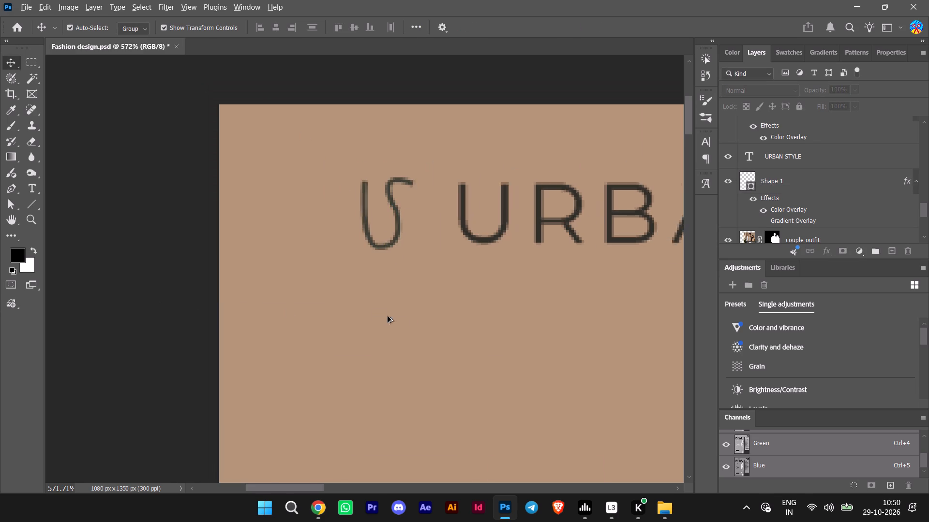
{"action": "scroll", "coordinate": [388, 316], "scroll_direction": "down", "scroll_amount": 17, "text": "alt"}
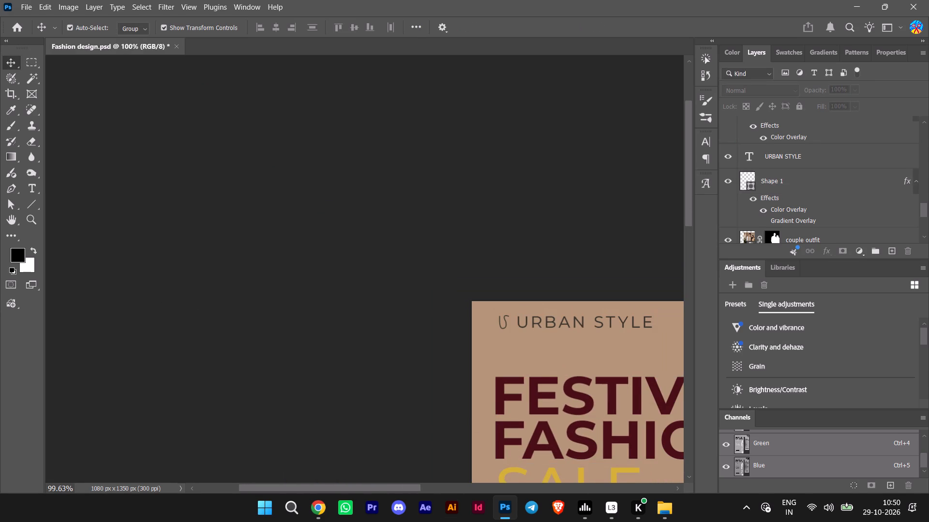
{"action": "left_click_drag", "start_coordinate": [402, 489], "coordinate": [486, 493]}
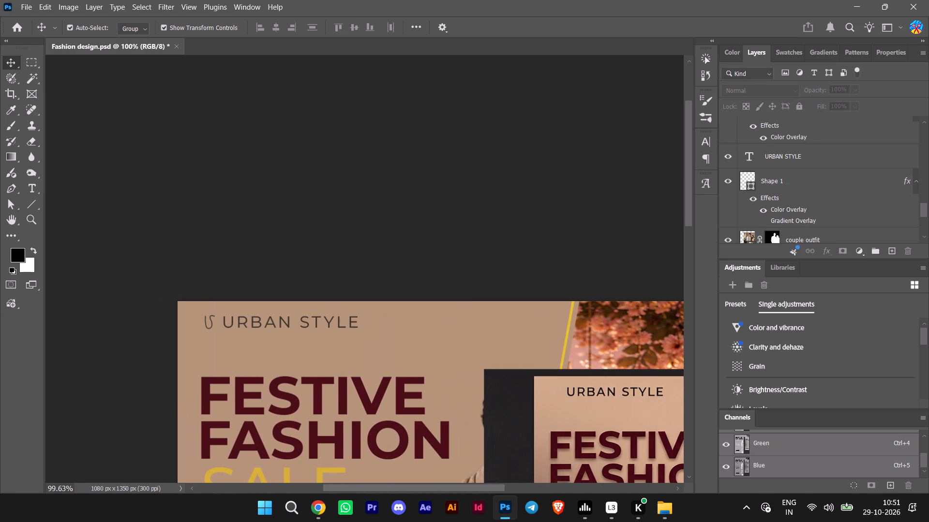
{"action": "scroll", "coordinate": [486, 493], "scroll_direction": "down", "scroll_amount": 5}
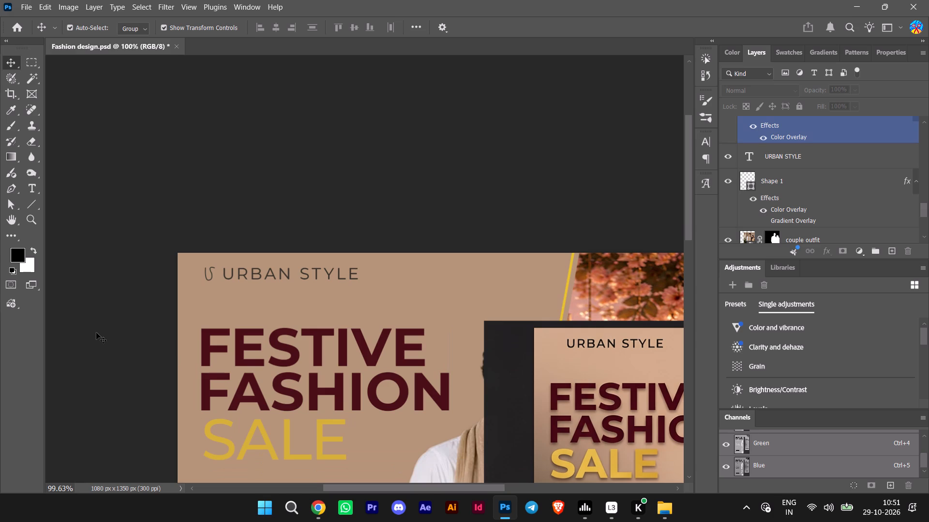
{"action": "scroll", "coordinate": [96, 333], "scroll_direction": "down", "scroll_amount": 4}
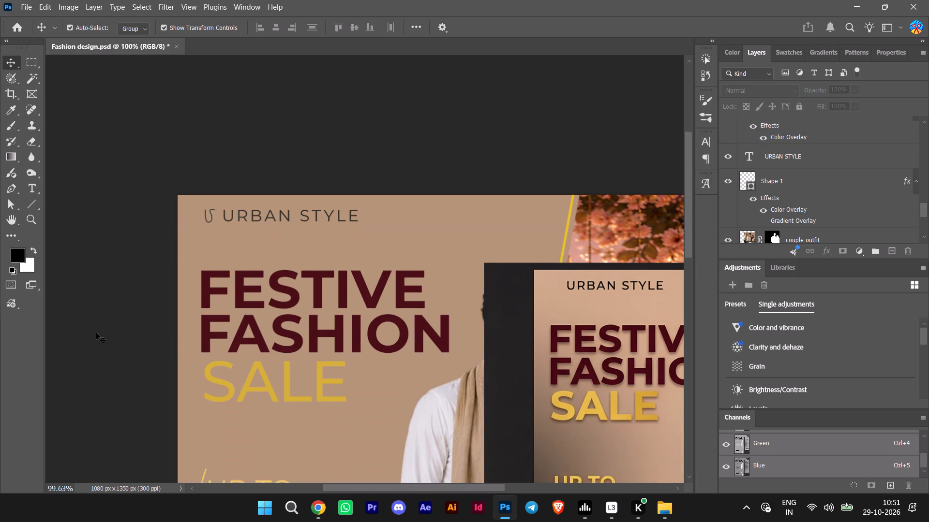
{"action": "scroll", "coordinate": [96, 333], "scroll_direction": "down", "scroll_amount": 20}
{"action": "scroll", "coordinate": [120, 344], "scroll_direction": "down", "scroll_amount": 1}
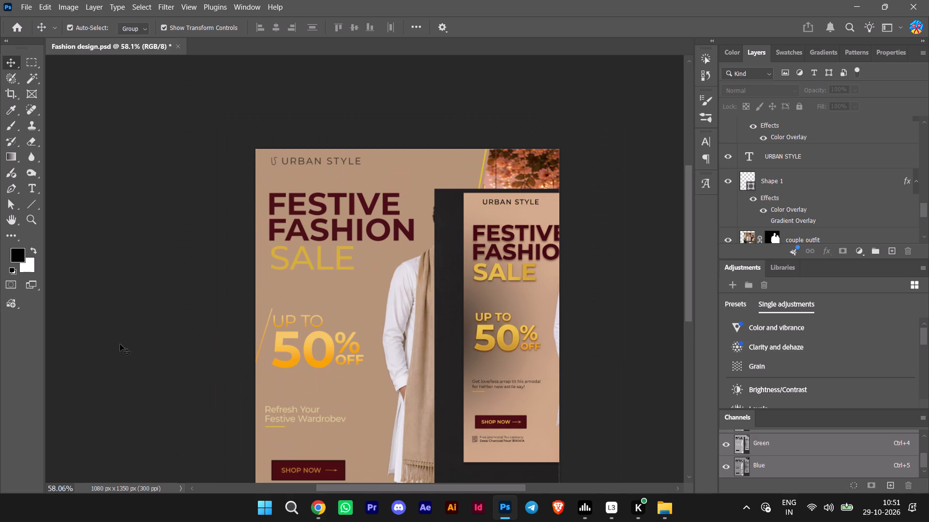
{"action": "scroll", "coordinate": [120, 344], "scroll_direction": "down", "scroll_amount": 12}
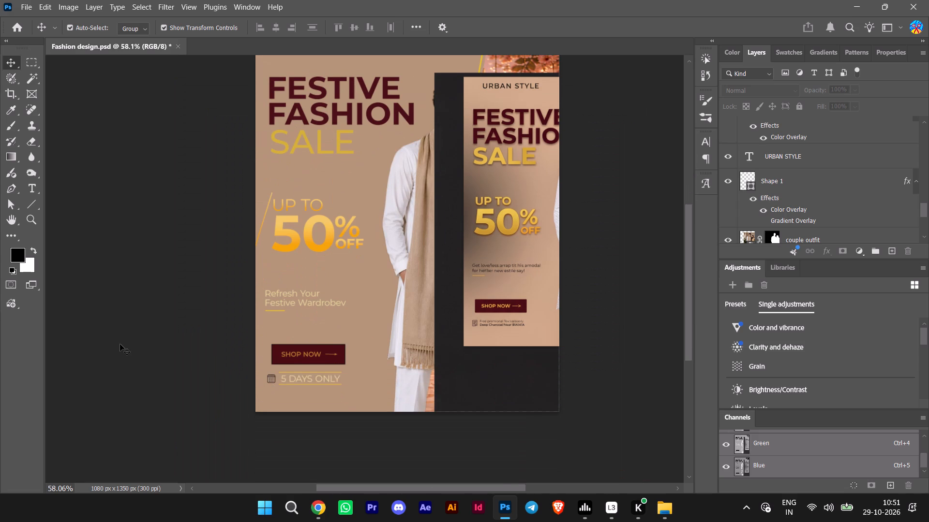
Change the Color Overlay of the SHOP NOW text to the lighter tan #c5905b.
{"action": "scroll", "coordinate": [306, 386], "scroll_direction": "up", "scroll_amount": 11, "text": "alt"}
{"action": "scroll", "coordinate": [295, 370], "scroll_direction": "down", "scroll_amount": 6, "text": "alt"}
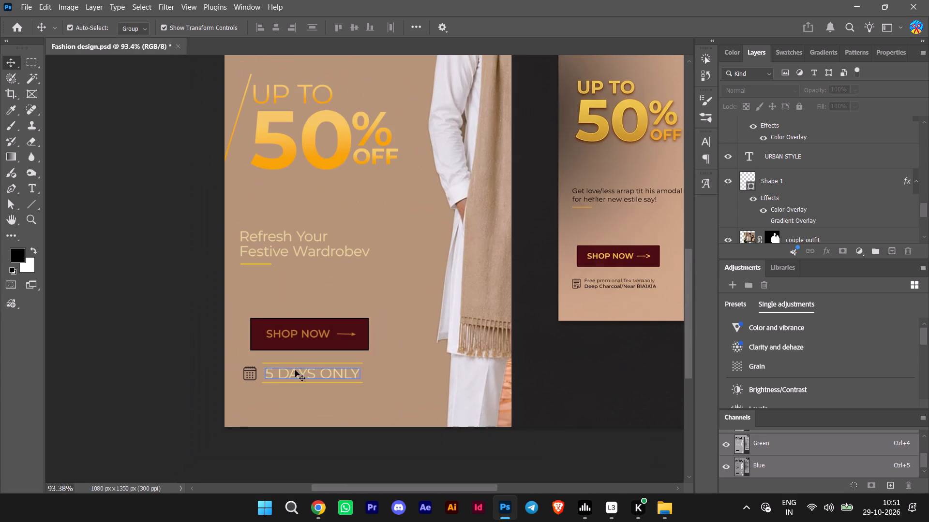
{"action": "left_click", "coordinate": [313, 333]}
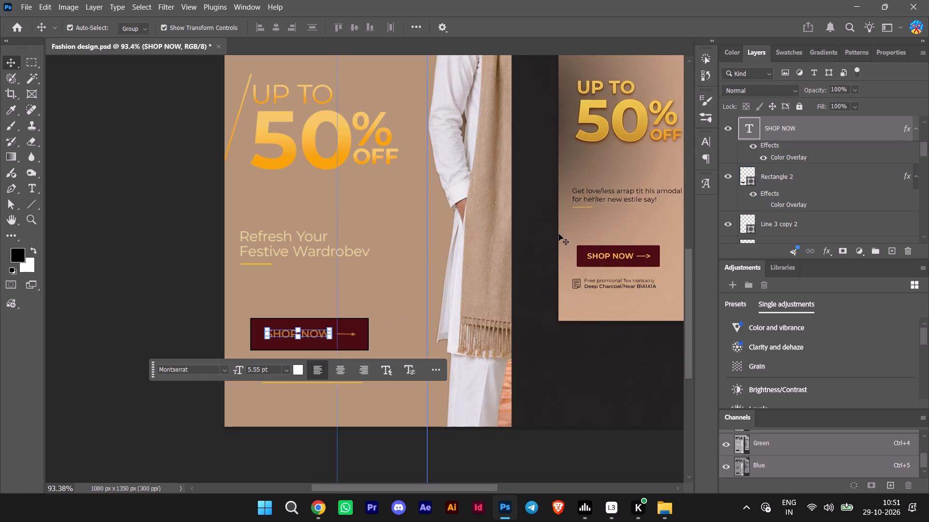
{"action": "double_click", "coordinate": [820, 159]}
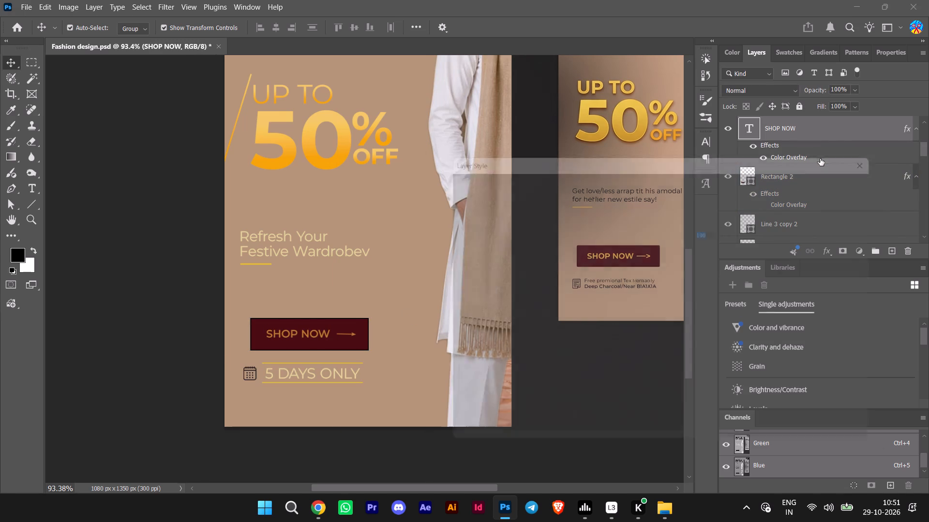
{"action": "left_click", "coordinate": [711, 214]}
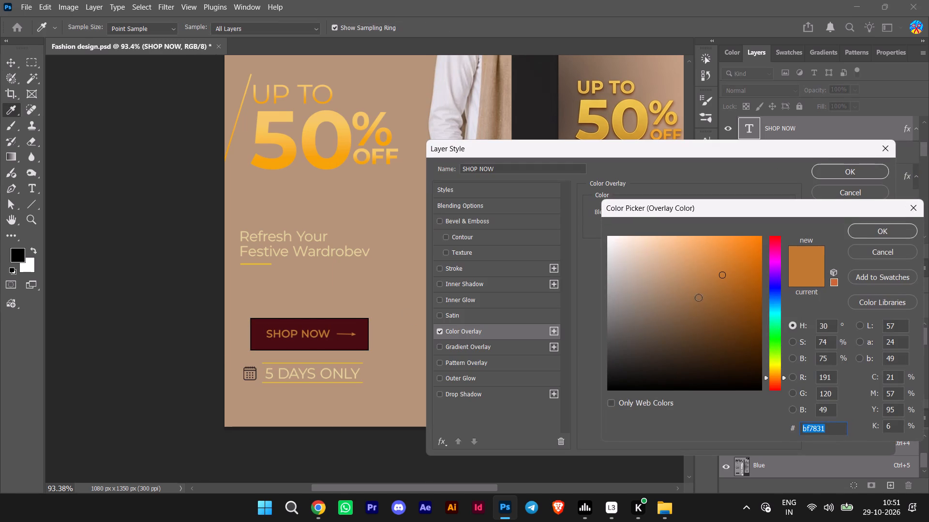
{"action": "left_click", "coordinate": [708, 284]}
{"action": "left_click", "coordinate": [700, 271]}
{"action": "left_click_drag", "start_coordinate": [690, 263], "coordinate": [683, 263]}
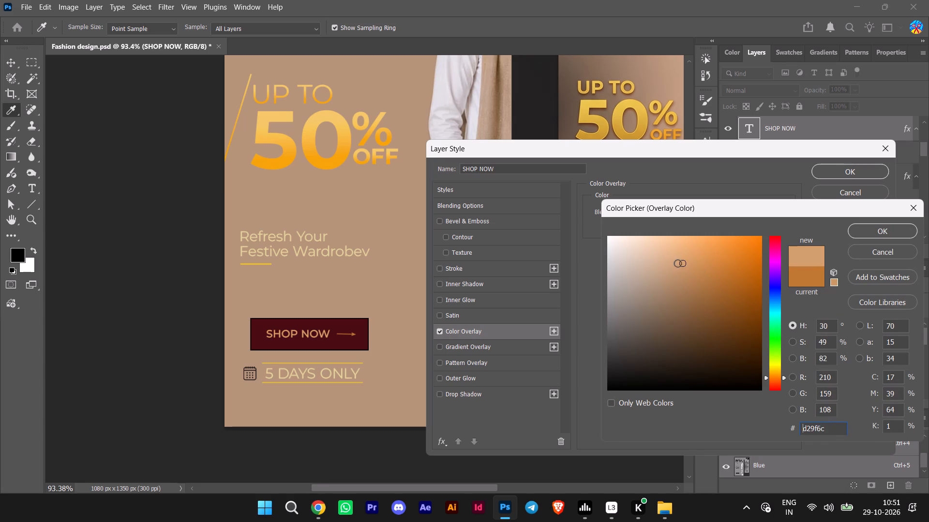
{"action": "left_click", "coordinate": [685, 267]}
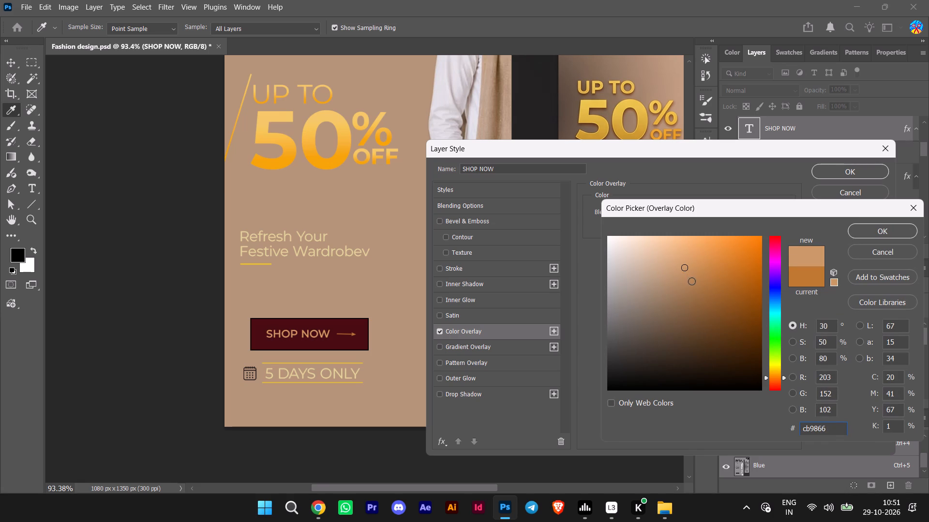
{"action": "left_click", "coordinate": [690, 271]}
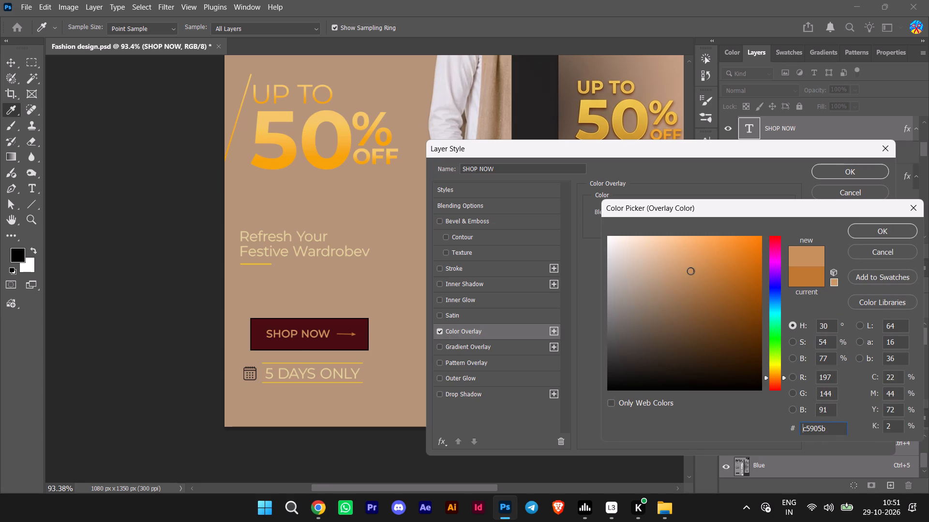
{"action": "double_click", "coordinate": [690, 271]}
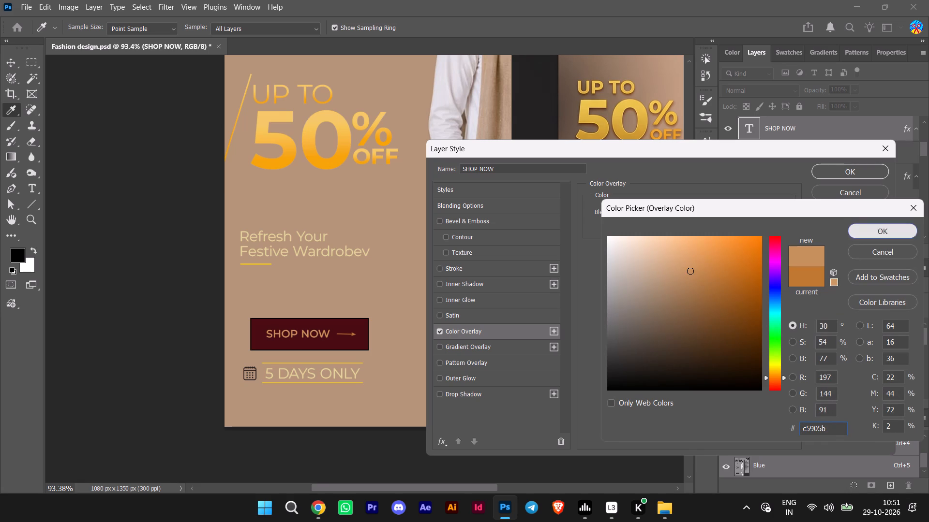
{"action": "left_click", "coordinate": [872, 233]}
{"action": "triple_click", "coordinate": [850, 170]}
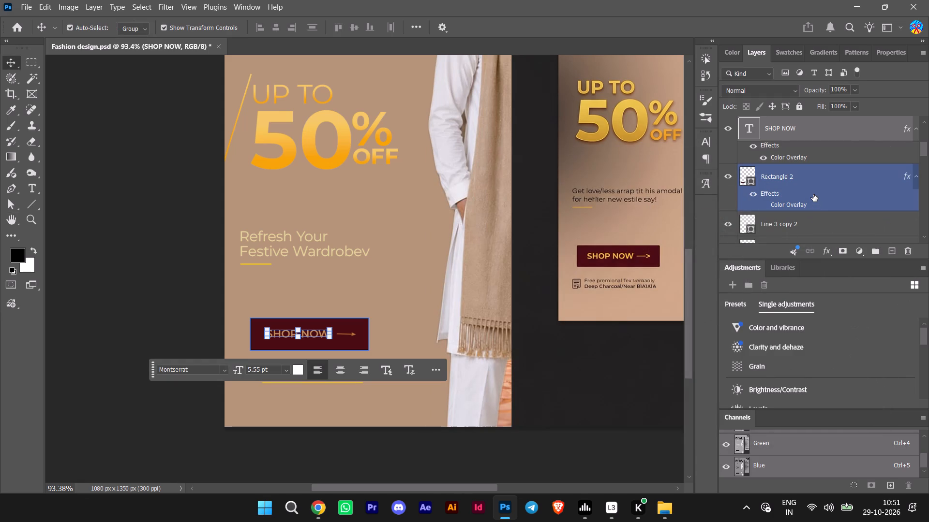
Set the Color Overlay of the Arrow group in the SHOP NOW button to #c5905b, sampled from the SHOP NOW text.
{"action": "scroll", "coordinate": [813, 194], "scroll_direction": "up", "scroll_amount": 16}
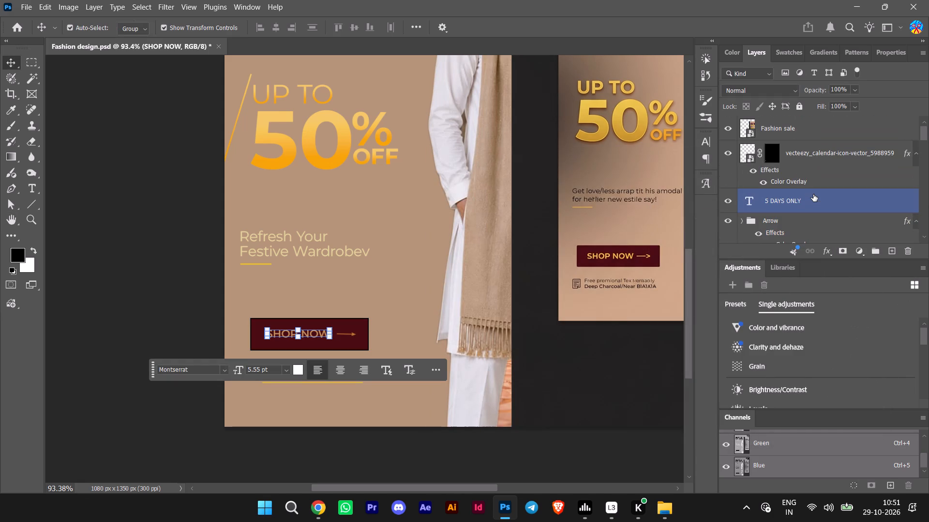
{"action": "scroll", "coordinate": [813, 194], "scroll_direction": "down", "scroll_amount": 1}
{"action": "left_click", "coordinate": [782, 196]}
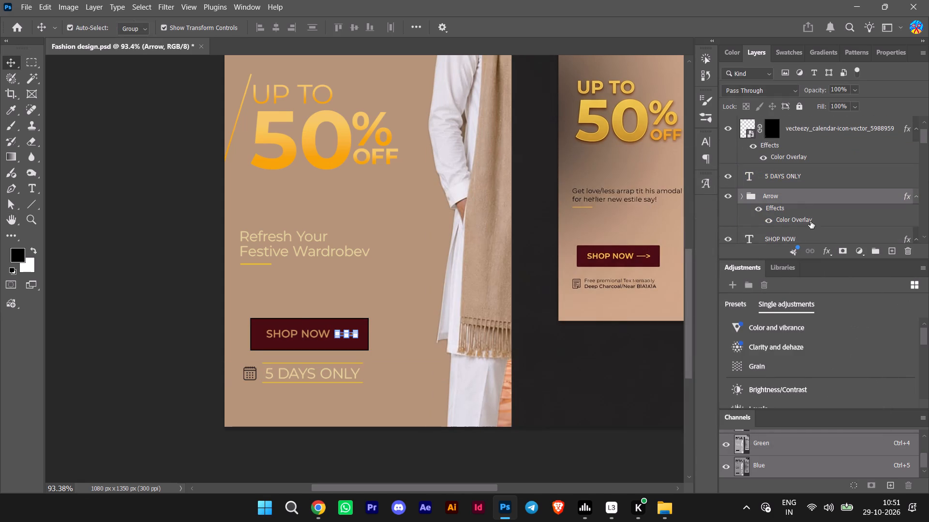
{"action": "double_click", "coordinate": [810, 221]}
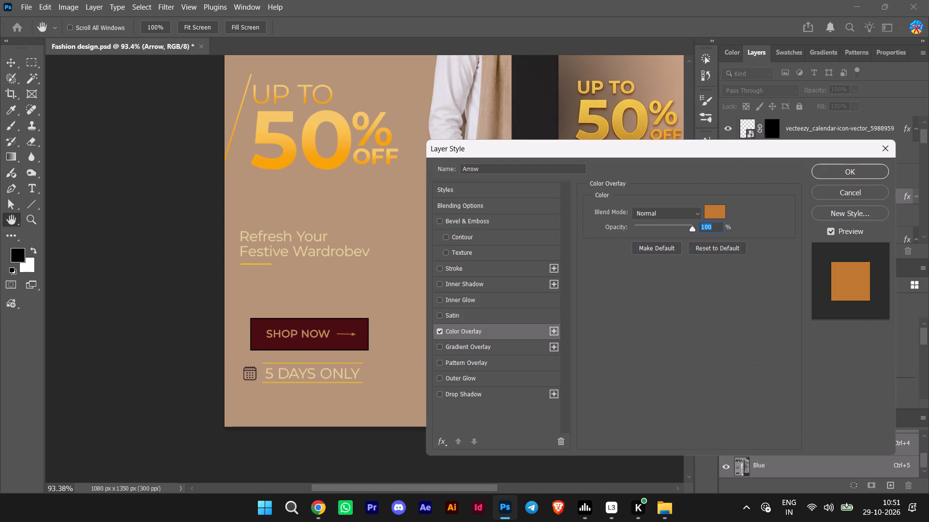
{"action": "left_click", "coordinate": [709, 216]}
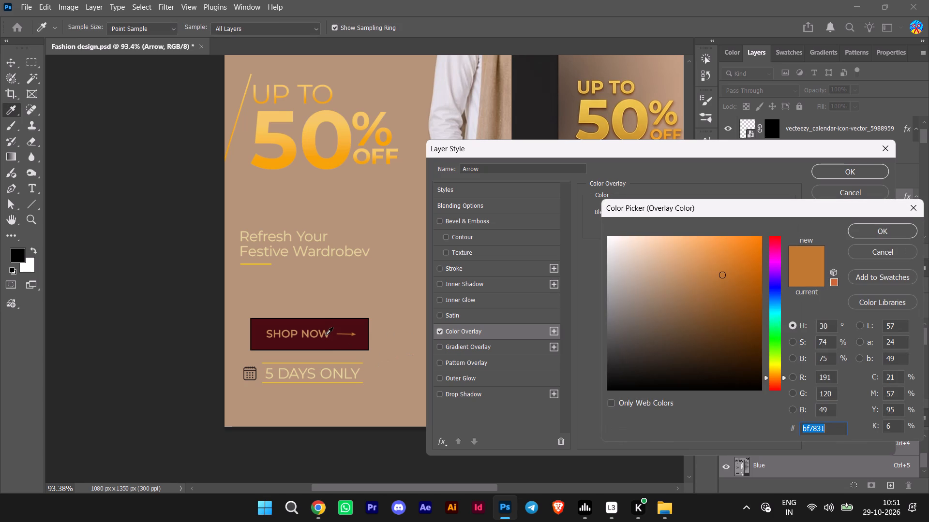
{"action": "left_click", "coordinate": [328, 335]}
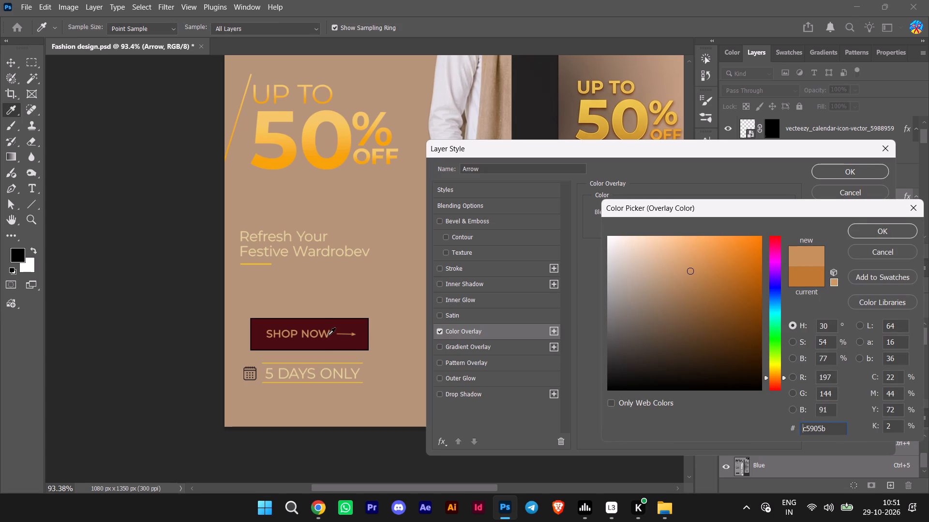
{"action": "left_click", "coordinate": [871, 226]}
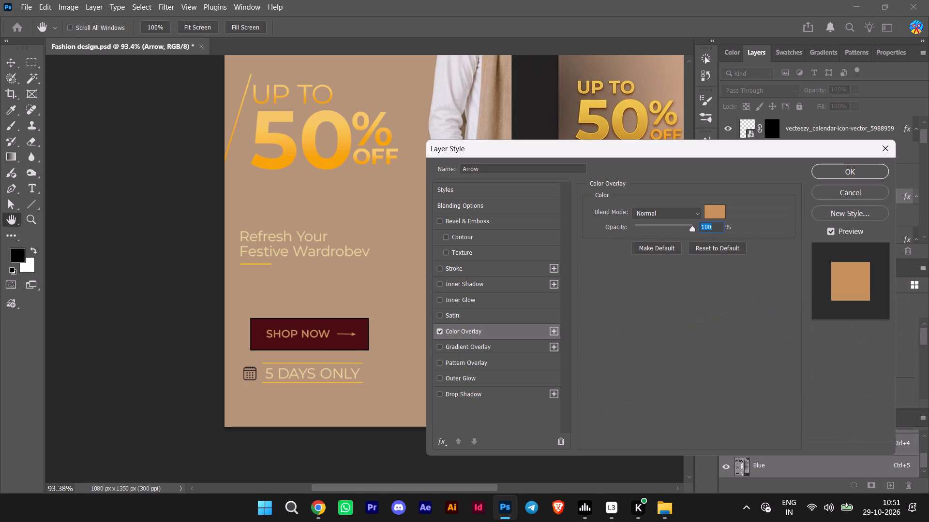
{"action": "left_click", "coordinate": [865, 170]}
Examine the recoloured SHOP NOW text and arrow within the whole poster and against the reference version.
{"action": "scroll", "coordinate": [451, 279], "scroll_direction": "down", "scroll_amount": 2, "text": "alt"}
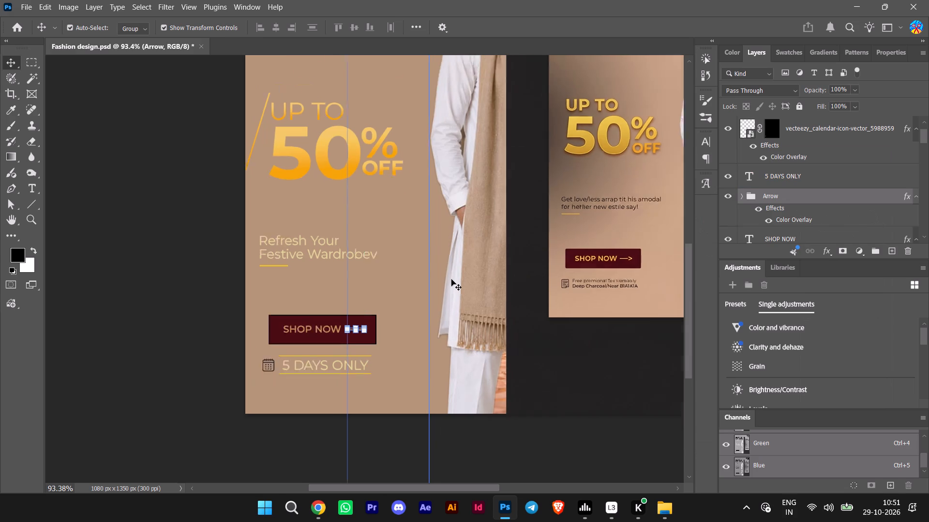
{"action": "scroll", "coordinate": [451, 279], "scroll_direction": "down", "scroll_amount": 9, "text": "alt"}
{"action": "left_click", "coordinate": [292, 276]}
{"action": "scroll", "coordinate": [292, 276], "scroll_direction": "up", "scroll_amount": 3}
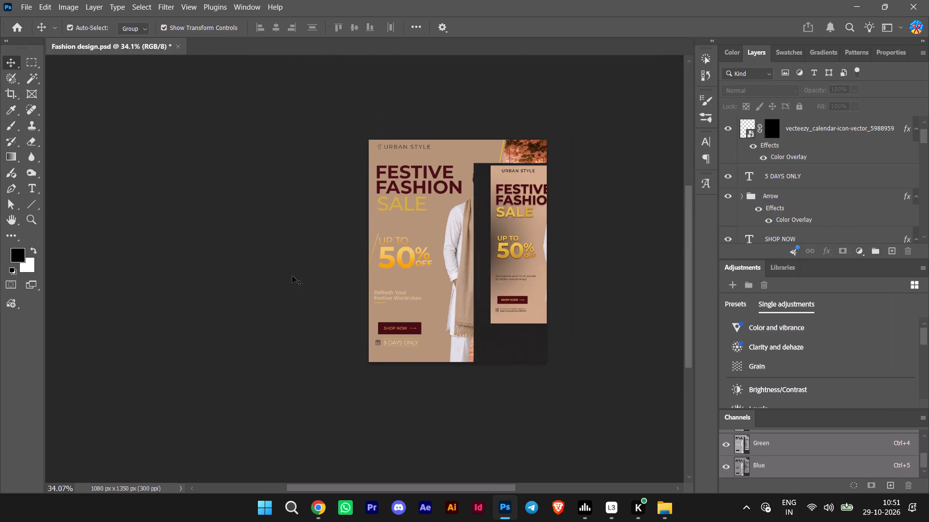
{"action": "scroll", "coordinate": [303, 279], "scroll_direction": "down", "scroll_amount": 2}
{"action": "scroll", "coordinate": [303, 279], "scroll_direction": "up", "scroll_amount": 3}
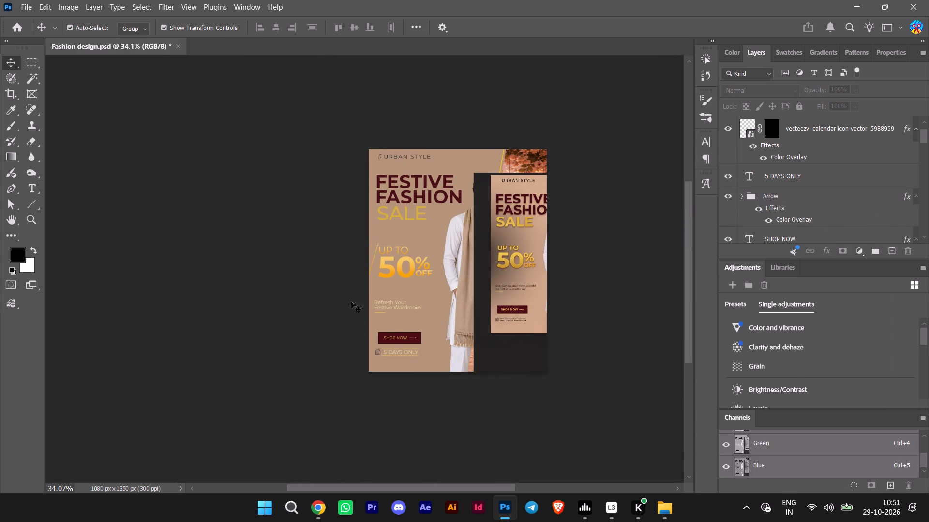
Turn off the Color Overlay on the SALE text.
{"action": "scroll", "coordinate": [357, 303], "scroll_direction": "up", "scroll_amount": 5}
{"action": "scroll", "coordinate": [434, 286], "scroll_direction": "up", "scroll_amount": 8}
{"action": "left_click", "coordinate": [389, 268]}
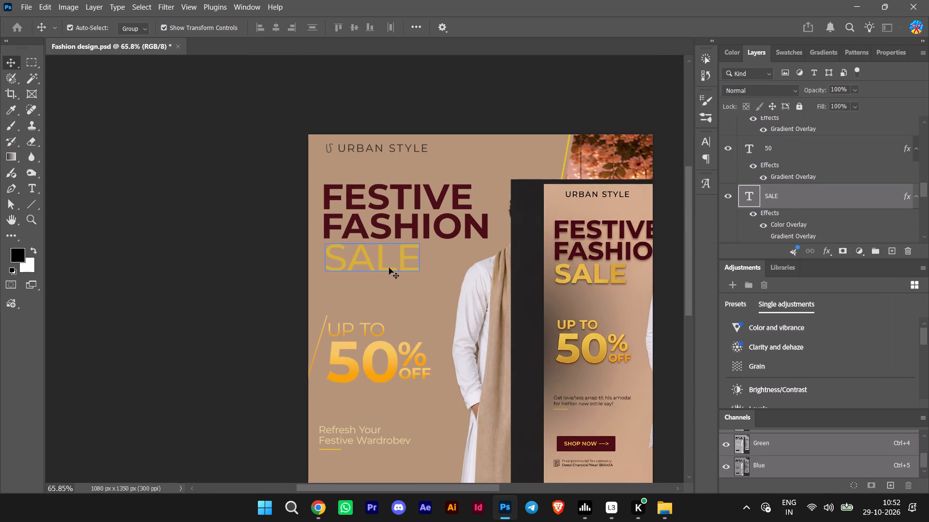
{"action": "double_click", "coordinate": [845, 201]}
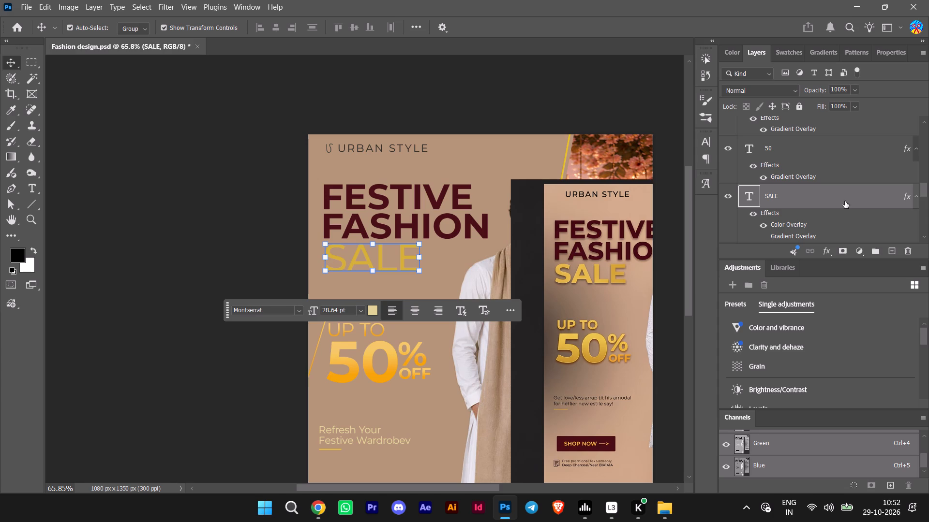
{"action": "left_click_drag", "start_coordinate": [521, 147], "coordinate": [553, 150]}
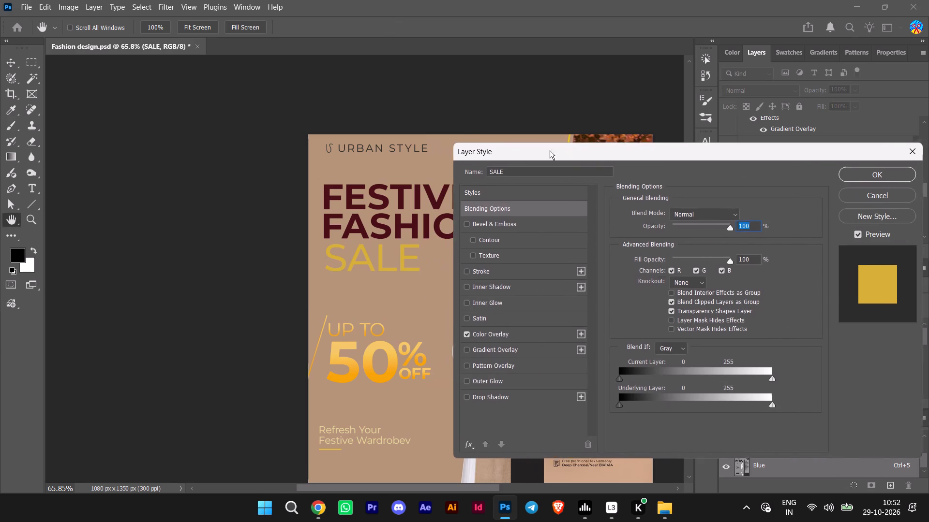
{"action": "left_click_drag", "start_coordinate": [553, 150], "coordinate": [756, 129]}
{"action": "left_click", "coordinate": [674, 313]}
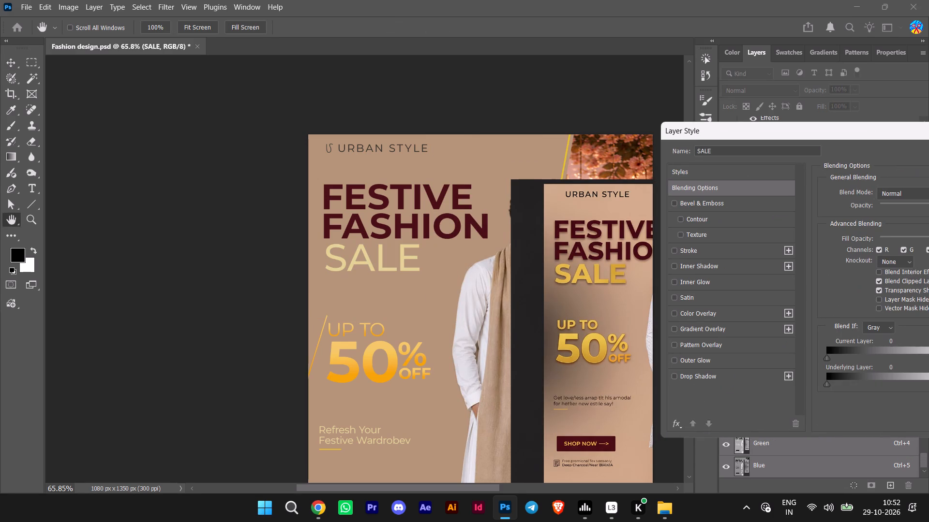
{"action": "left_click_drag", "start_coordinate": [791, 138], "coordinate": [475, 315]}
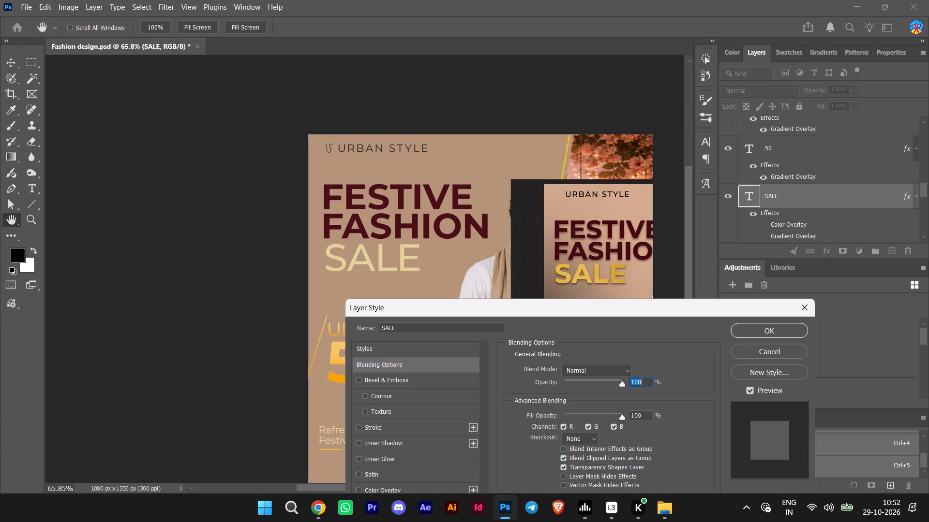
{"action": "left_click", "coordinate": [759, 331]}
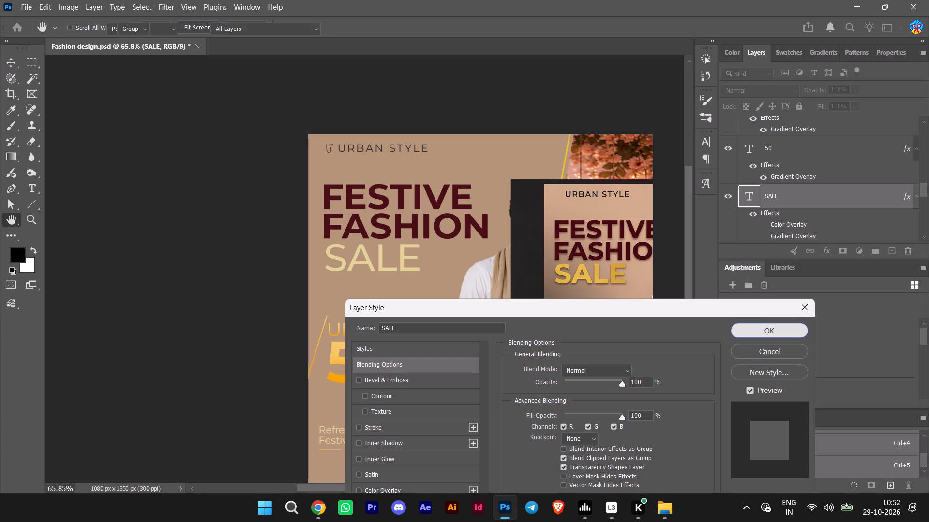
{"action": "left_click", "coordinate": [135, 196]}
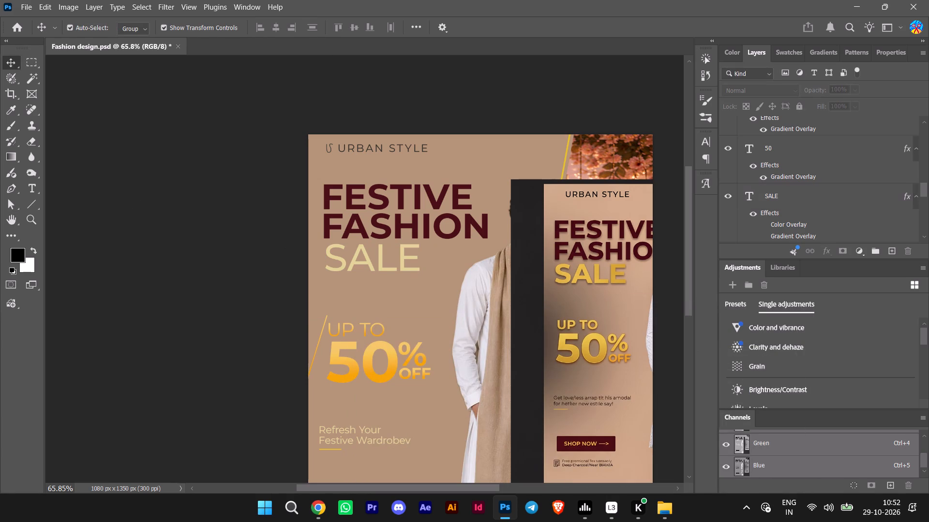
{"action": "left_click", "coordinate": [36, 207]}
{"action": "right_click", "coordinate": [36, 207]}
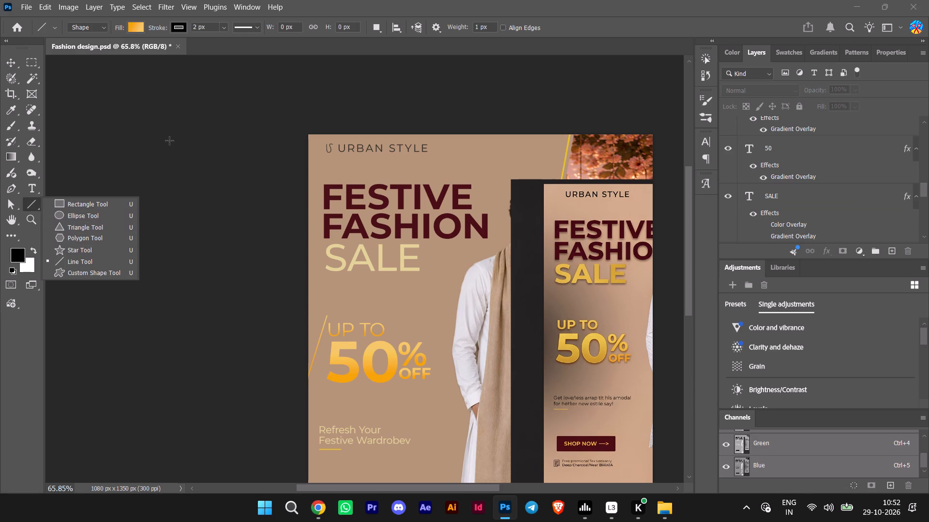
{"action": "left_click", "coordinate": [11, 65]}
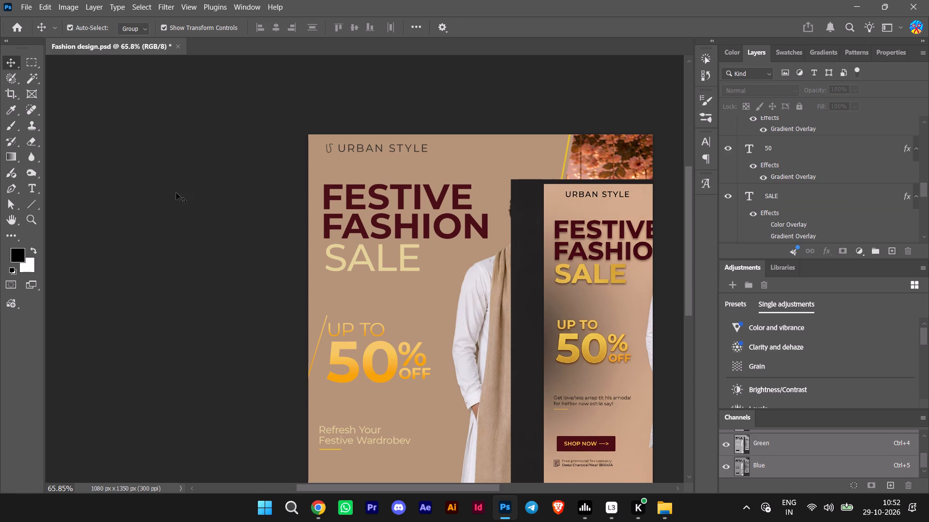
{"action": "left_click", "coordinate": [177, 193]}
Turn on the SALE text's Gradient Overlay and set its starting colour stop to #e0b74b, sampled from the reference version's SALE.
{"action": "scroll", "coordinate": [178, 197], "scroll_direction": "down", "scroll_amount": 9}
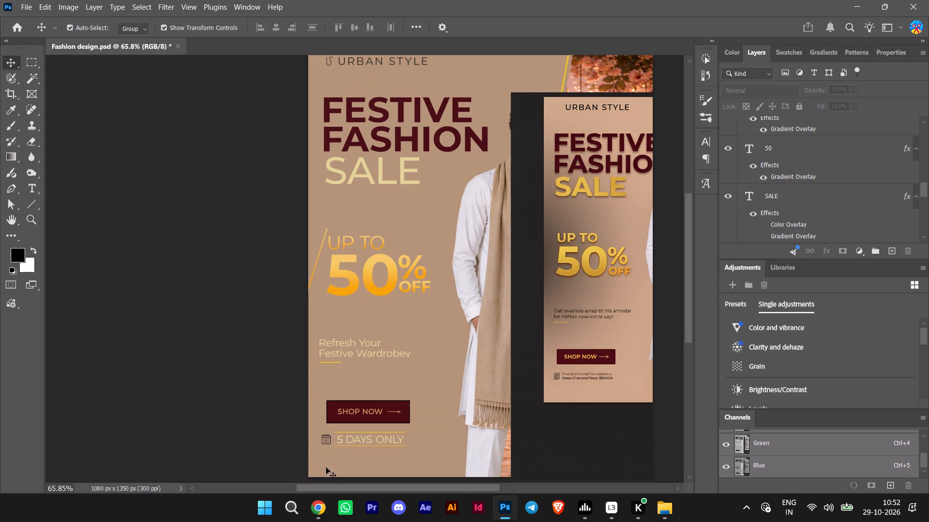
{"action": "left_click_drag", "start_coordinate": [337, 488], "coordinate": [349, 489]}
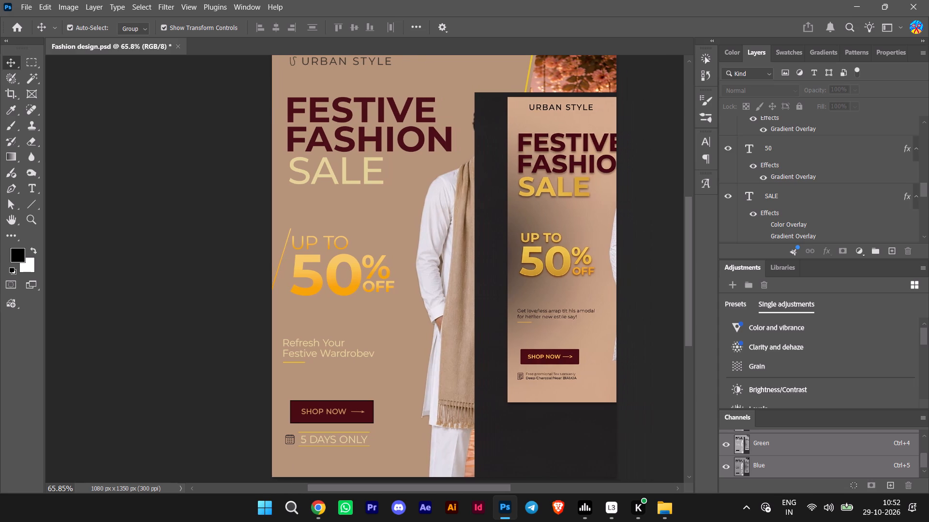
{"action": "left_click_drag", "start_coordinate": [349, 489], "coordinate": [352, 490]}
{"action": "scroll", "coordinate": [252, 355], "scroll_direction": "up", "scroll_amount": 10}
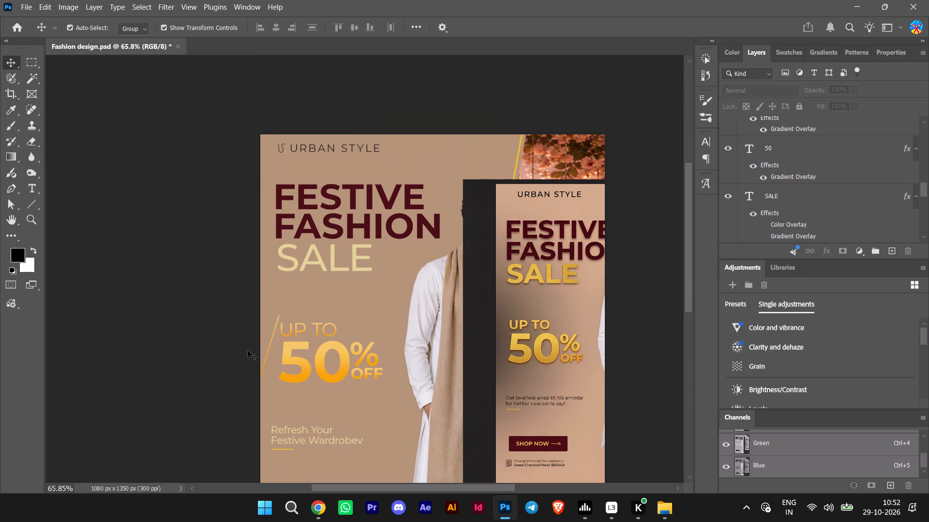
{"action": "left_click", "coordinate": [347, 272]}
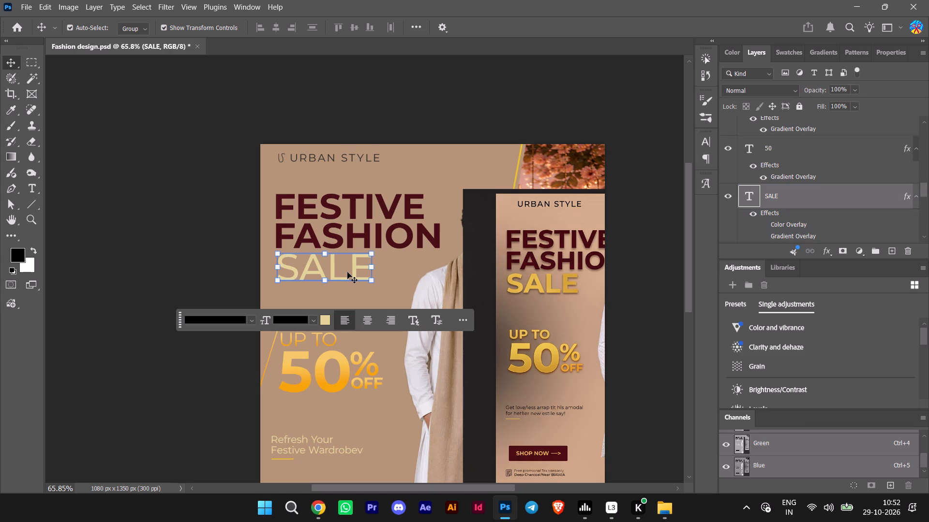
{"action": "double_click", "coordinate": [807, 236]}
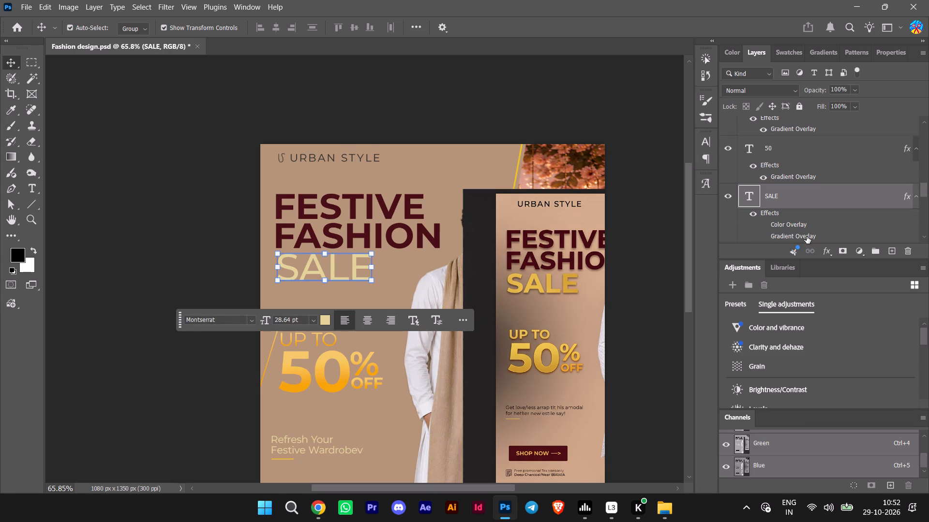
{"action": "left_click_drag", "start_coordinate": [558, 185], "coordinate": [581, 186]}
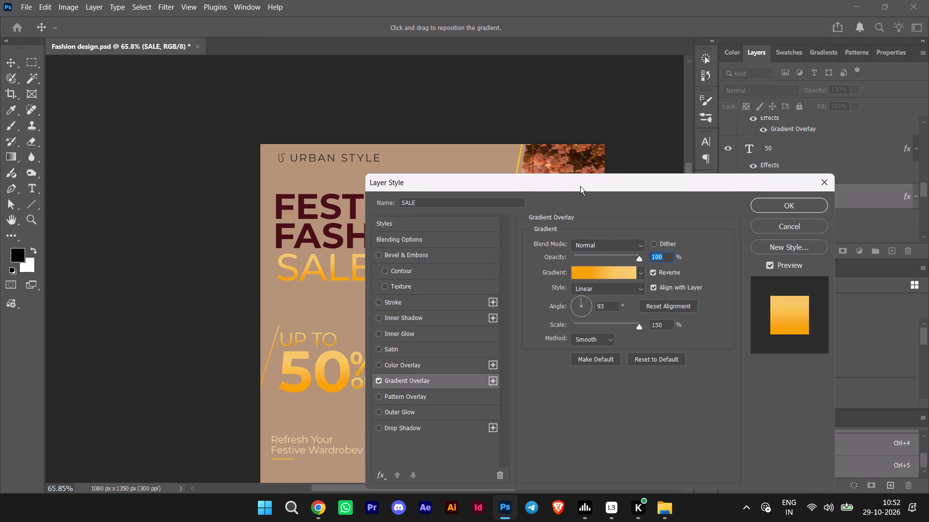
{"action": "left_click_drag", "start_coordinate": [581, 186], "coordinate": [774, 149]}
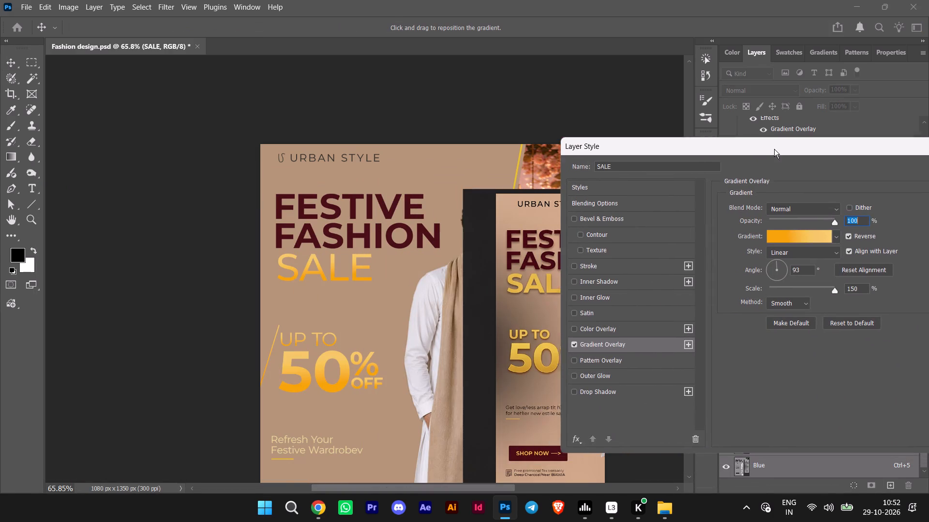
{"action": "left_click_drag", "start_coordinate": [774, 149], "coordinate": [786, 147]}
{"action": "double_click", "coordinate": [806, 236]}
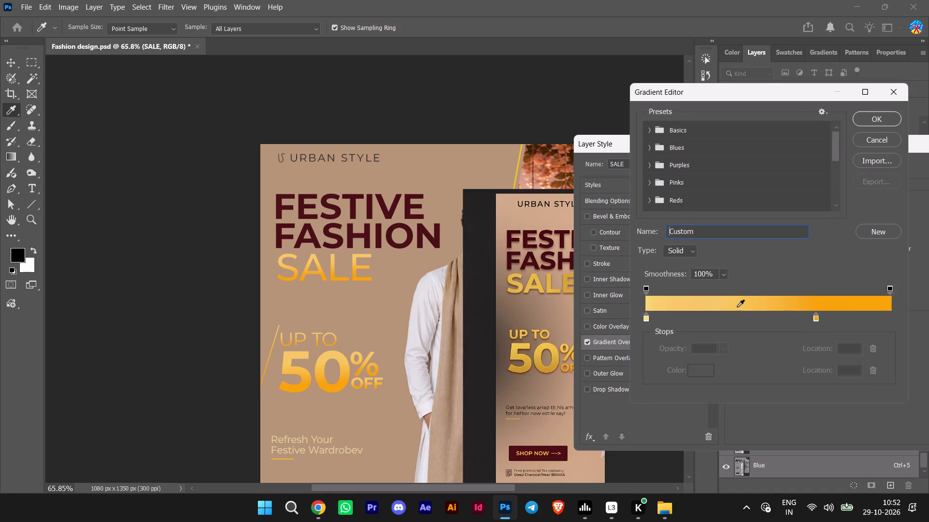
{"action": "double_click", "coordinate": [646, 318]}
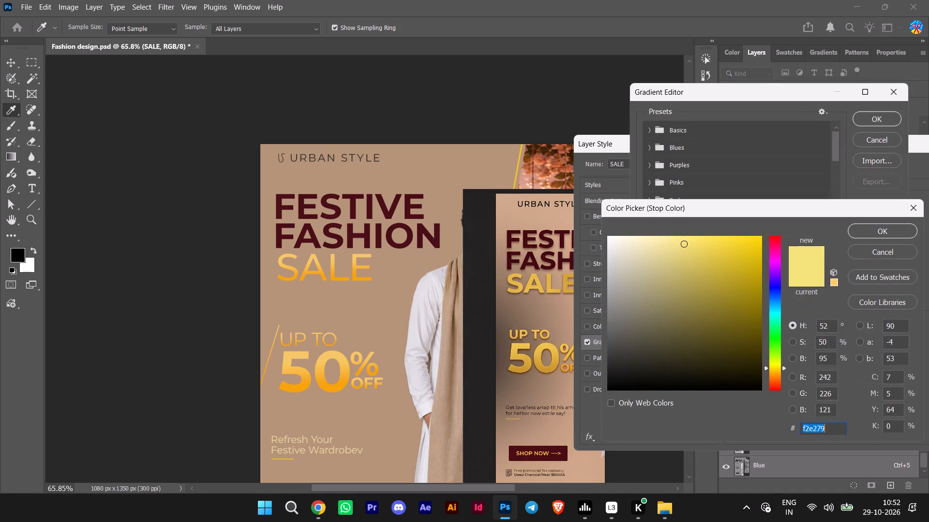
{"action": "left_click", "coordinate": [520, 291]}
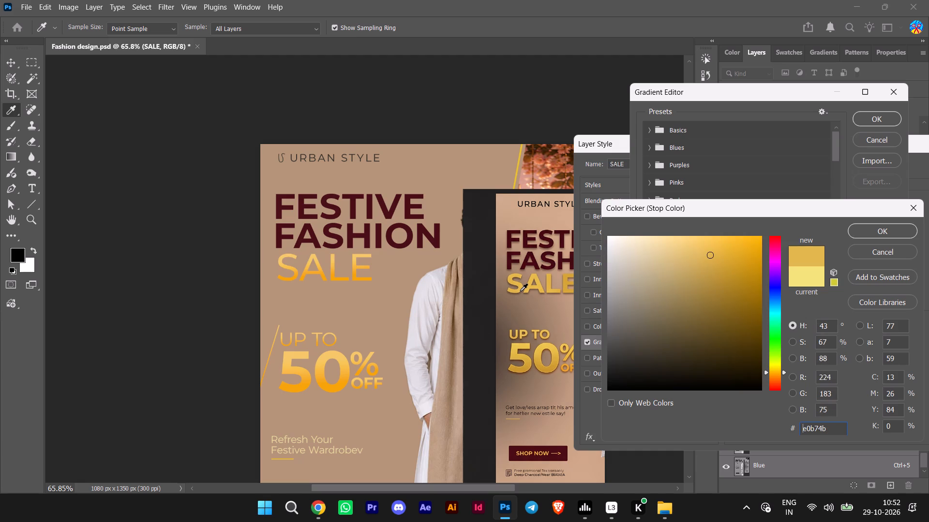
{"action": "left_click", "coordinate": [857, 230]}
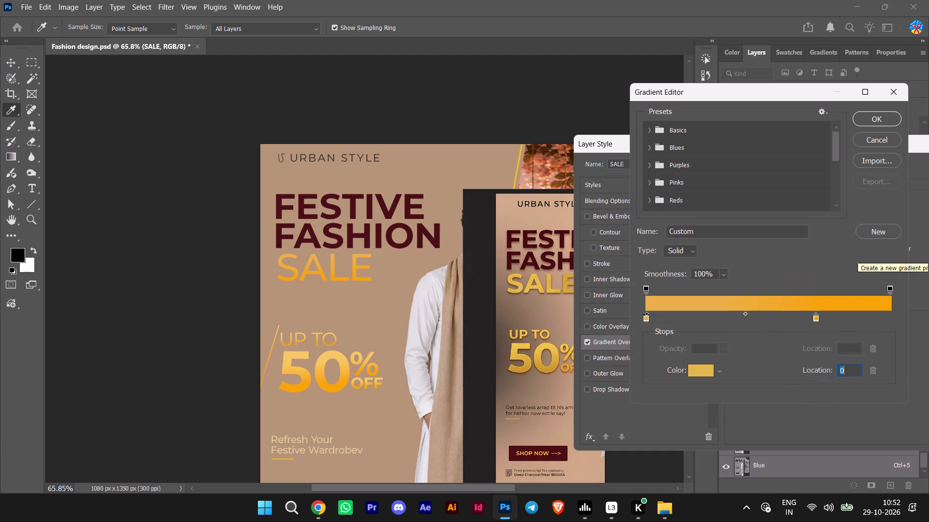
Recolour the gradient's second stop with gold sampled from the reference version's SALE and move it to location 100.
{"action": "double_click", "coordinate": [815, 317]}
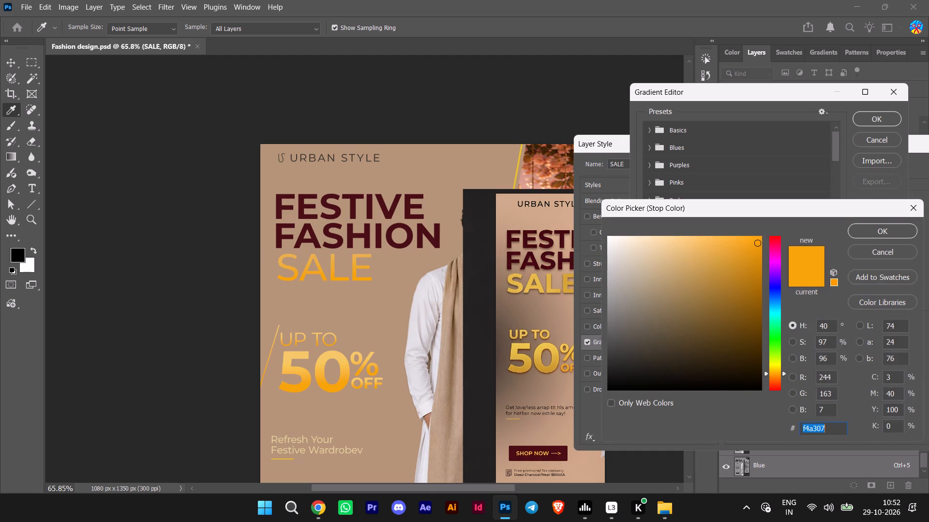
{"action": "left_click", "coordinate": [550, 283]}
{"action": "left_click", "coordinate": [856, 230]}
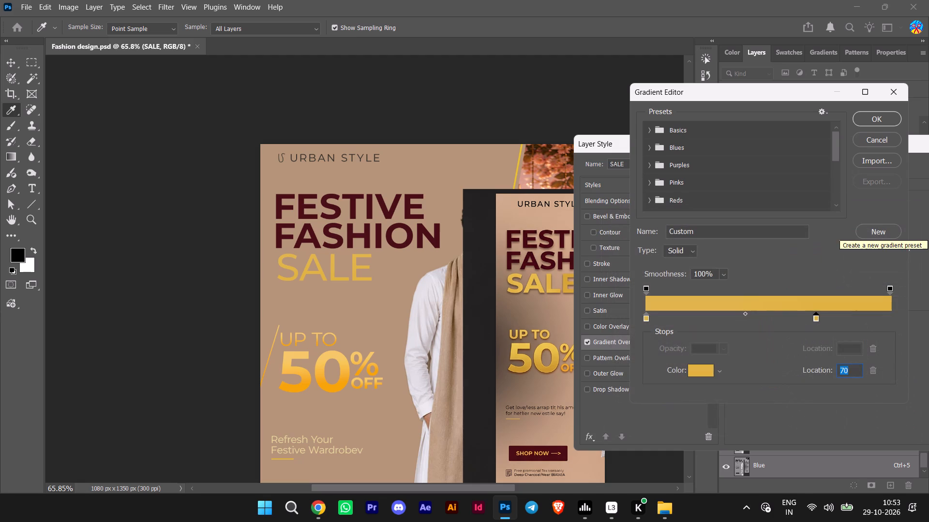
{"action": "left_click_drag", "start_coordinate": [815, 319], "coordinate": [902, 324]}
{"action": "double_click", "coordinate": [866, 122]}
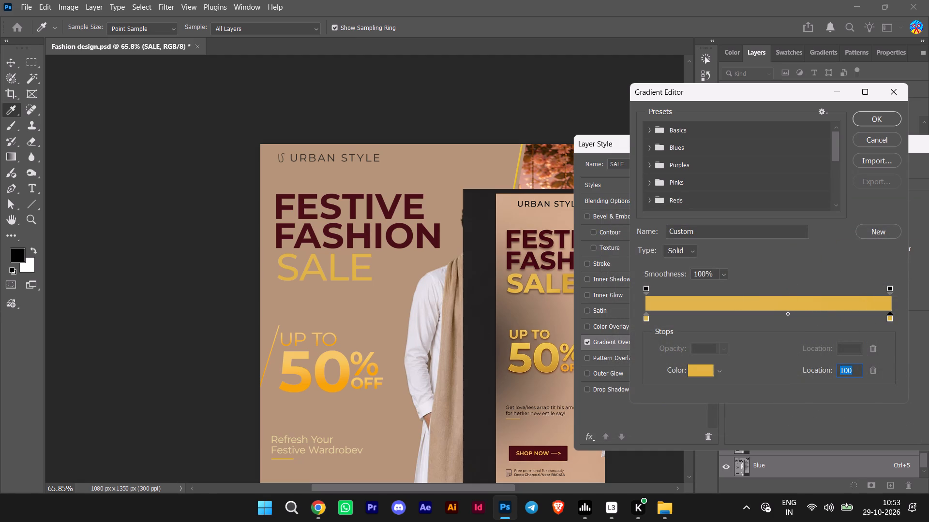
{"action": "left_click", "coordinate": [867, 120]}
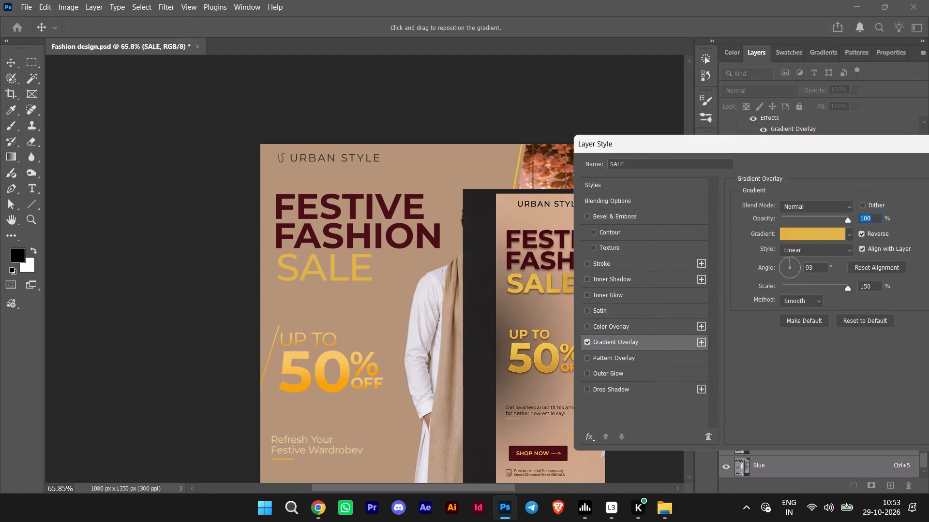
Set the SALE text's Gradient Overlay angle to 6° and apply the layer style.
{"action": "left_click_drag", "start_coordinate": [797, 263], "coordinate": [807, 266]}
{"action": "double_click", "coordinate": [807, 266]}
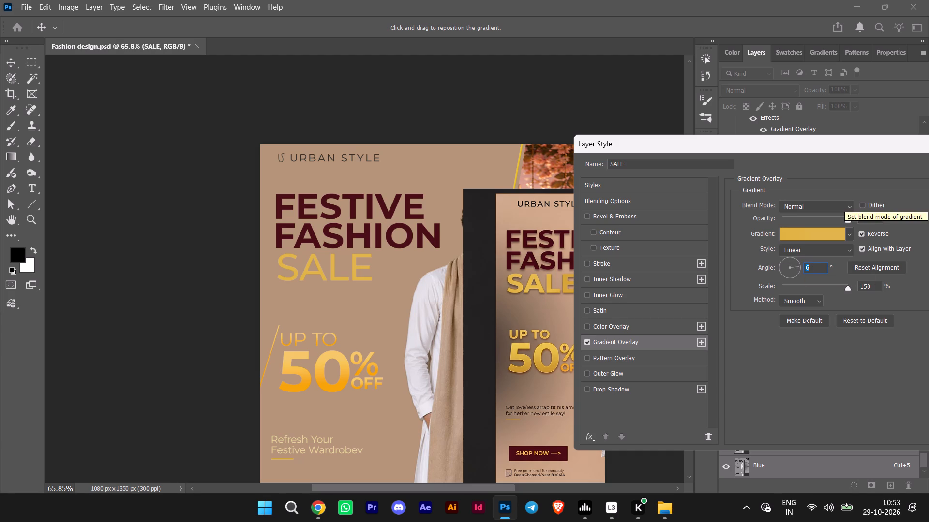
{"action": "left_click_drag", "start_coordinate": [835, 144], "coordinate": [719, 168]}
{"action": "left_click", "coordinate": [858, 187]}
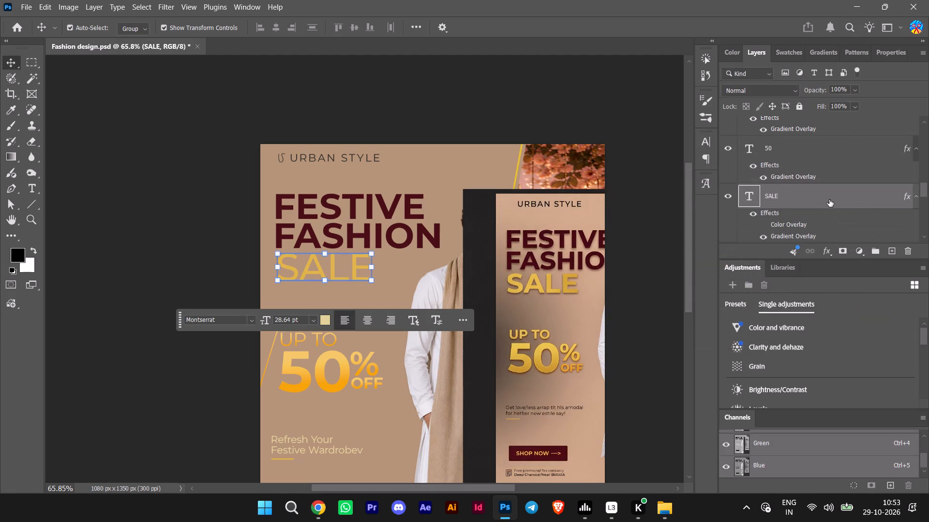
Set the SALE text's Montserrat font style to Bold.
{"action": "left_click", "coordinate": [888, 46]}
{"action": "left_click", "coordinate": [812, 143]}
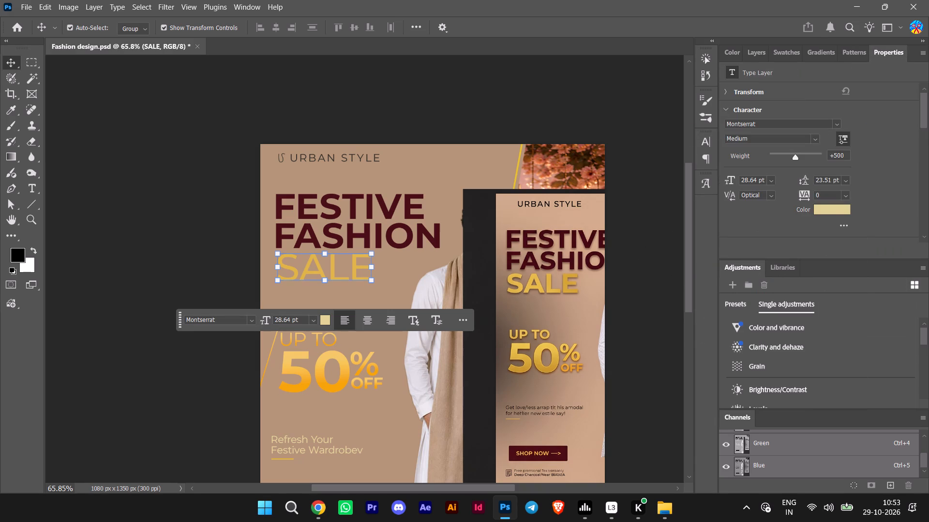
{"action": "left_click", "coordinate": [764, 242]}
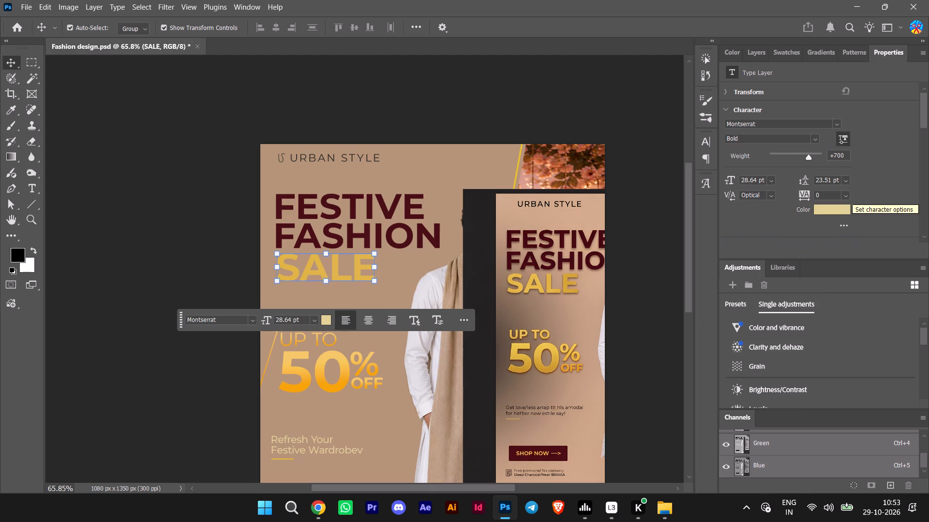
Lighten the starting colour stop of the SALE text's Gradient Overlay to #e5c87b.
{"action": "left_click", "coordinate": [759, 49]}
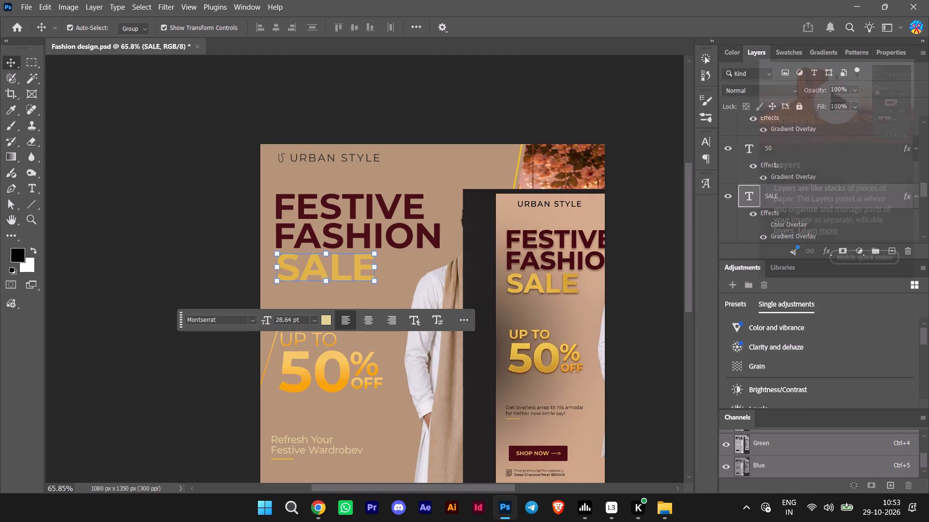
{"action": "double_click", "coordinate": [813, 202]}
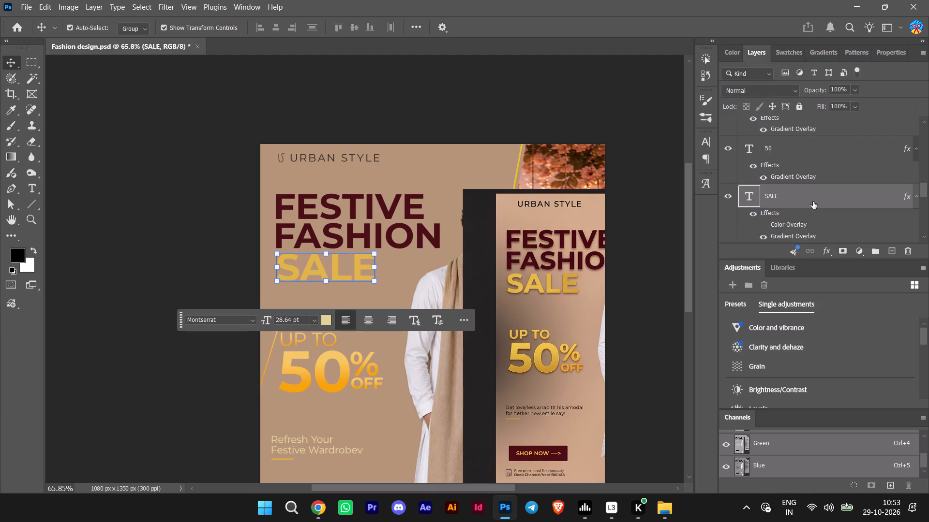
{"action": "double_click", "coordinate": [813, 202]}
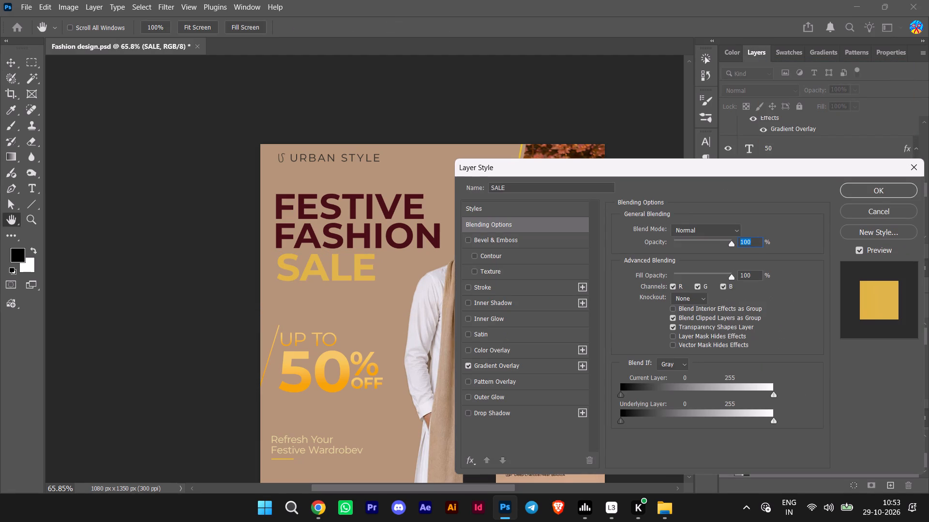
{"action": "left_click", "coordinate": [510, 363]}
{"action": "double_click", "coordinate": [700, 260]}
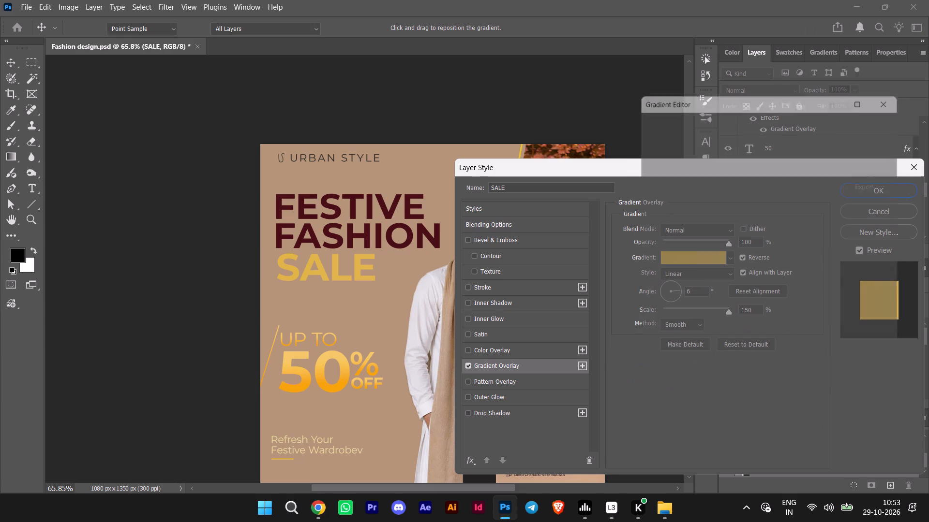
{"action": "double_click", "coordinate": [646, 322]}
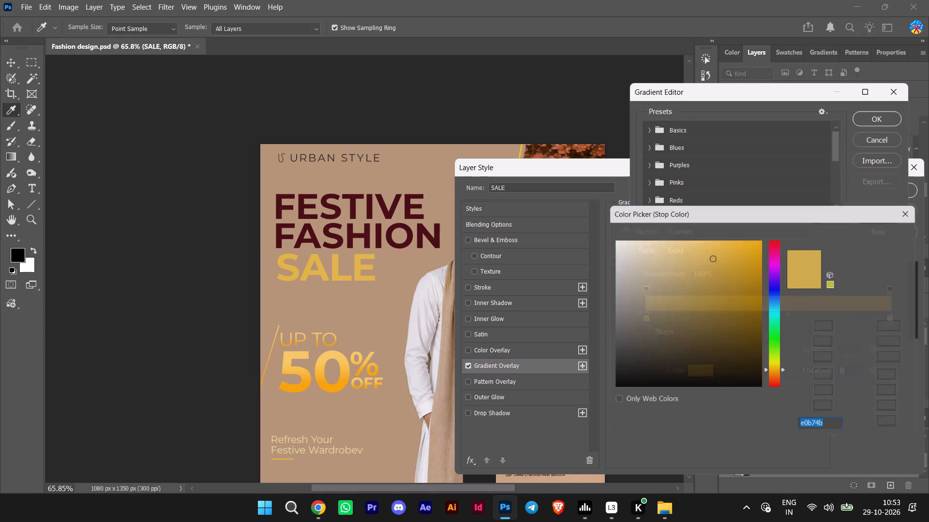
{"action": "left_click", "coordinate": [703, 253]}
{"action": "left_click", "coordinate": [695, 251]}
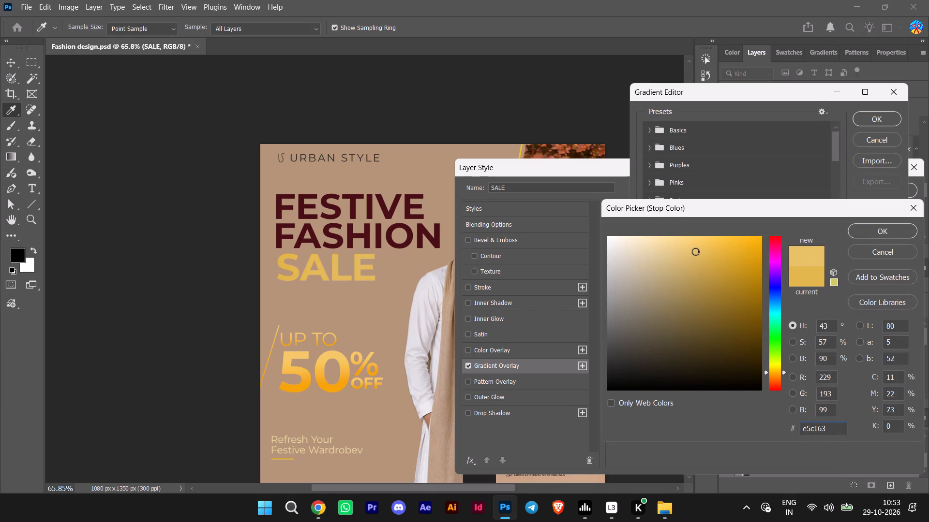
{"action": "left_click", "coordinate": [679, 251]}
{"action": "left_click", "coordinate": [885, 234]}
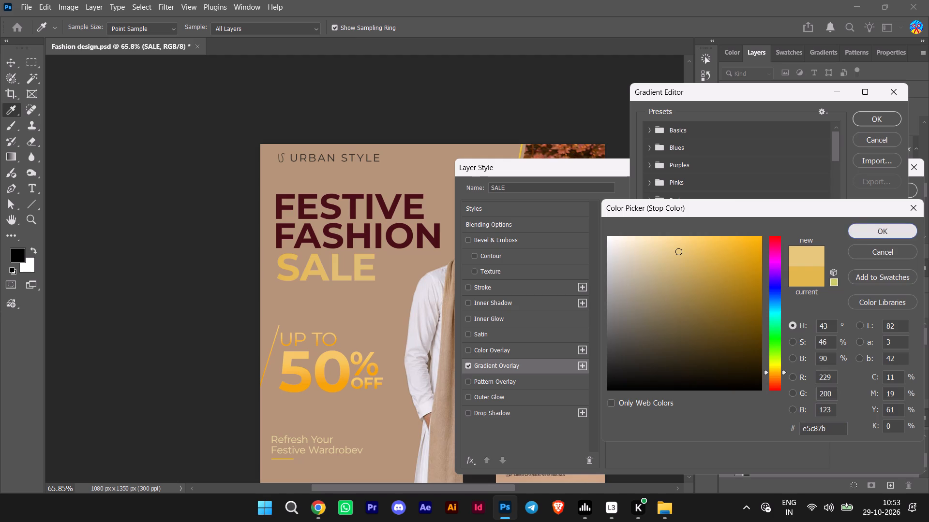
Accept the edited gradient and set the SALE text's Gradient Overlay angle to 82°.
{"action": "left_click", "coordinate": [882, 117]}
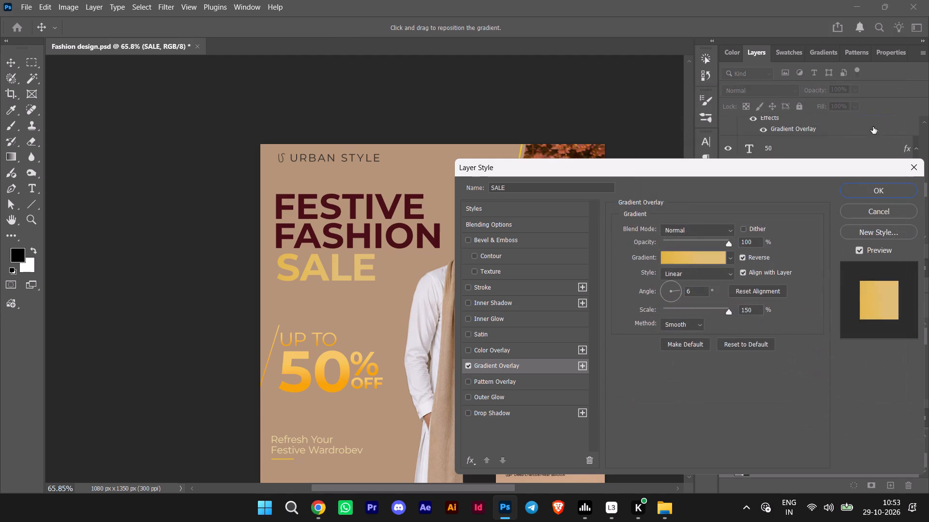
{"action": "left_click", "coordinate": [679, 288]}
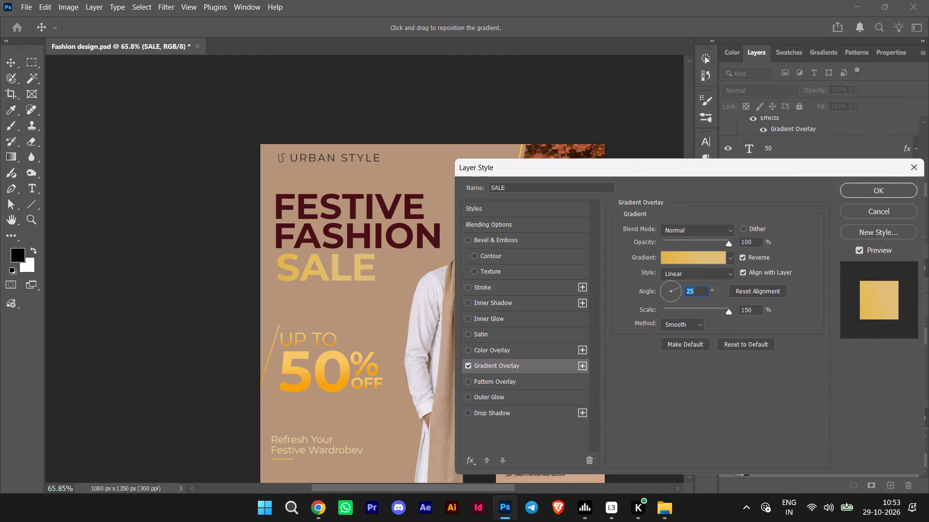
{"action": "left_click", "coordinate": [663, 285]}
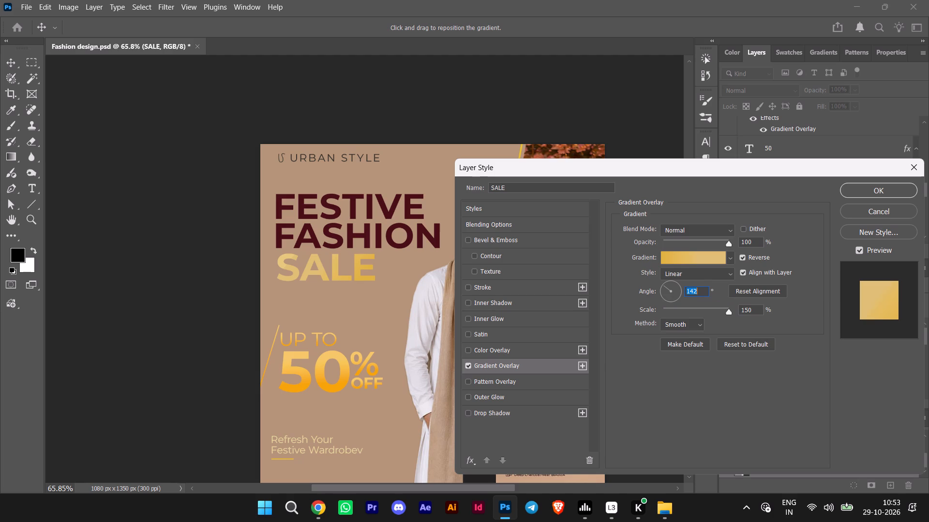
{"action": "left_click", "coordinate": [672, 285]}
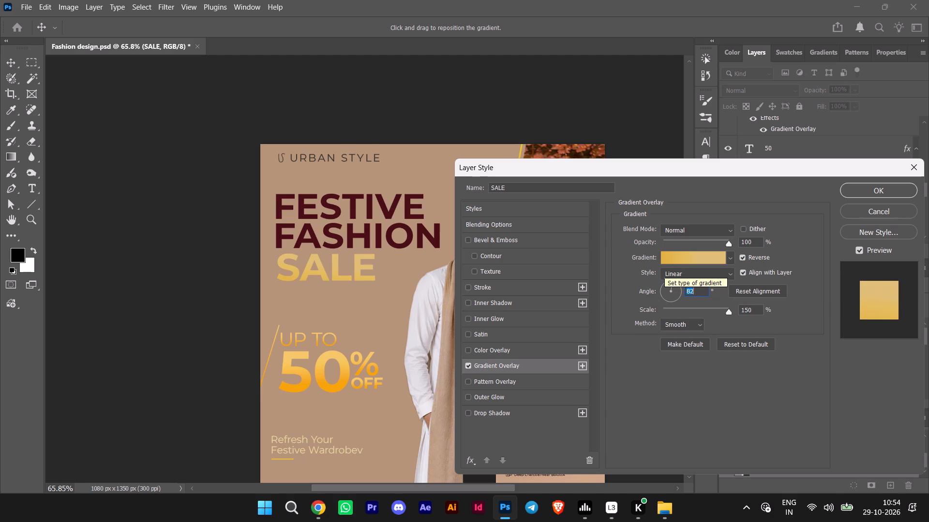
Darken the starting colour stop of the SALE text's gradient to #caa030.
{"action": "left_click", "coordinate": [711, 253]}
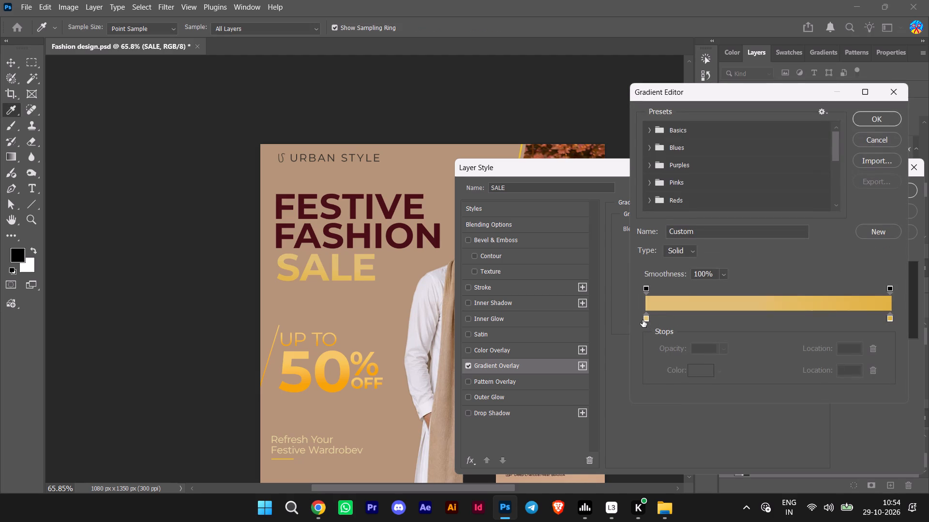
{"action": "double_click", "coordinate": [644, 318]}
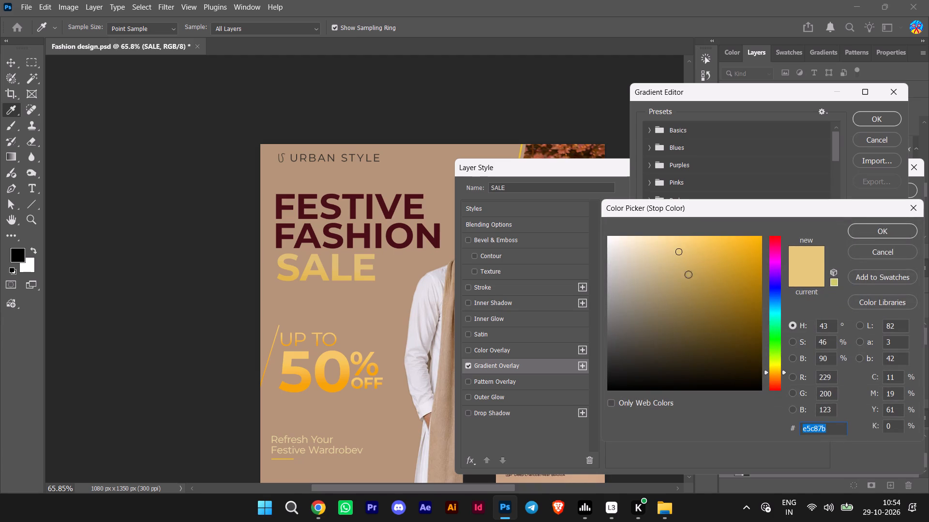
{"action": "left_click", "coordinate": [698, 261]}
{"action": "left_click", "coordinate": [713, 295]}
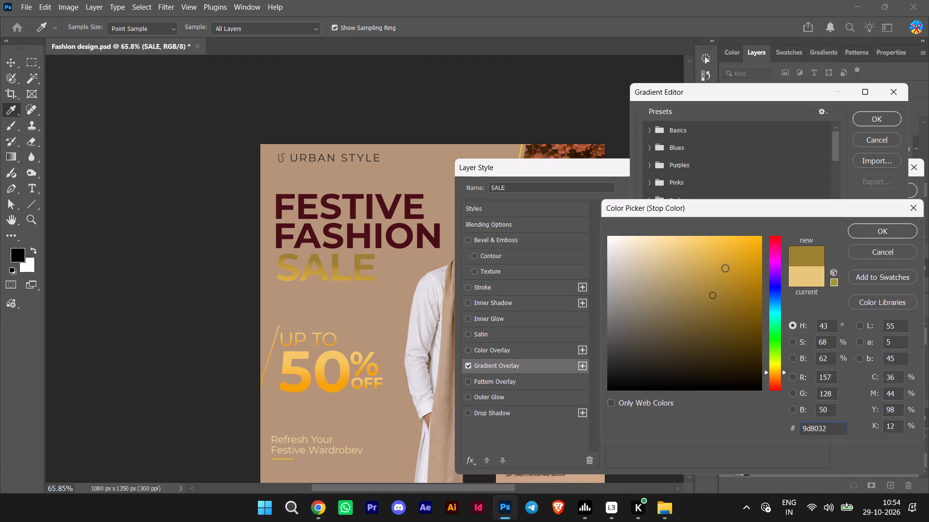
{"action": "left_click", "coordinate": [725, 268]}
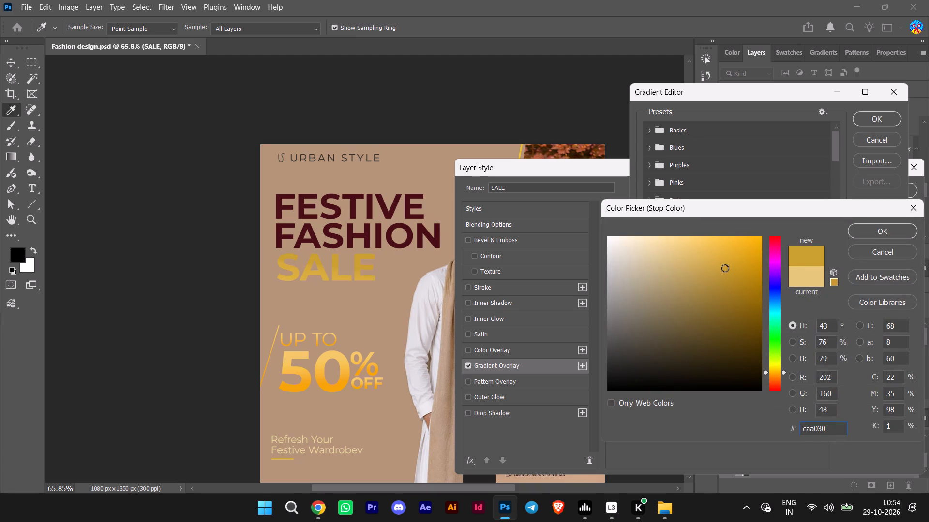
{"action": "left_click", "coordinate": [867, 232]}
Move the #caa030 stop to location 83 and place a bright yellow colour stop at location 100 of the SALE gradient.
{"action": "left_click_drag", "start_coordinate": [892, 318], "coordinate": [841, 321]}
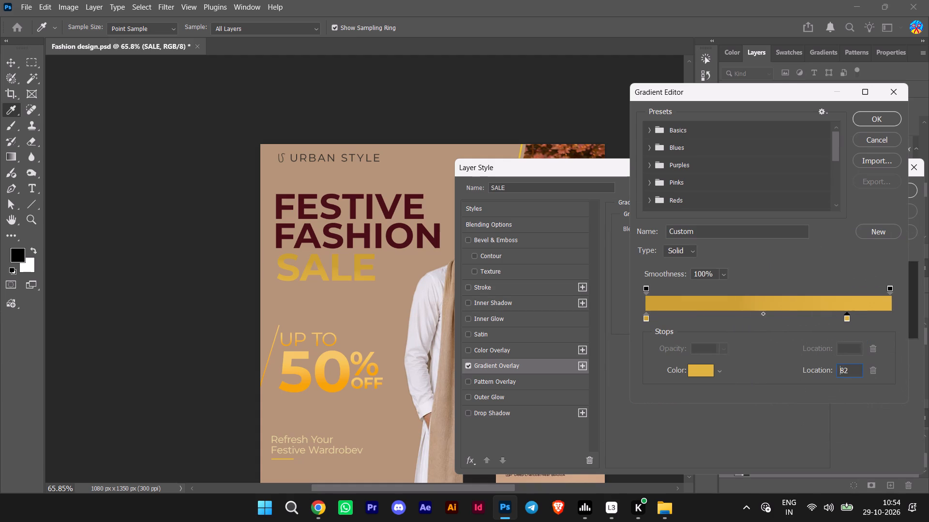
{"action": "left_click_drag", "start_coordinate": [841, 321], "coordinate": [700, 320]}
{"action": "left_click_drag", "start_coordinate": [647, 318], "coordinate": [849, 312]}
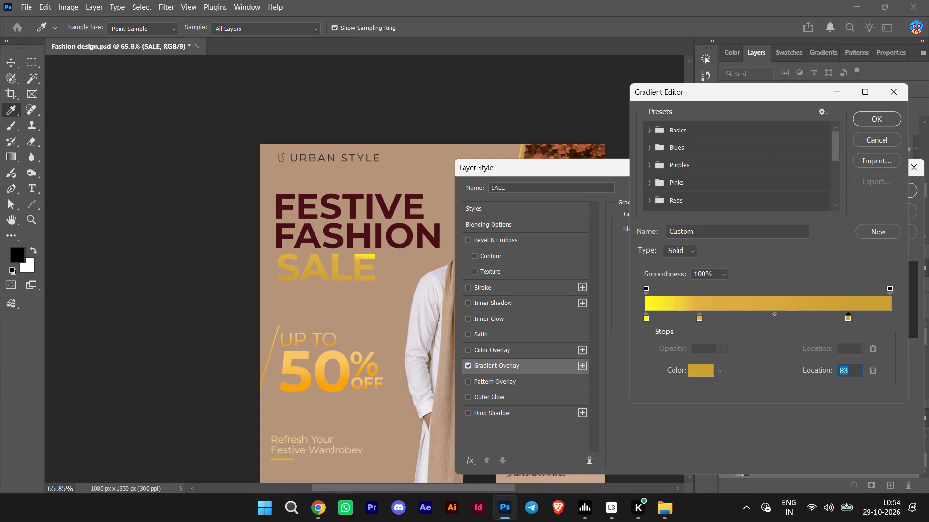
{"action": "left_click_drag", "start_coordinate": [643, 319], "coordinate": [844, 320]}
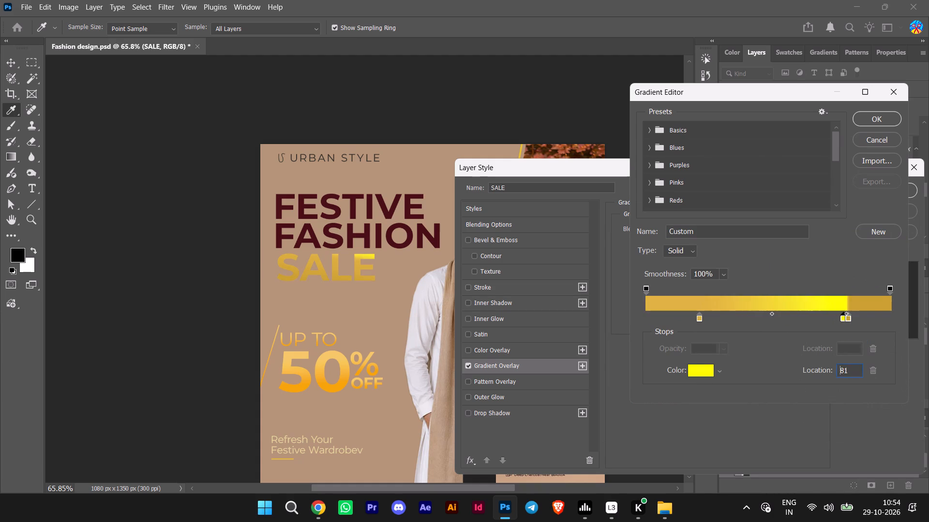
{"action": "left_click_drag", "start_coordinate": [844, 320], "coordinate": [899, 323]}
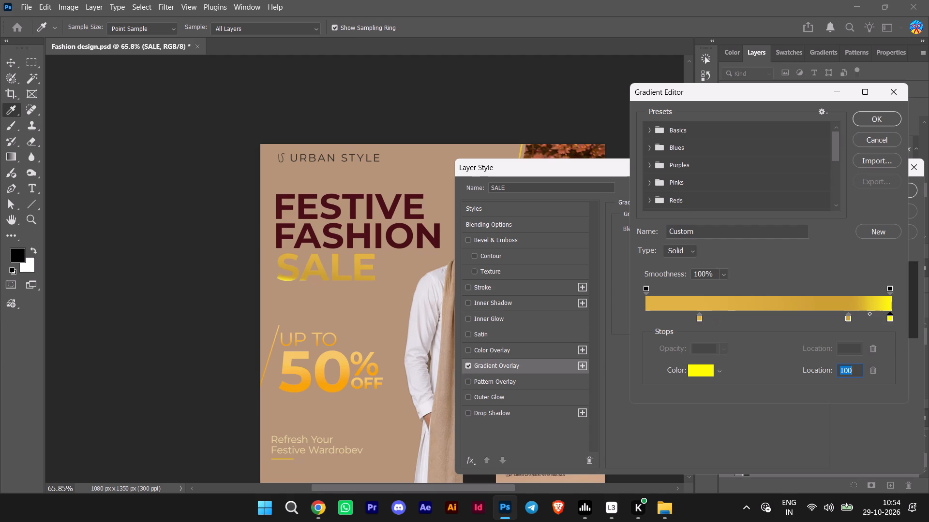
Move the lighter gold stop to location 3, clear the darker gold stop's location value, and accept the gradient.
{"action": "left_click_drag", "start_coordinate": [700, 316], "coordinate": [653, 319]}
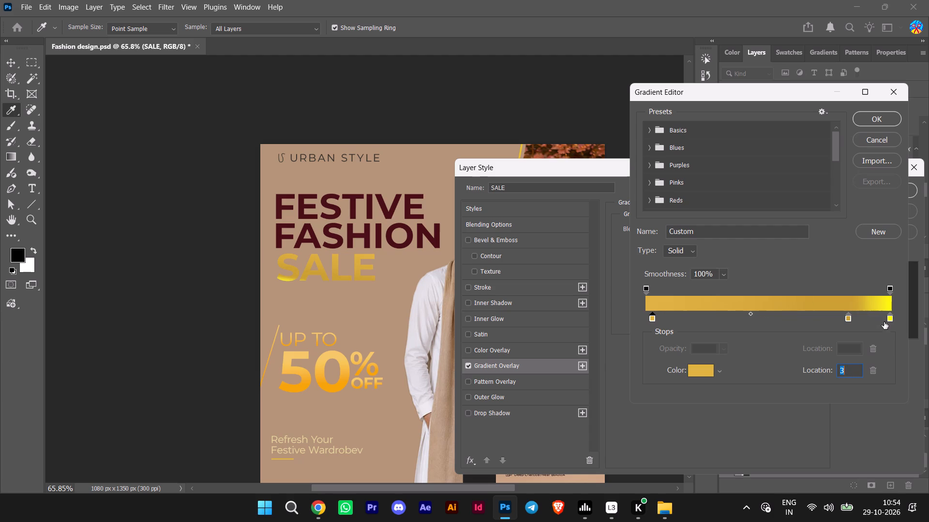
{"action": "left_click", "coordinate": [847, 318]}
{"action": "key", "text": "BackSpace"}
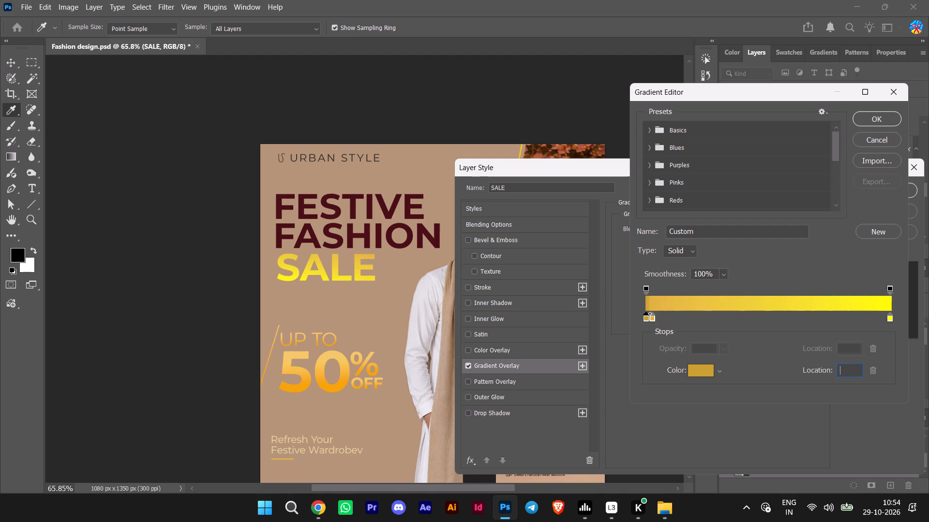
{"action": "left_click", "coordinate": [875, 121]}
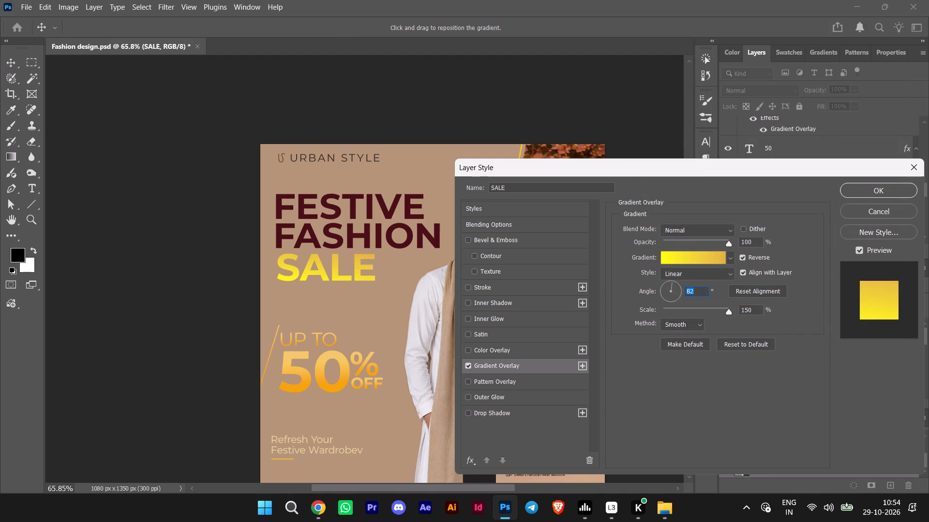
Set the SALE text's Gradient Overlay angle to 17°.
{"action": "left_click_drag", "start_coordinate": [677, 286], "coordinate": [683, 288]}
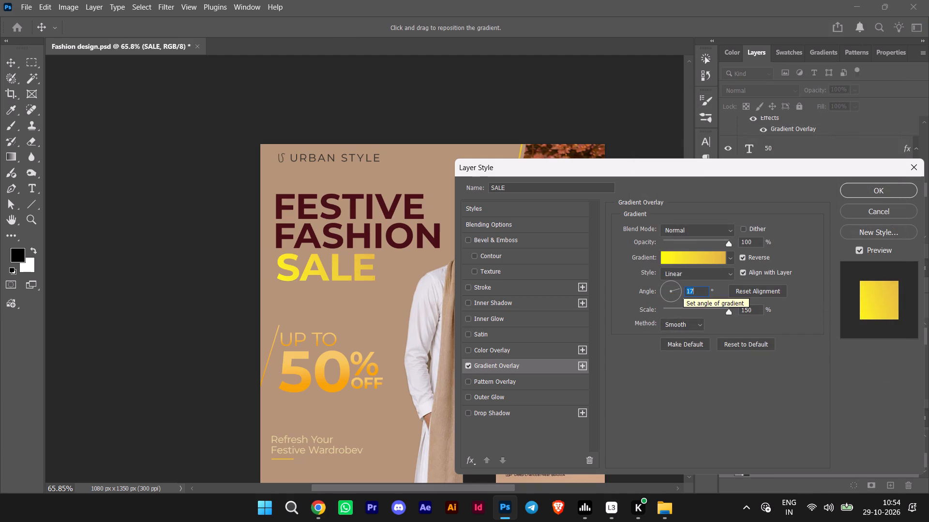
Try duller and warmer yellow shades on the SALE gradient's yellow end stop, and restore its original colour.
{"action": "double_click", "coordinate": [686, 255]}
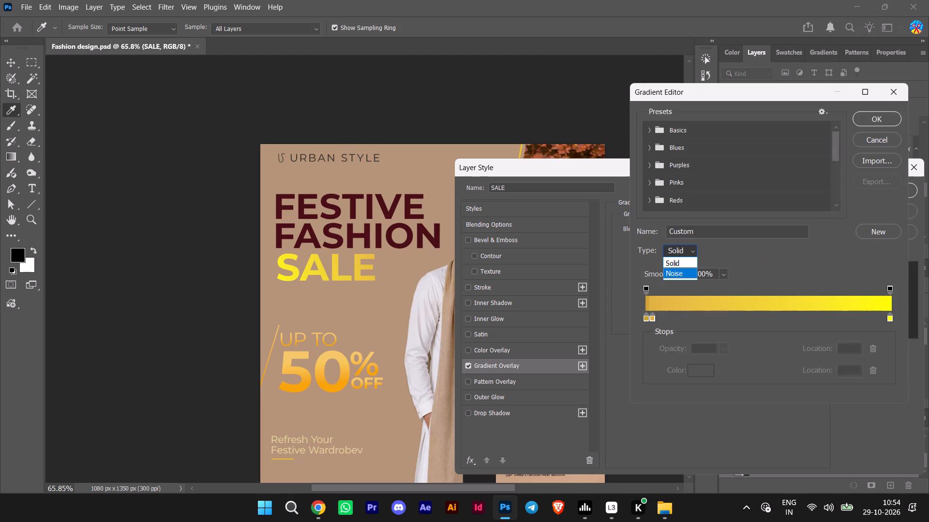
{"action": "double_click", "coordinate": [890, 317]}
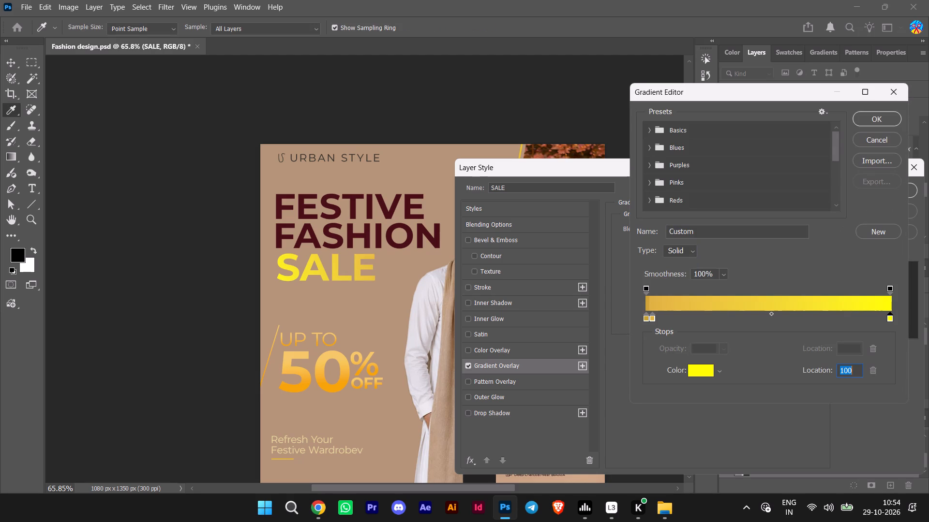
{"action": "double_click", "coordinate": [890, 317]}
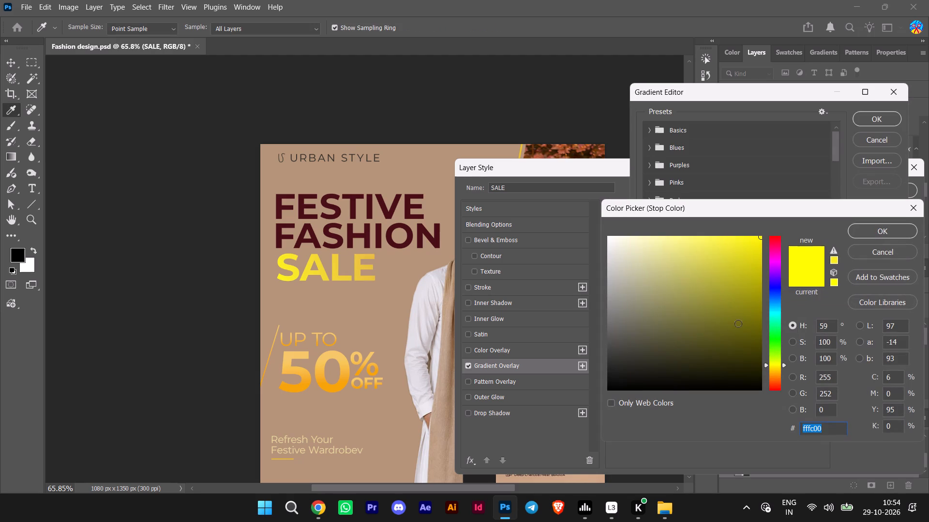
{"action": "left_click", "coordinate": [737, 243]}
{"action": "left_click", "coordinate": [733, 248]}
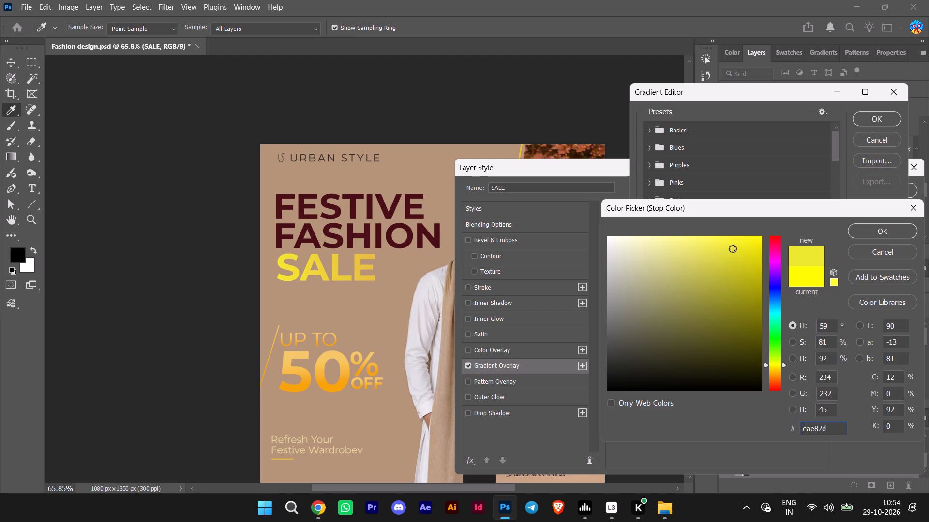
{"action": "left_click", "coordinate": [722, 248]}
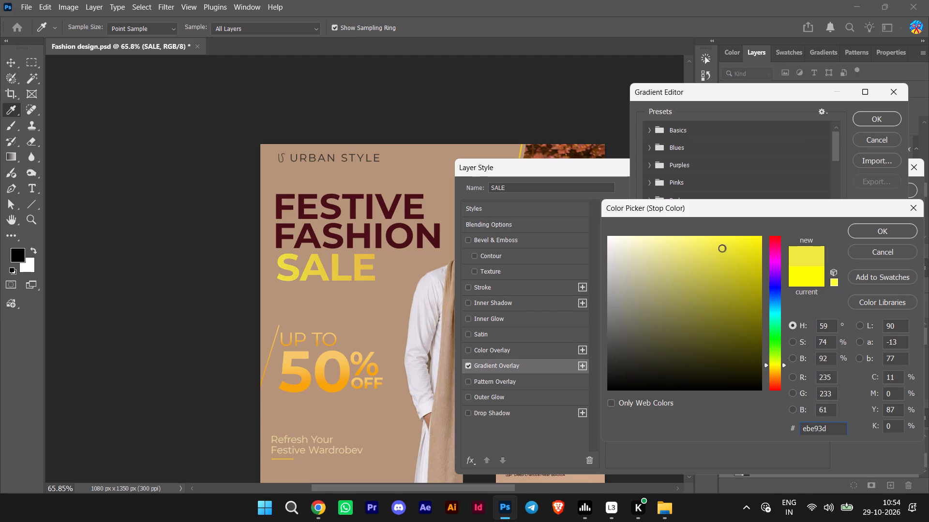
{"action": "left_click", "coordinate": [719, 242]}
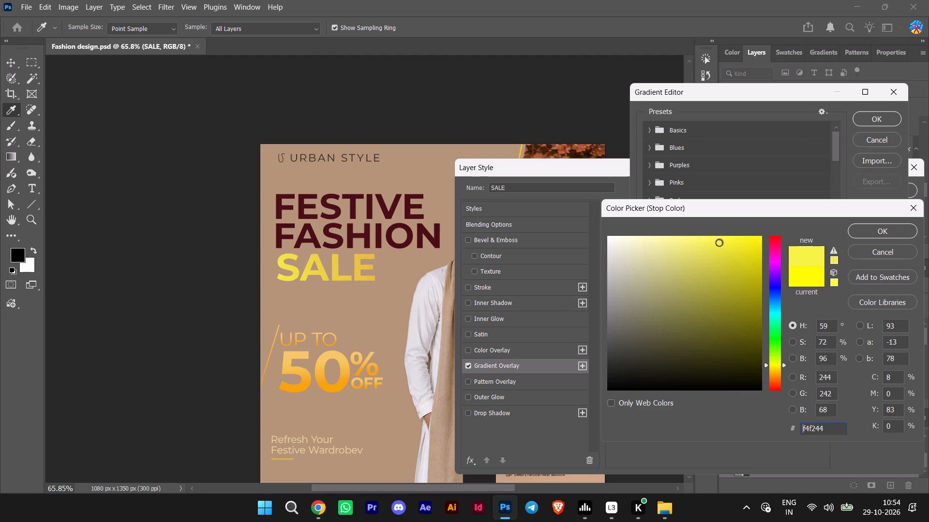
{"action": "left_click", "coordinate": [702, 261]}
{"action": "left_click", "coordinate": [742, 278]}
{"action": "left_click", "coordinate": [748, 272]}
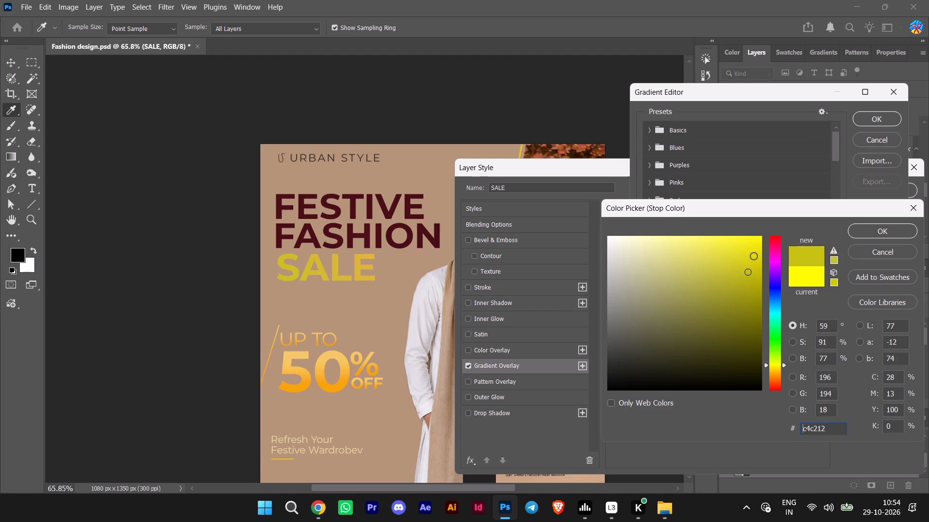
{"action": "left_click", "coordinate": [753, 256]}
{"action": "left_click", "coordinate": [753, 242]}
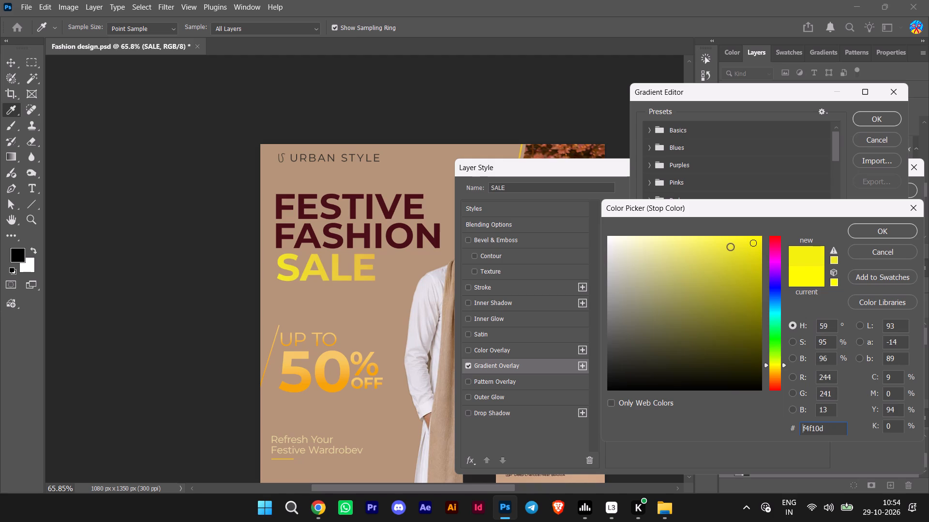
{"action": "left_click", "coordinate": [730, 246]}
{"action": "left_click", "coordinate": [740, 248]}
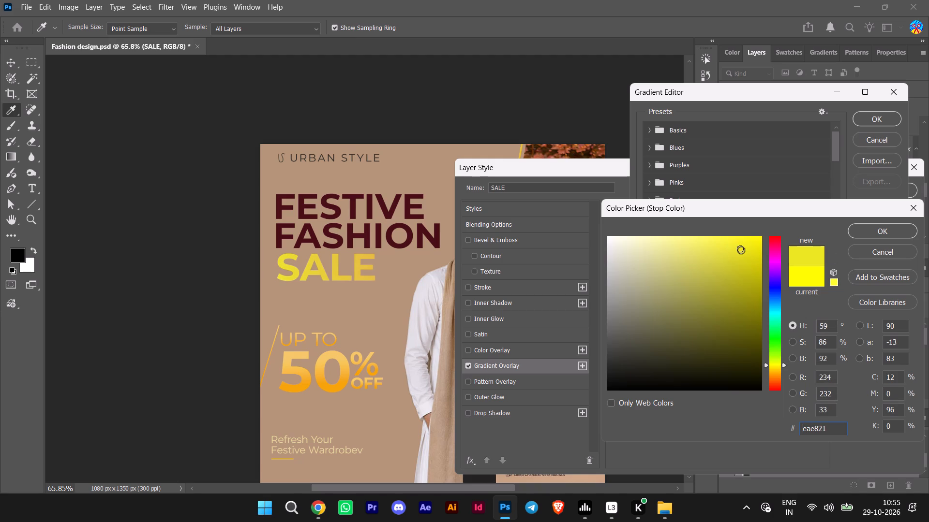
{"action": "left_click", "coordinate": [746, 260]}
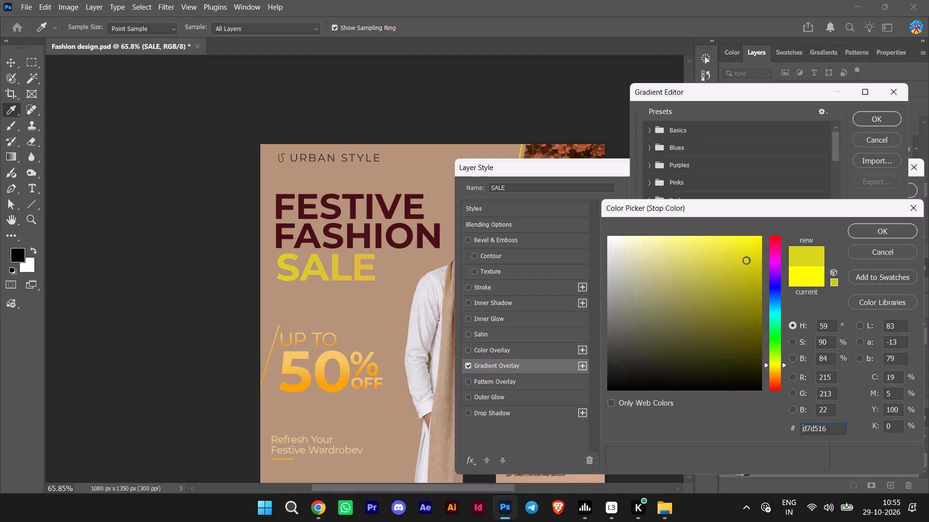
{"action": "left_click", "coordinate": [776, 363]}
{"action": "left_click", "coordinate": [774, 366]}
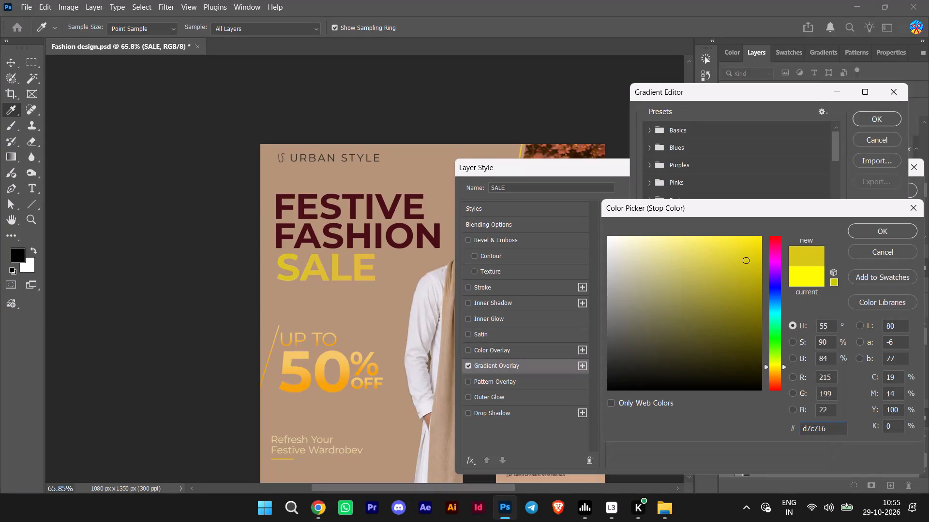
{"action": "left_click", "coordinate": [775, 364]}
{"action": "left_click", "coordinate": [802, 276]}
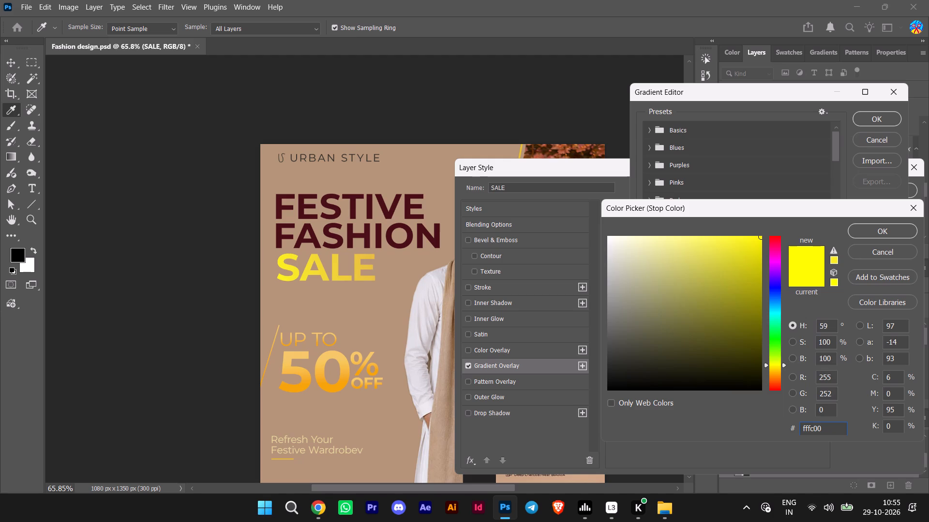
Recolour the SALE gradient's end stop at location 100 to the softer yellow #ecea1f and accept the gradient.
{"action": "left_click", "coordinate": [748, 244]}
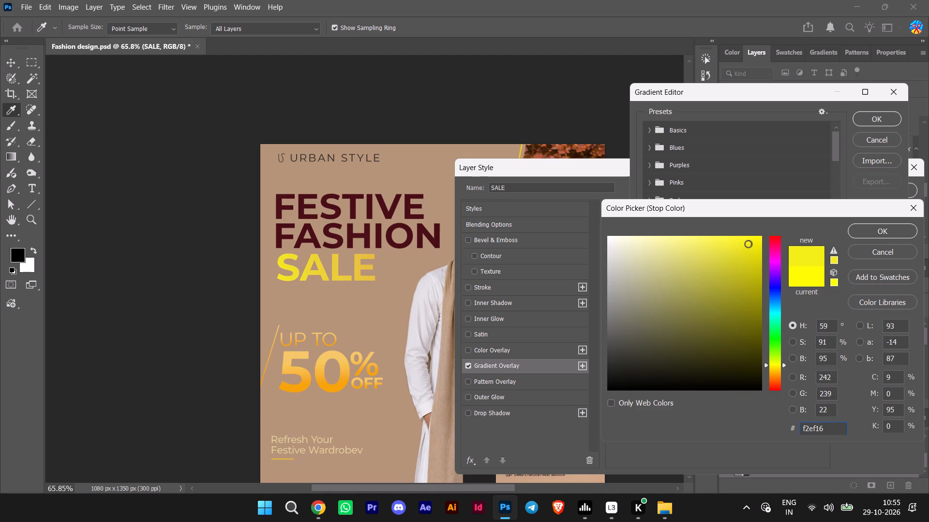
{"action": "left_click", "coordinate": [748, 244]}
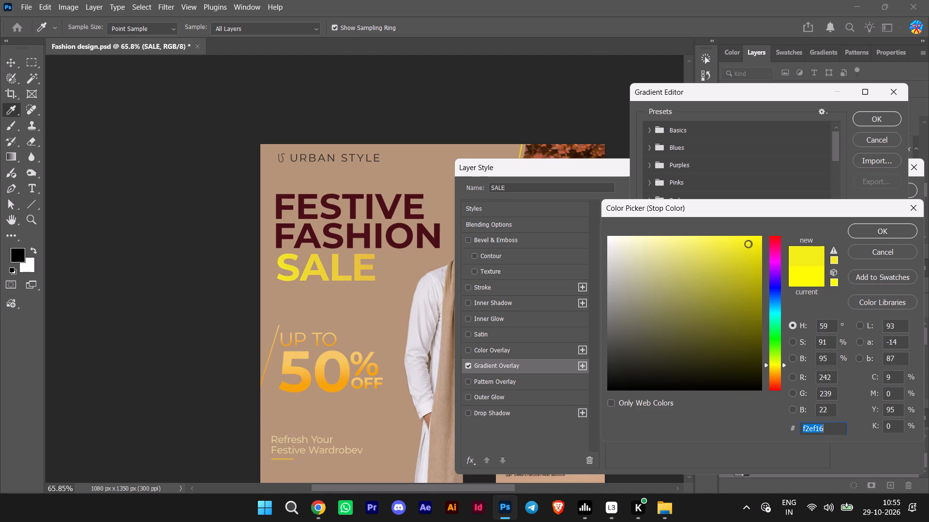
{"action": "left_click", "coordinate": [748, 242]}
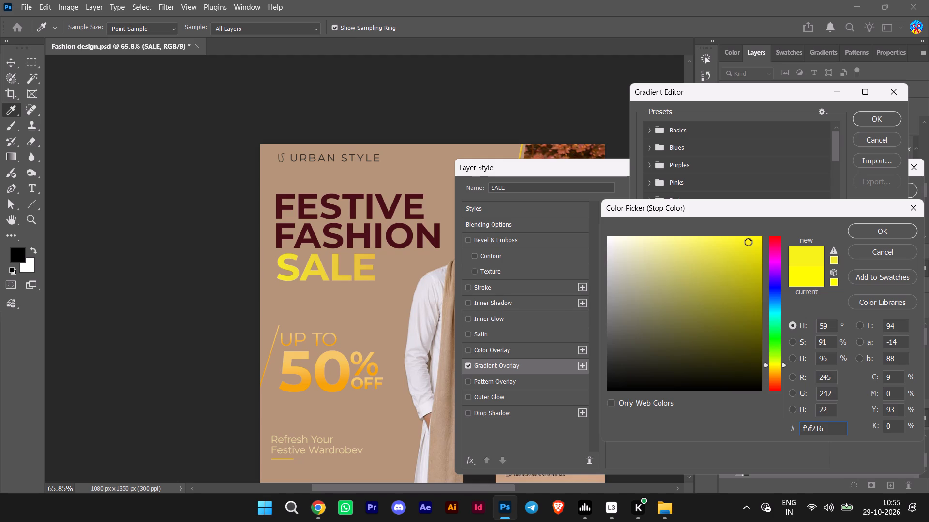
{"action": "left_click", "coordinate": [742, 257]}
{"action": "left_click", "coordinate": [742, 247]}
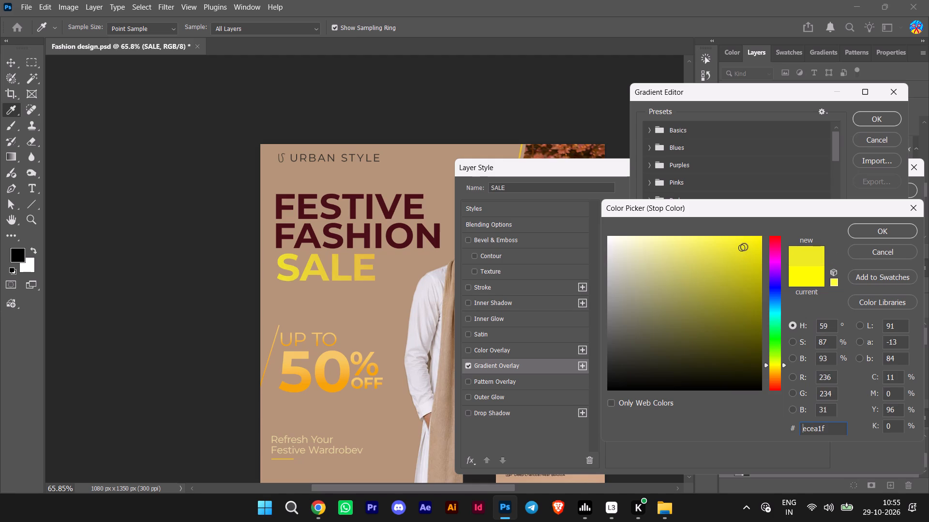
{"action": "left_click", "coordinate": [888, 224]}
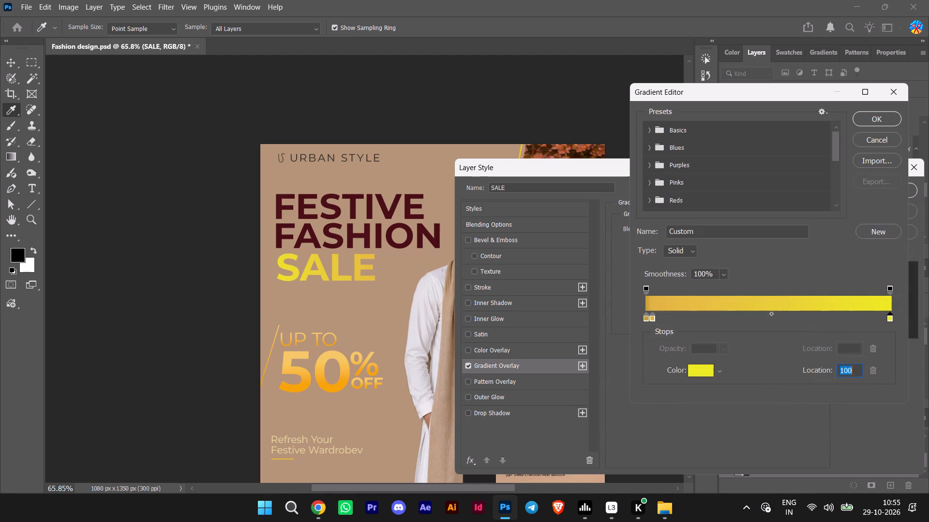
{"action": "left_click", "coordinate": [877, 119]}
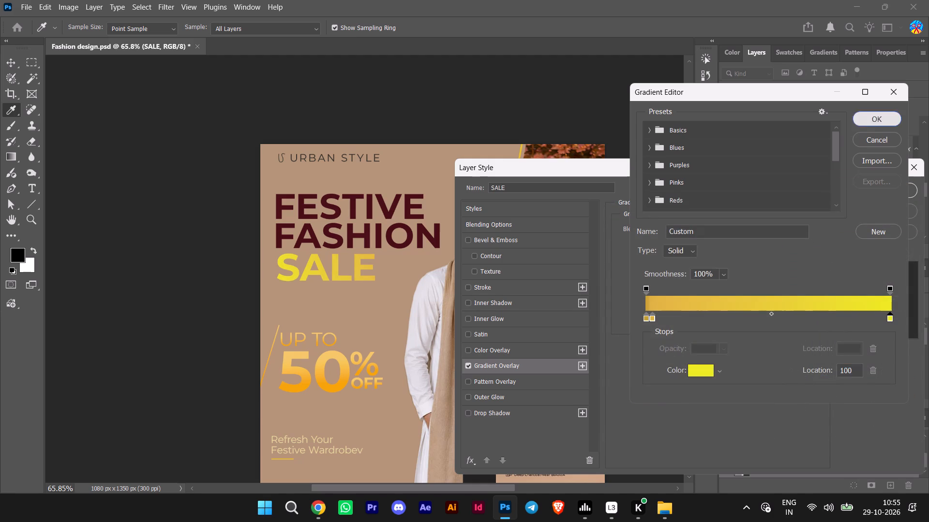
Accept the SALE text's Gradient Overlay layer style.
{"action": "scroll", "coordinate": [739, 161], "scroll_direction": "down", "scroll_amount": 2}
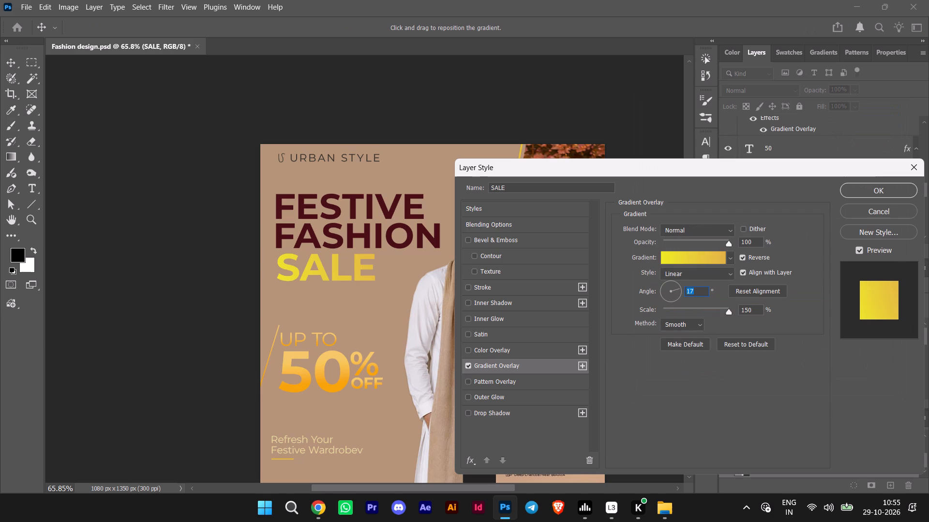
{"action": "scroll", "coordinate": [739, 161], "scroll_direction": "up", "scroll_amount": 1}
{"action": "left_click", "coordinate": [869, 193]}
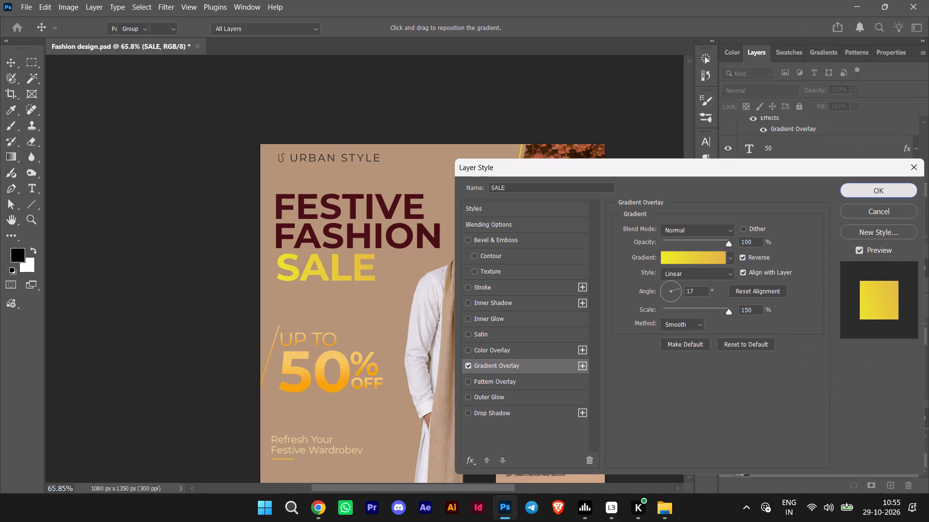
Add a Drop Shadow effect to the FESTIVE FASHION text.
{"action": "left_click", "coordinate": [342, 223]}
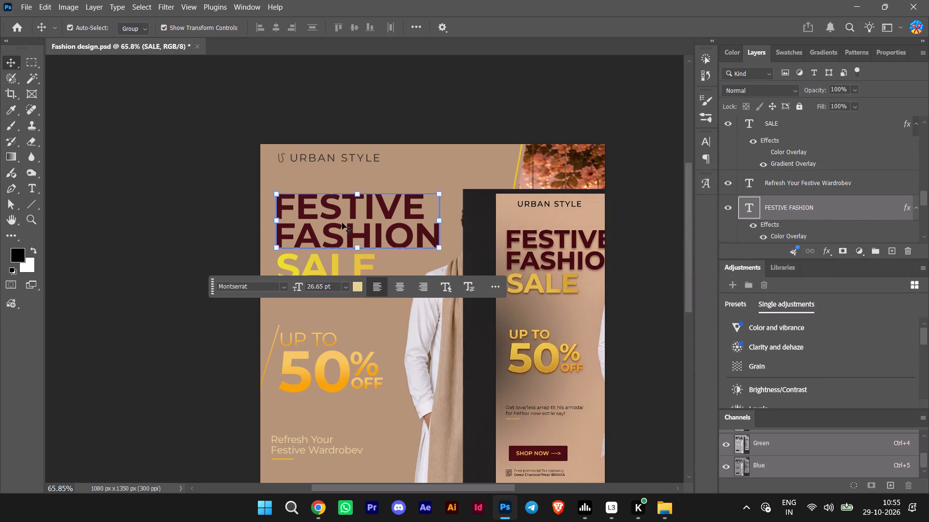
{"action": "double_click", "coordinate": [833, 208]}
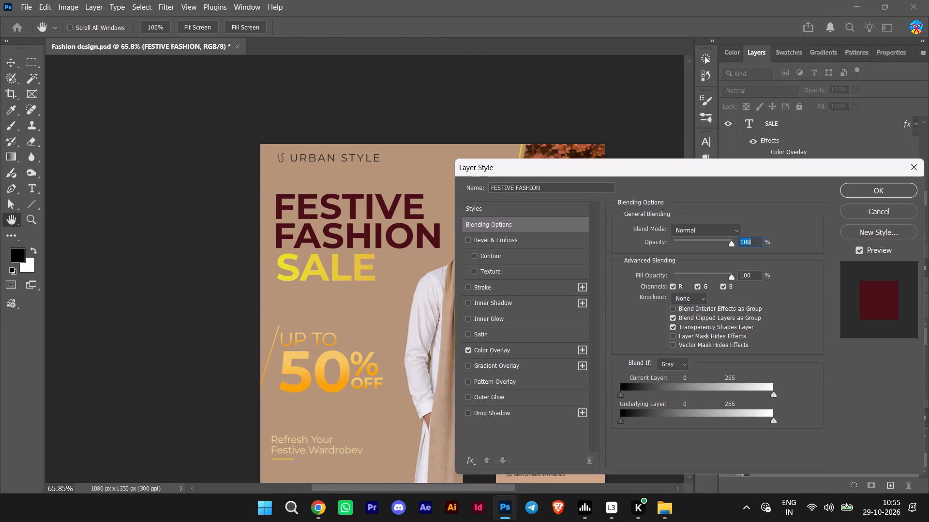
{"action": "left_click", "coordinate": [500, 412]}
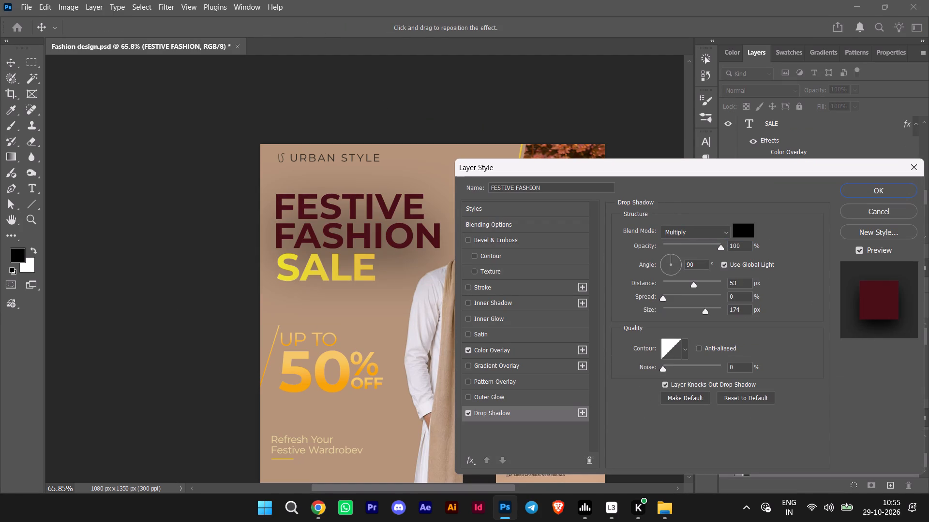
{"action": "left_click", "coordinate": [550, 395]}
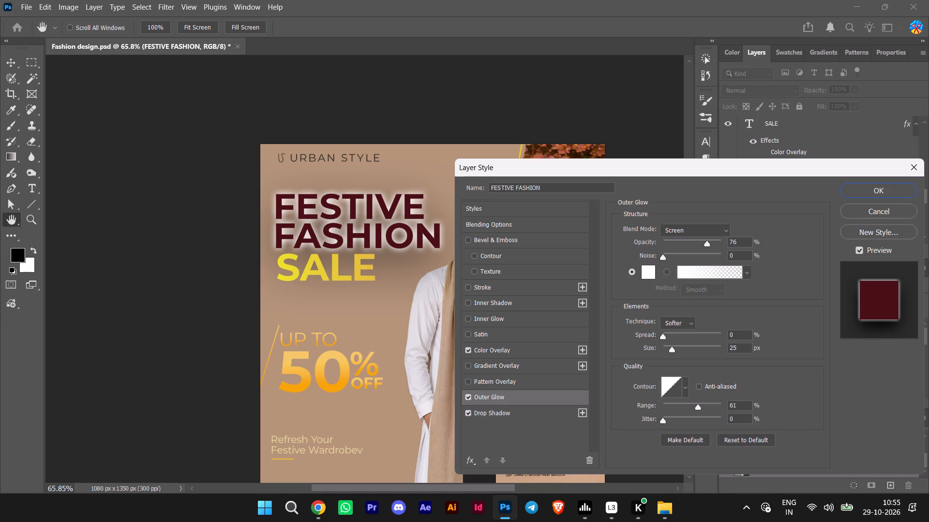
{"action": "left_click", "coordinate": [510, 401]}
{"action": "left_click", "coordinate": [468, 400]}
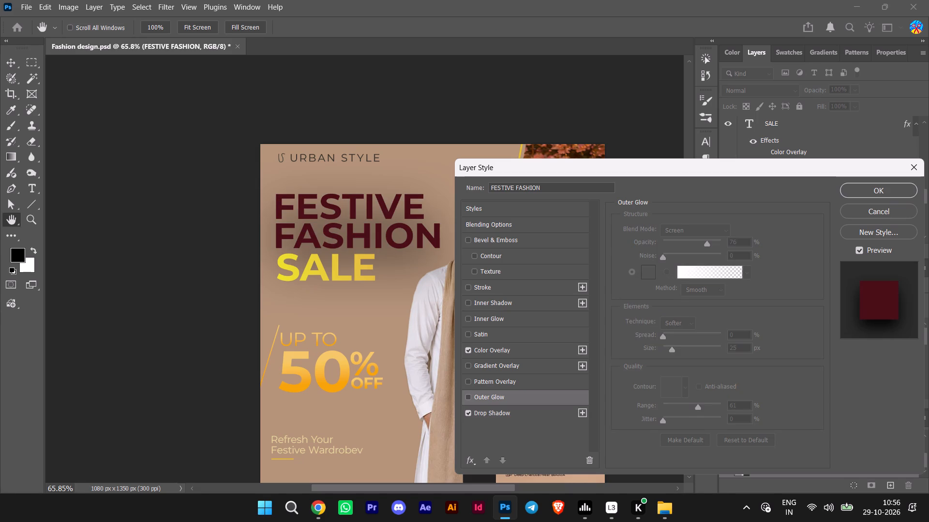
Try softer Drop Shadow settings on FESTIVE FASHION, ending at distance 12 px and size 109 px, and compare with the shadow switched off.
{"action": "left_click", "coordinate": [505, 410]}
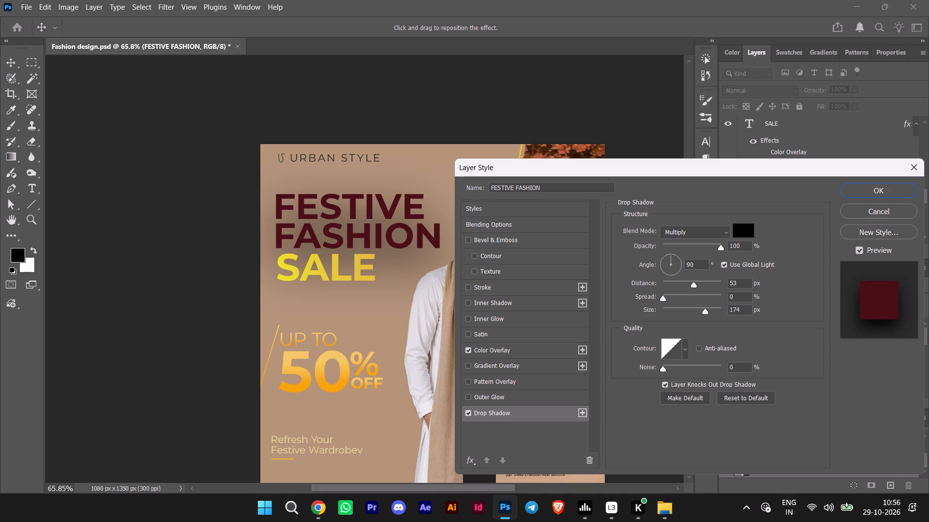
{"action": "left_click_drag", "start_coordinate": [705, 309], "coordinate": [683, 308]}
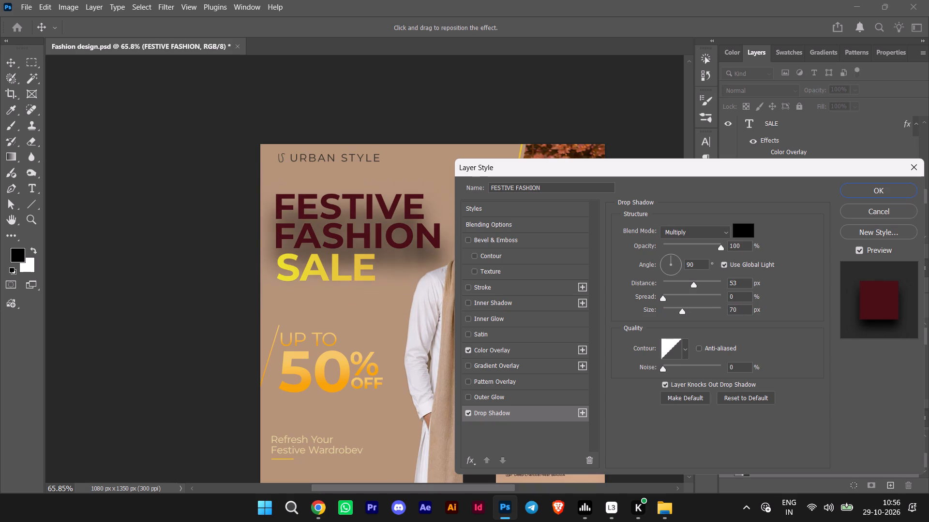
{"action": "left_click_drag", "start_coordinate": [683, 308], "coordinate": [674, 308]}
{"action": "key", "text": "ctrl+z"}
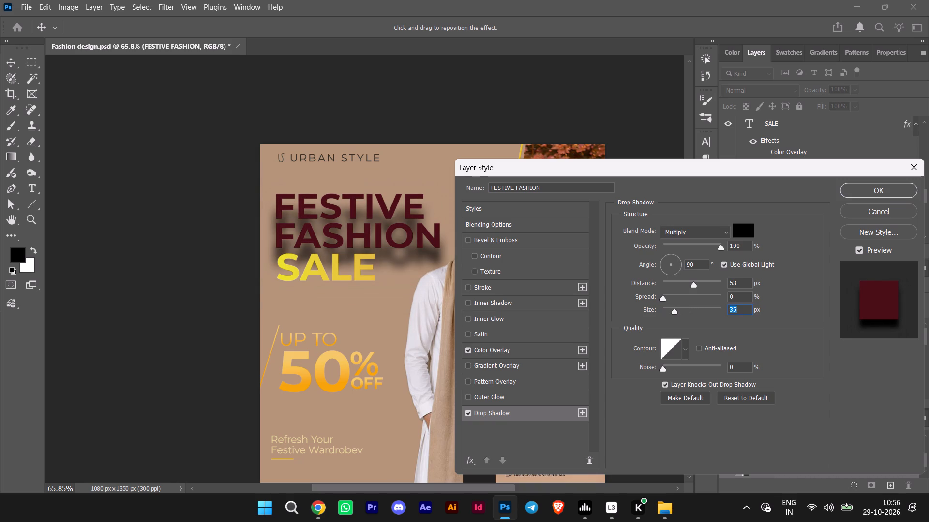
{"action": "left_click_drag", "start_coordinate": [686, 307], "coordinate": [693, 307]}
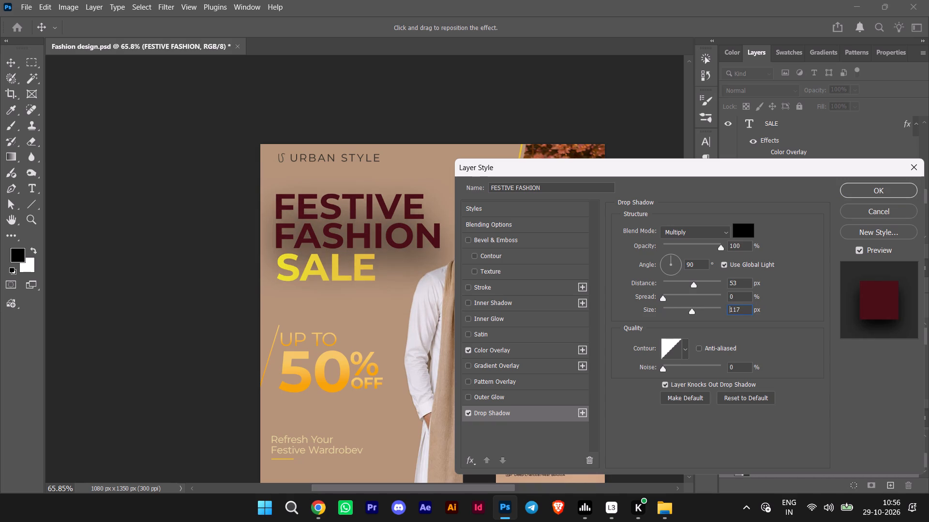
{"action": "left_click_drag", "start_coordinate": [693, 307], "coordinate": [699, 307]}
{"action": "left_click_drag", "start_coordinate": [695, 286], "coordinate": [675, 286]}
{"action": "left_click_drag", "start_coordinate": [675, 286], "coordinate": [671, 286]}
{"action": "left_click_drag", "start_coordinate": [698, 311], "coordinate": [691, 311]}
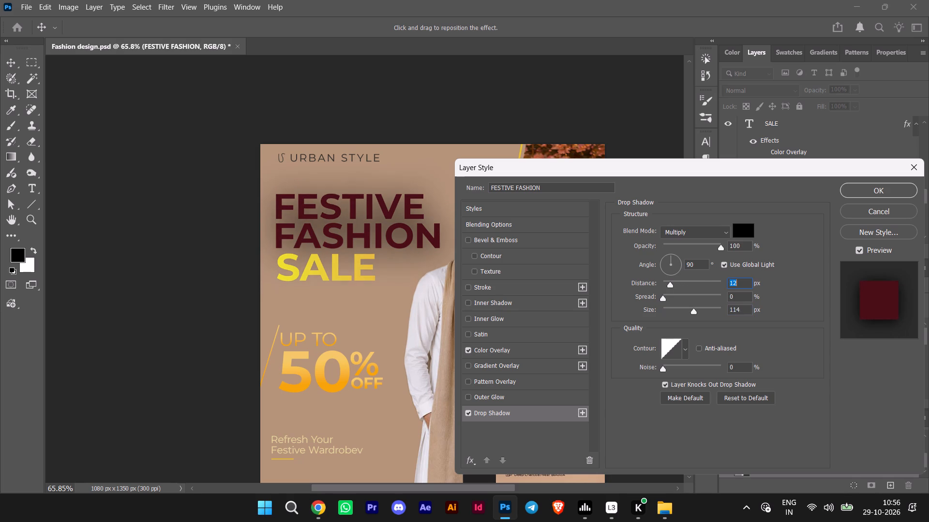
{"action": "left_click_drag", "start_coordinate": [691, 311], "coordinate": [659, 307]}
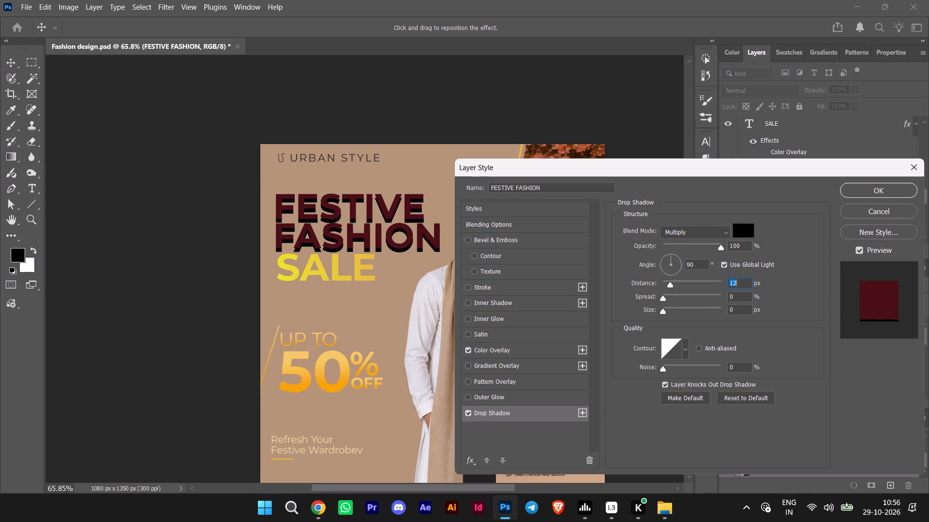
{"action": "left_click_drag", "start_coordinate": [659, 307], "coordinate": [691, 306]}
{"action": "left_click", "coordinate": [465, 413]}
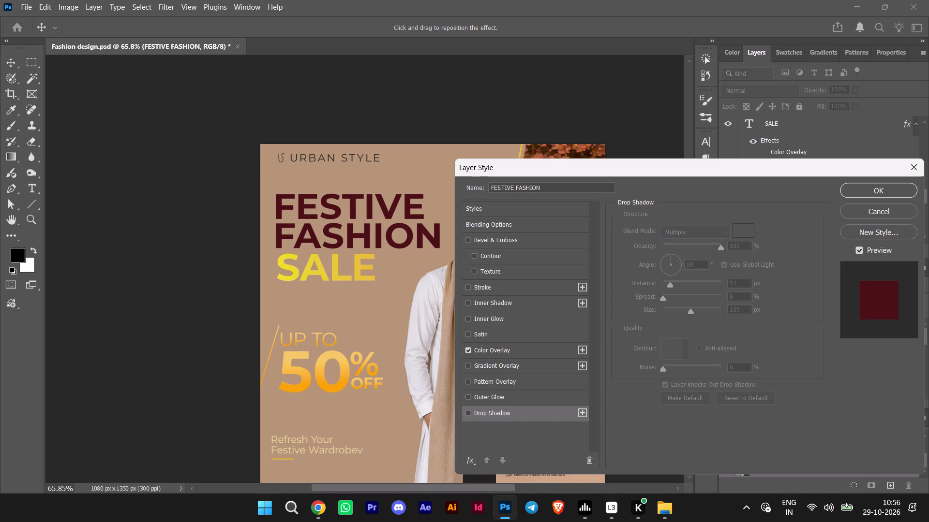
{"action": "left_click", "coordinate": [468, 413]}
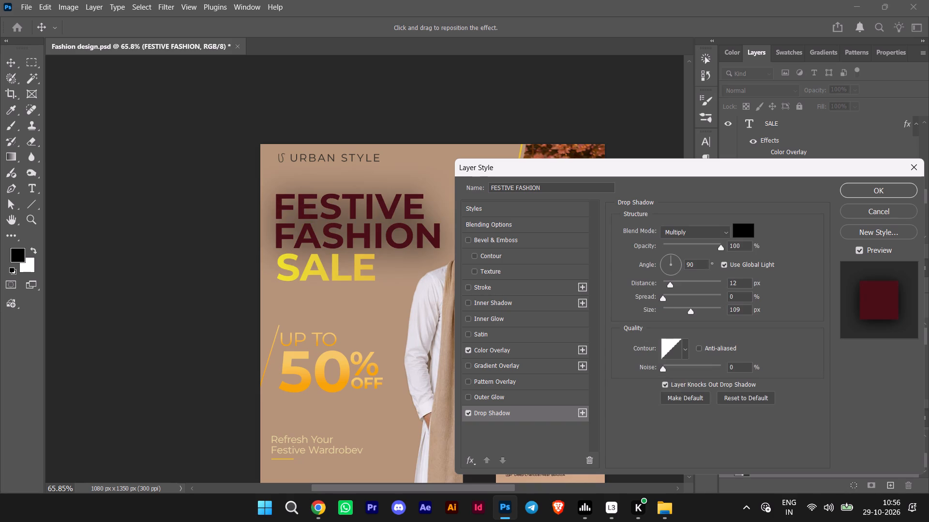
Set the FESTIVE FASHION Drop Shadow to size 0 px and distance 3 px, accept the layer style, and deselect the text.
{"action": "left_click_drag", "start_coordinate": [691, 311], "coordinate": [679, 312]}
{"action": "left_click_drag", "start_coordinate": [679, 312], "coordinate": [641, 314]}
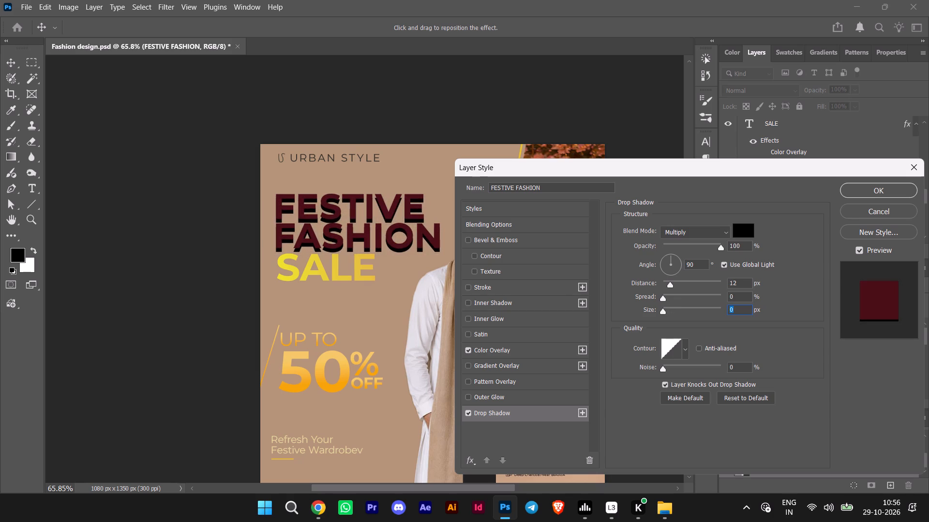
{"action": "left_click_drag", "start_coordinate": [672, 287], "coordinate": [664, 287]}
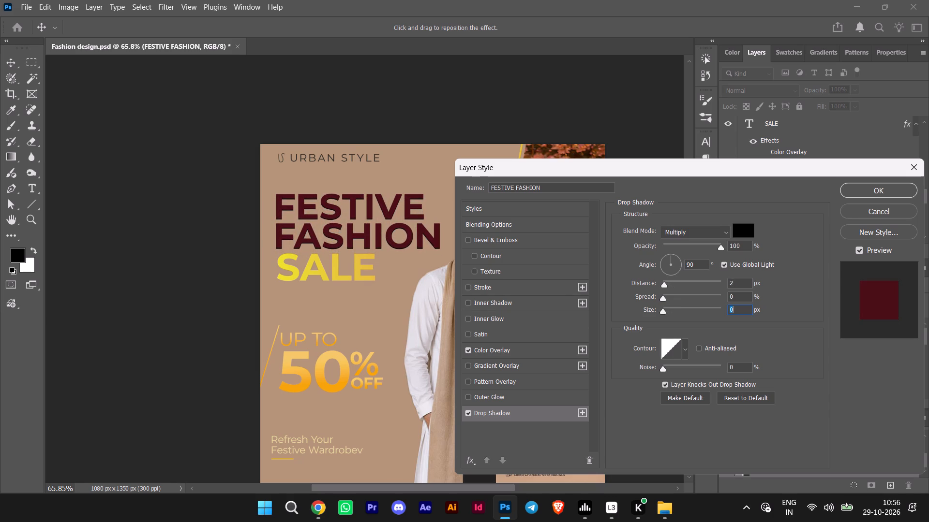
{"action": "left_click_drag", "start_coordinate": [664, 287], "coordinate": [666, 287]}
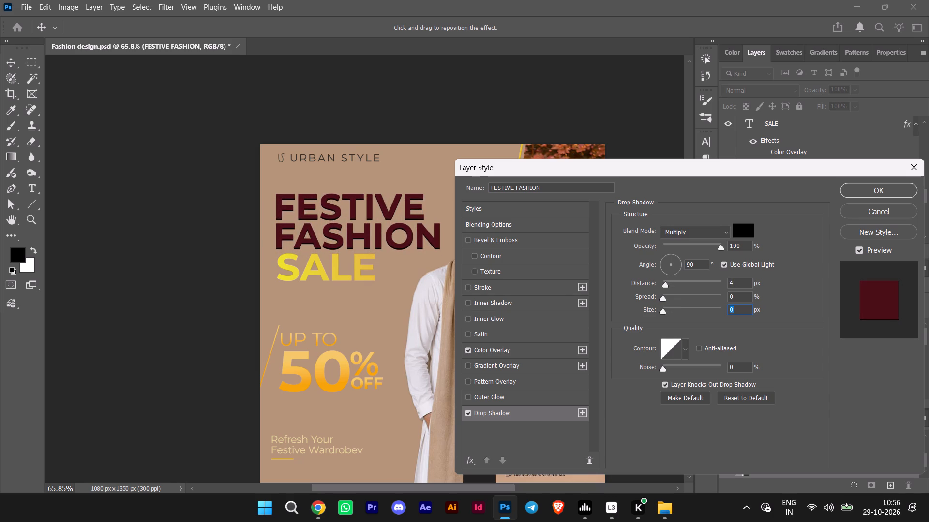
{"action": "left_click_drag", "start_coordinate": [666, 287], "coordinate": [662, 287]}
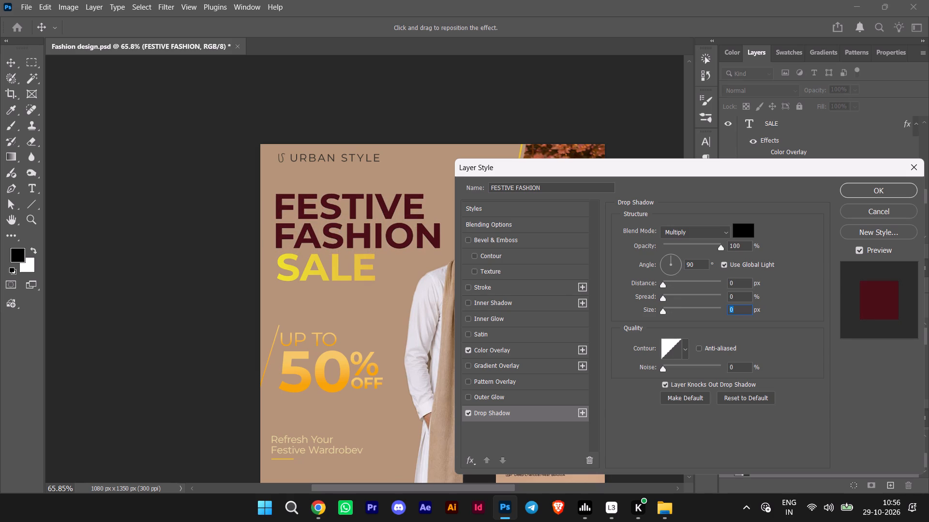
{"action": "left_click_drag", "start_coordinate": [662, 287], "coordinate": [665, 287]}
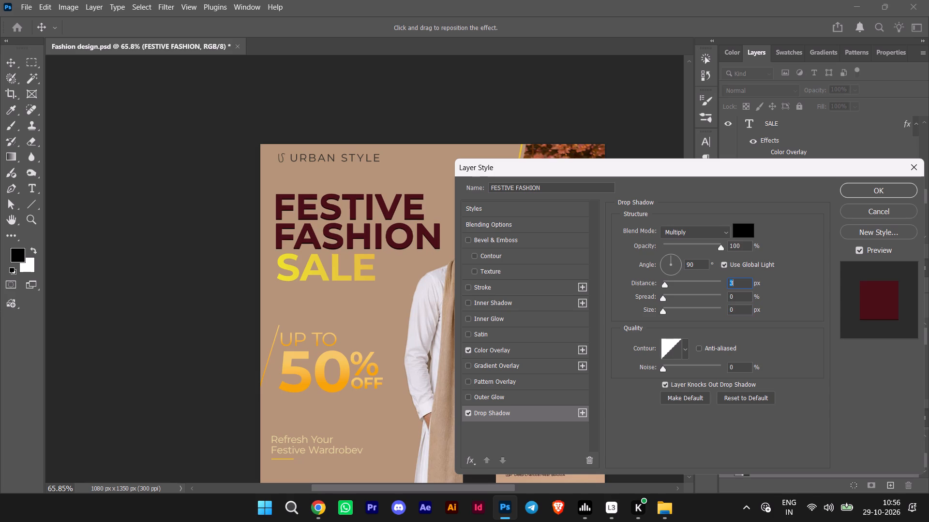
{"action": "left_click", "coordinate": [878, 188]}
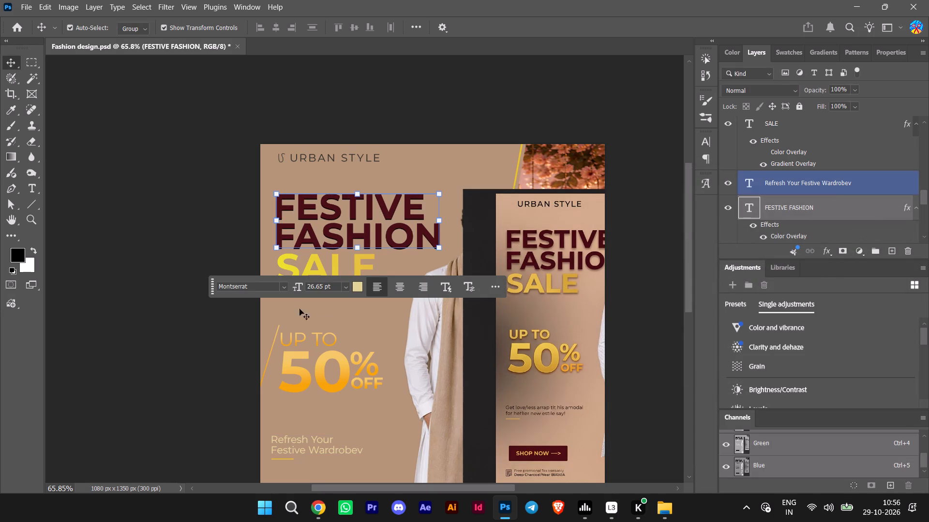
{"action": "left_click", "coordinate": [178, 252]}
Add a black Multiply Drop Shadow to the SALE text with distance 9 px and size 1 px, and accept the layer style.
{"action": "left_click", "coordinate": [339, 270]}
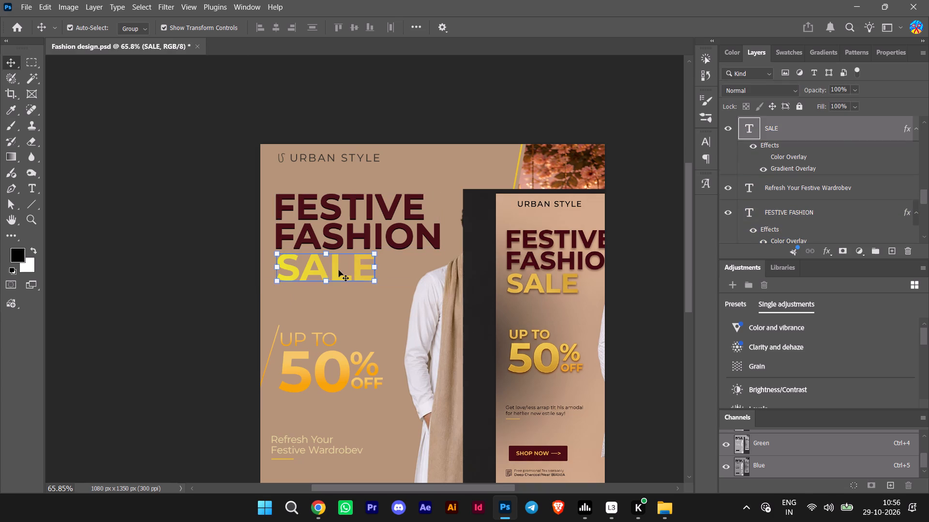
{"action": "double_click", "coordinate": [846, 129]}
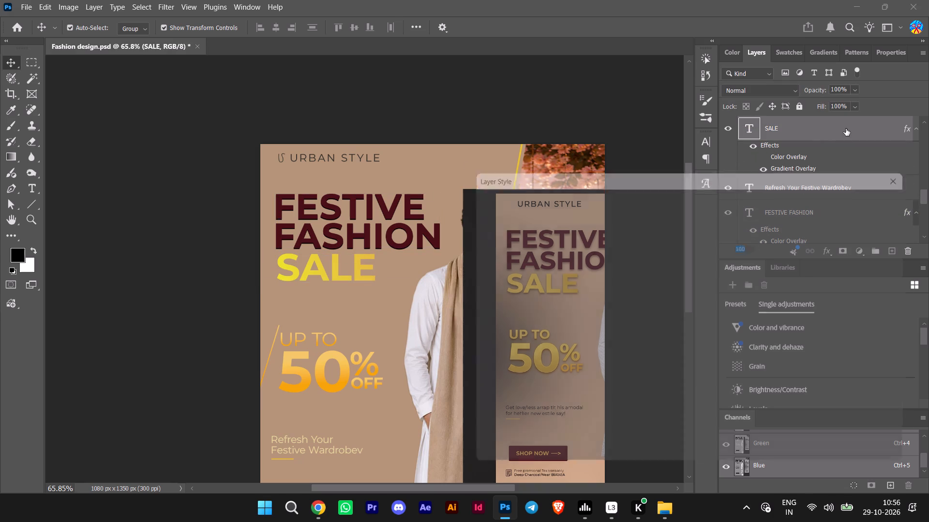
{"action": "left_click", "coordinate": [484, 410]}
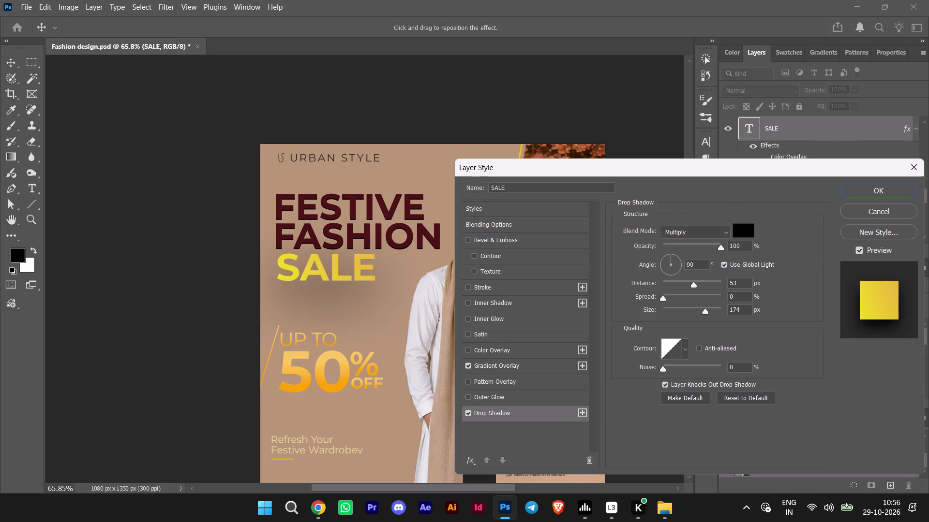
{"action": "left_click", "coordinate": [539, 416]}
{"action": "left_click_drag", "start_coordinate": [708, 311], "coordinate": [693, 311]}
{"action": "left_click_drag", "start_coordinate": [693, 311], "coordinate": [665, 311]}
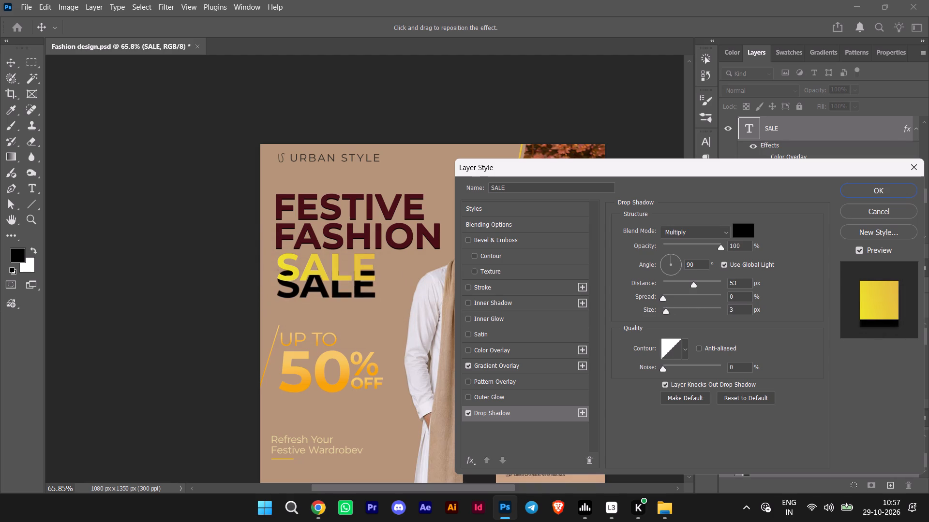
{"action": "left_click_drag", "start_coordinate": [665, 311], "coordinate": [664, 311]}
{"action": "left_click_drag", "start_coordinate": [692, 281], "coordinate": [669, 280]}
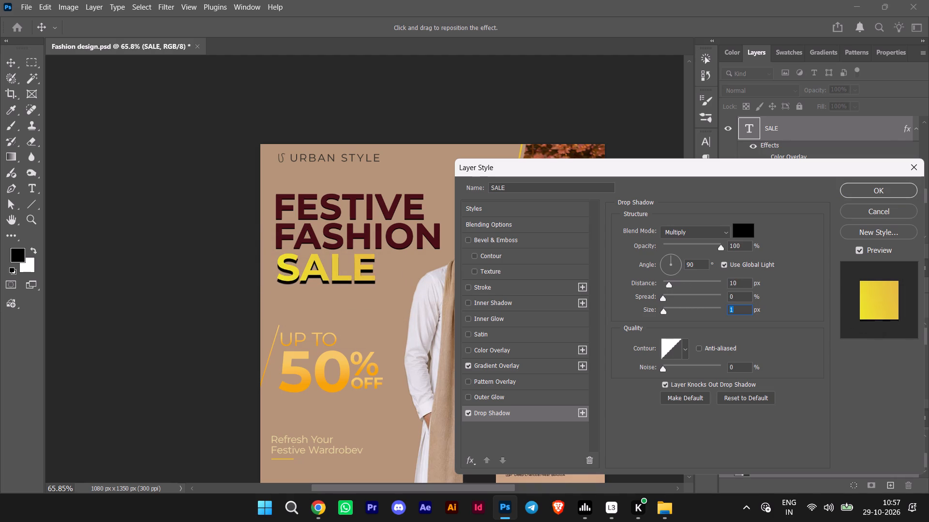
{"action": "left_click_drag", "start_coordinate": [669, 280], "coordinate": [671, 281]}
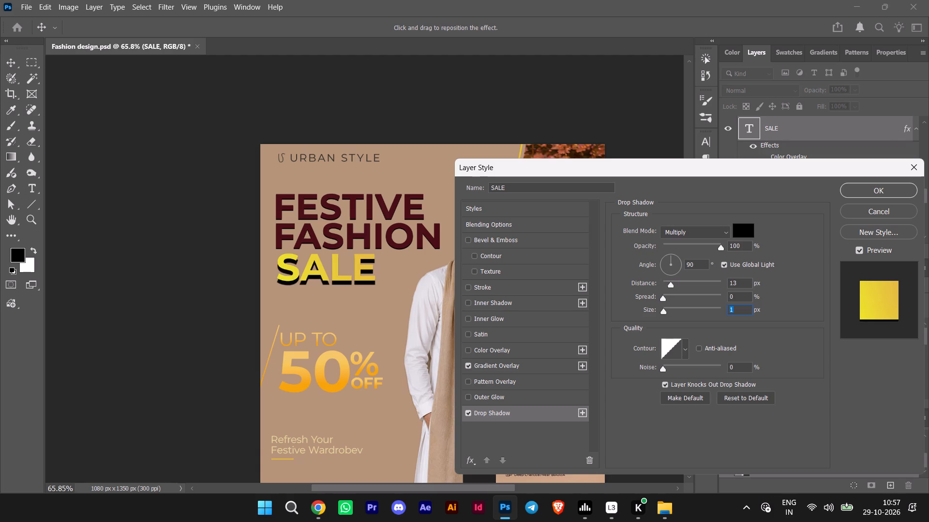
{"action": "left_click_drag", "start_coordinate": [671, 281], "coordinate": [669, 281]}
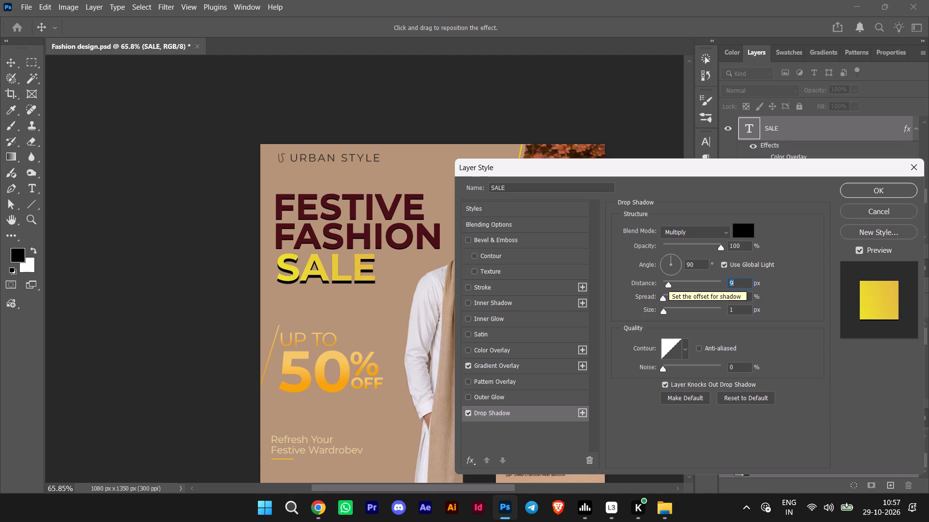
{"action": "left_click", "coordinate": [898, 188]}
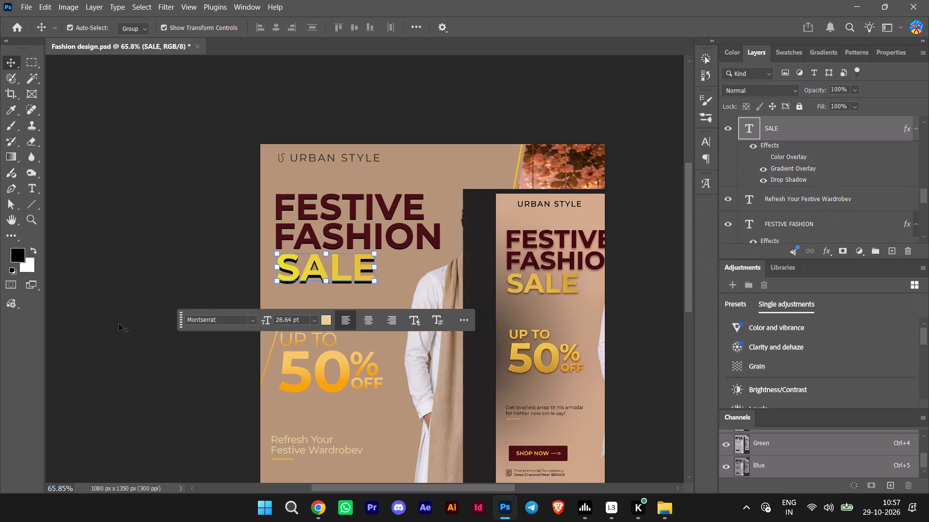
Open the gradient of the SALE text's Gradient Overlay for editing.
{"action": "double_click", "coordinate": [831, 132]}
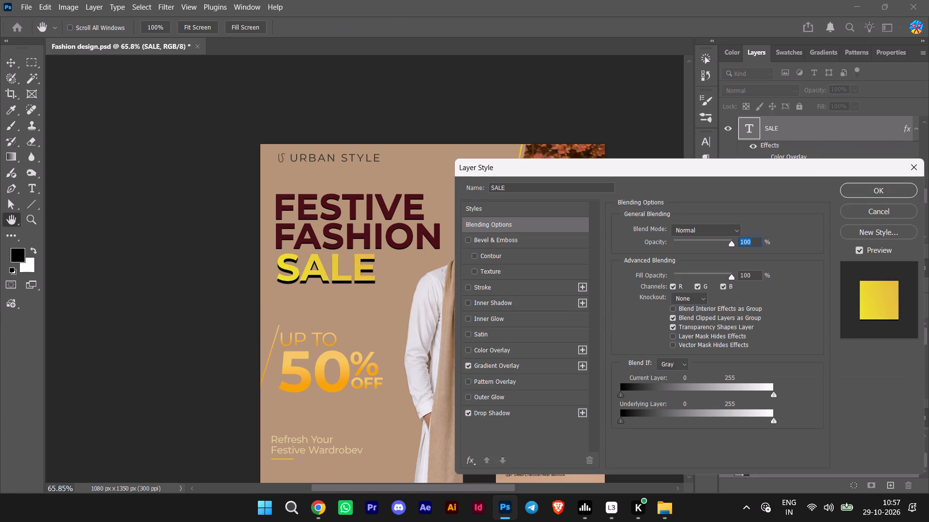
{"action": "left_click", "coordinate": [494, 363]}
{"action": "double_click", "coordinate": [684, 253]}
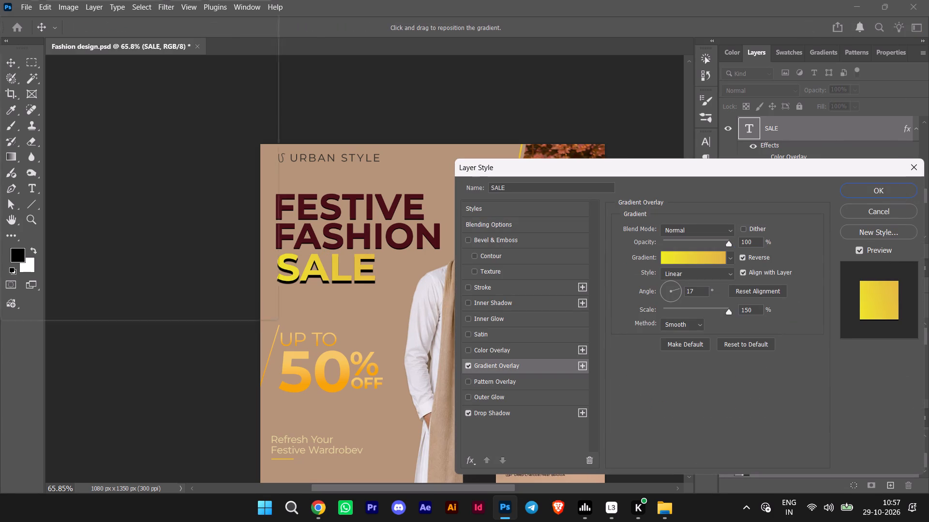
{"action": "left_click", "coordinate": [737, 257]}
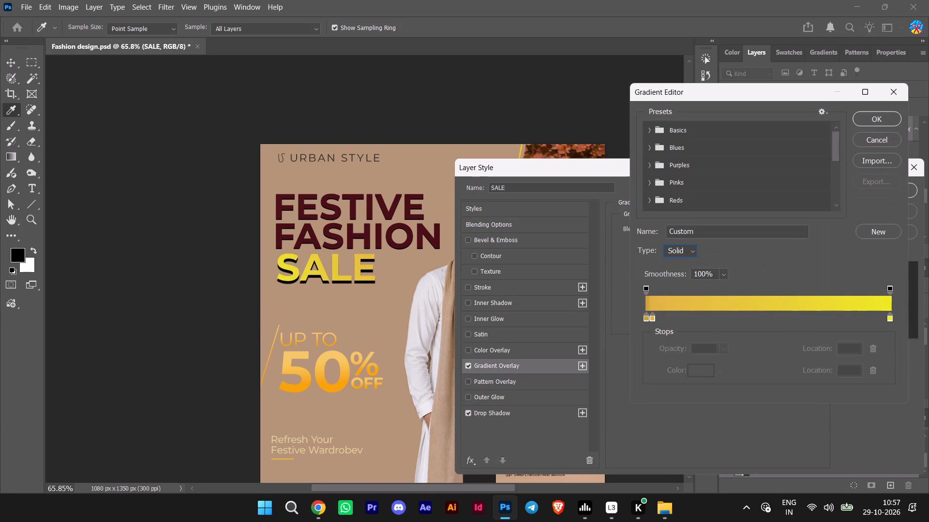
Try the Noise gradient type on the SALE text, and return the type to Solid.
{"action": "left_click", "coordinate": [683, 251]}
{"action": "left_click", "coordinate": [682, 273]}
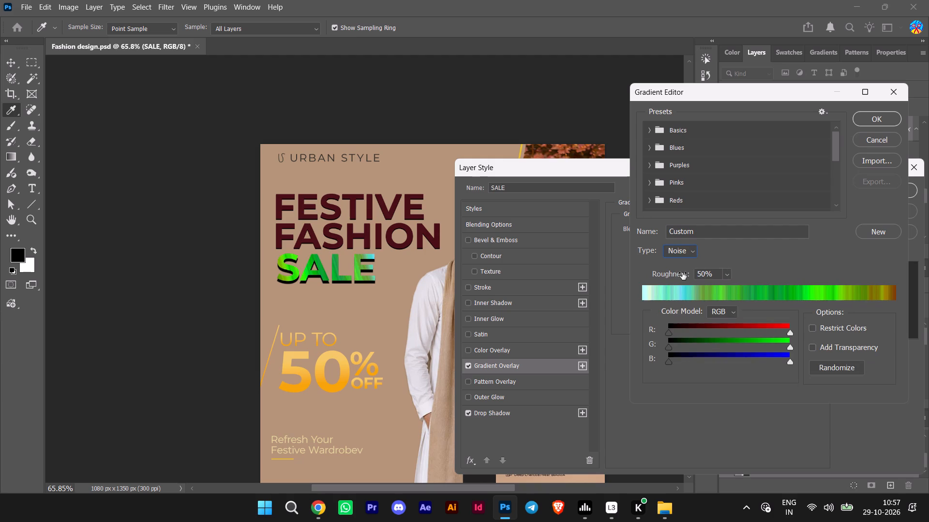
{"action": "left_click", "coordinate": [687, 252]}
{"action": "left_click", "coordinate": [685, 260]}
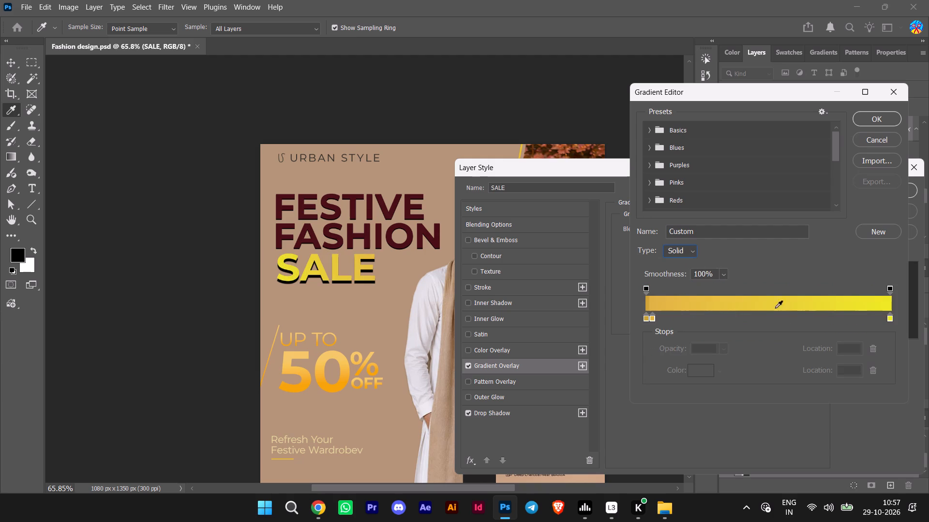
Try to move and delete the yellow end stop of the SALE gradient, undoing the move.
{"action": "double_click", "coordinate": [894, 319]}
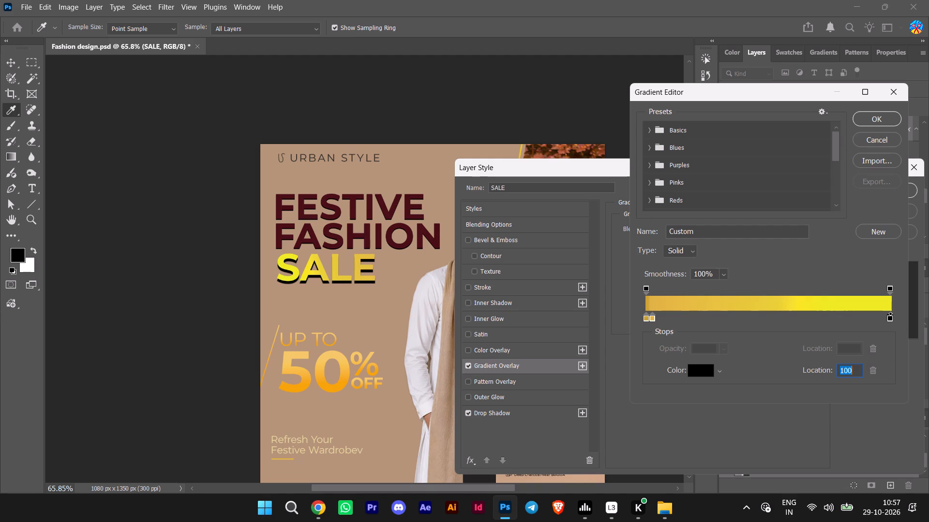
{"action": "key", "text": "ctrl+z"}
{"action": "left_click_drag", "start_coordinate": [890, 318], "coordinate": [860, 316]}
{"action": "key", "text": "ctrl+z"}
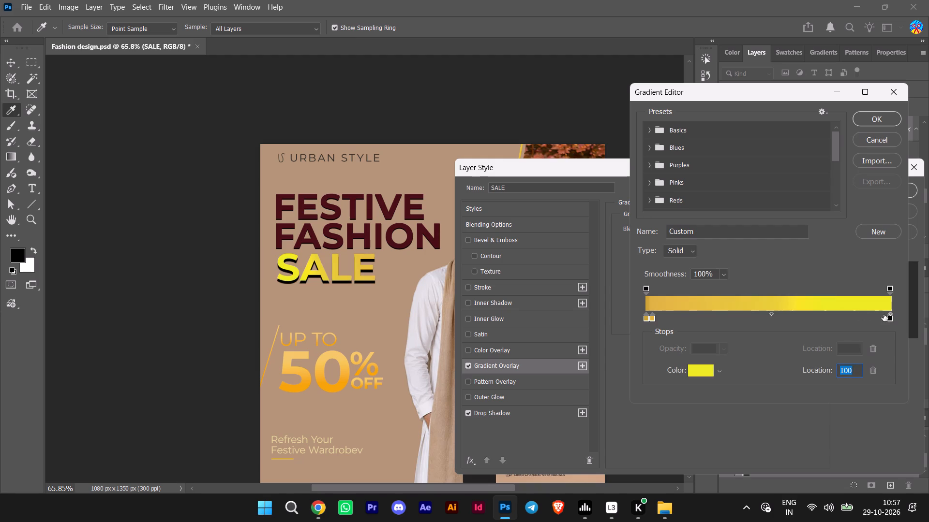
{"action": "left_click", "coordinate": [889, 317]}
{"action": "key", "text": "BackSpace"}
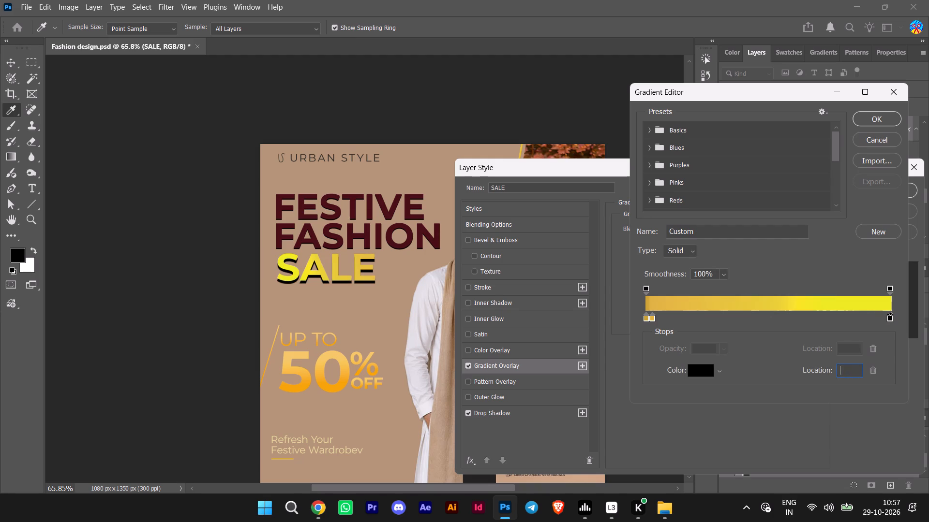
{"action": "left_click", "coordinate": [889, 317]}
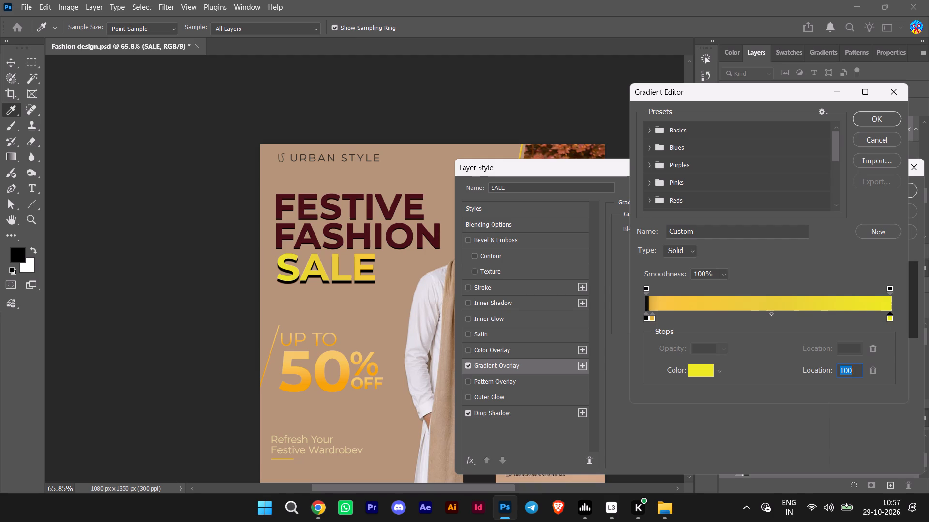
Try to delete the first colour stop of the SALE gradient, and move the neighbouring gold stop over it at location 0.
{"action": "left_click", "coordinate": [644, 318]}
{"action": "key", "text": "BackSpace"}
{"action": "left_click", "coordinate": [644, 318]}
{"action": "key", "text": "BackSpace"}
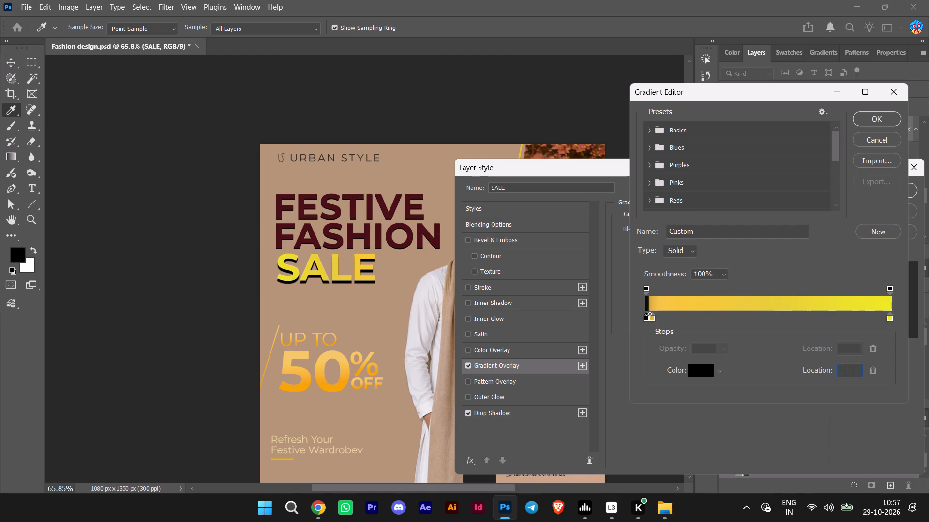
{"action": "left_click_drag", "start_coordinate": [653, 319], "coordinate": [639, 317]}
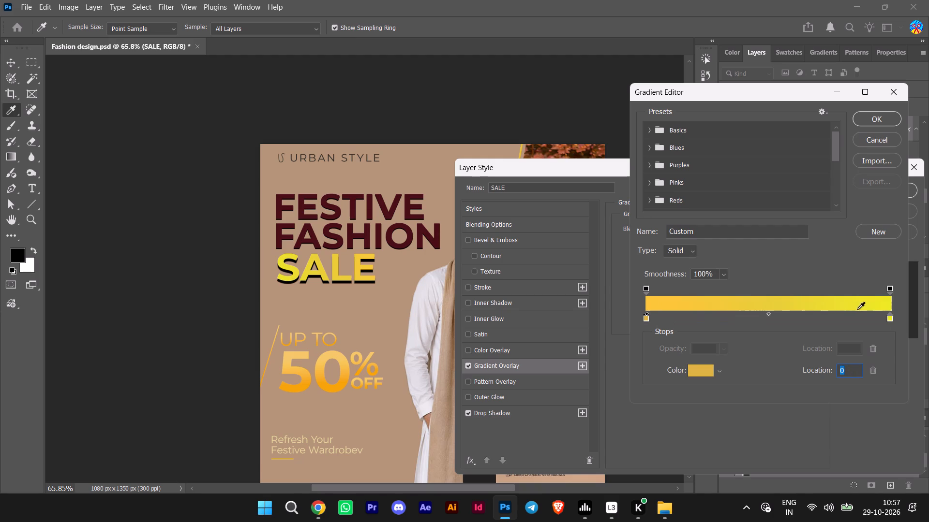
Try several shades for the yellow end stop of the SALE gradient, and set its colour to off-white #dfdfd2.
{"action": "double_click", "coordinate": [890, 320]}
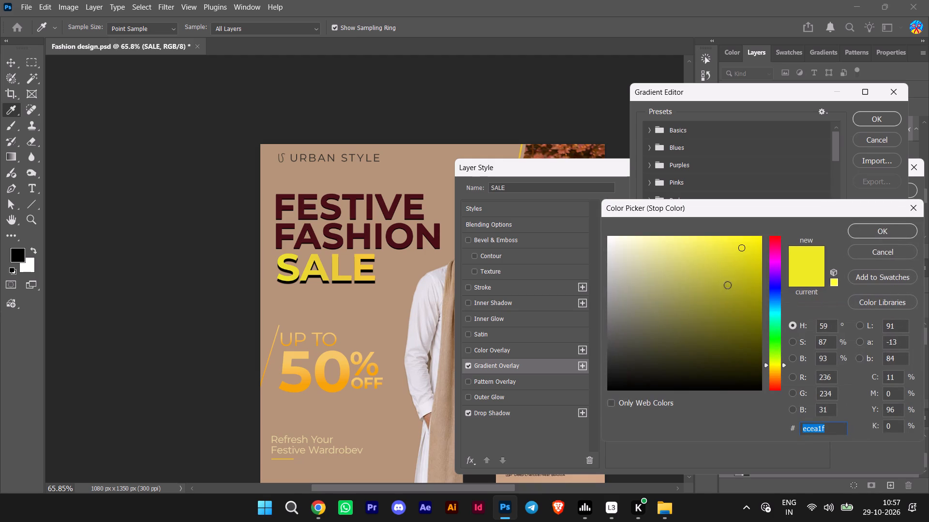
{"action": "left_click", "coordinate": [719, 249]}
{"action": "left_click", "coordinate": [704, 247]}
{"action": "left_click", "coordinate": [704, 247]}
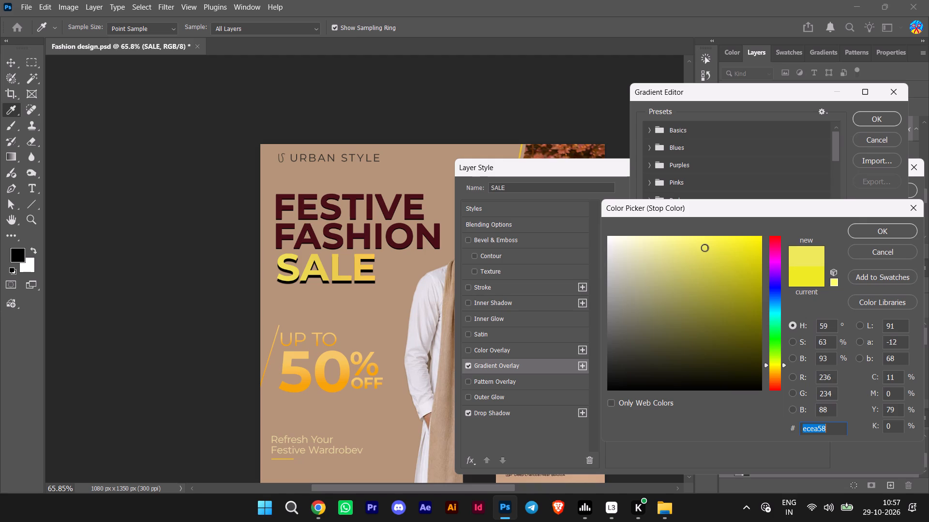
{"action": "left_click", "coordinate": [705, 266]}
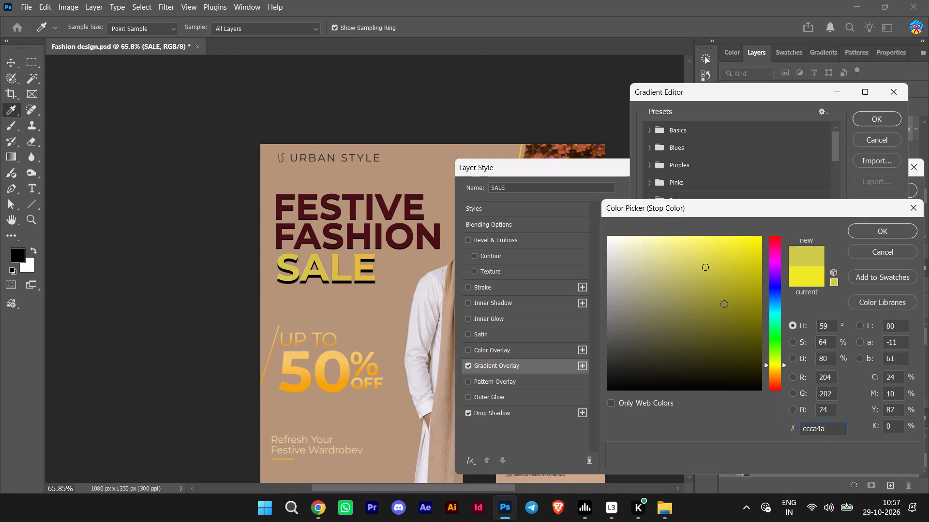
{"action": "left_click", "coordinate": [719, 332]}
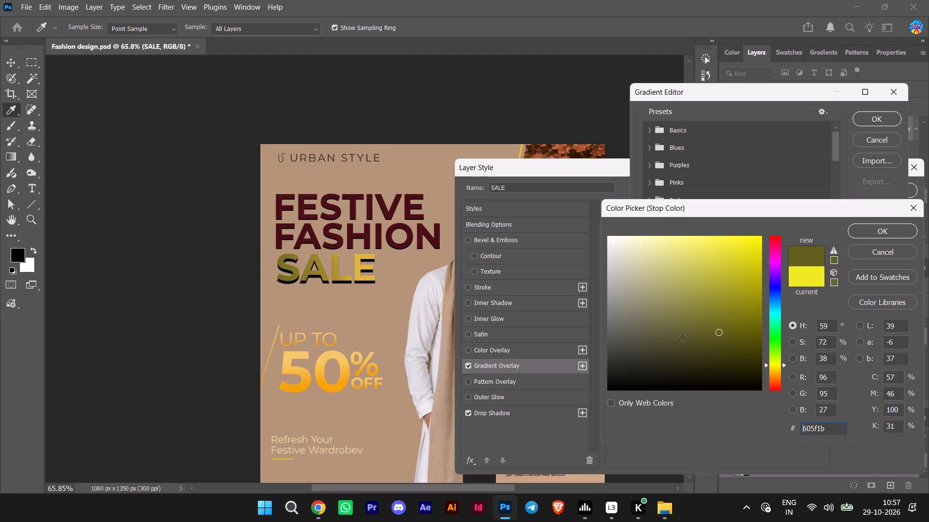
{"action": "left_click", "coordinate": [683, 338]}
{"action": "left_click", "coordinate": [678, 286]}
{"action": "left_click", "coordinate": [695, 287]}
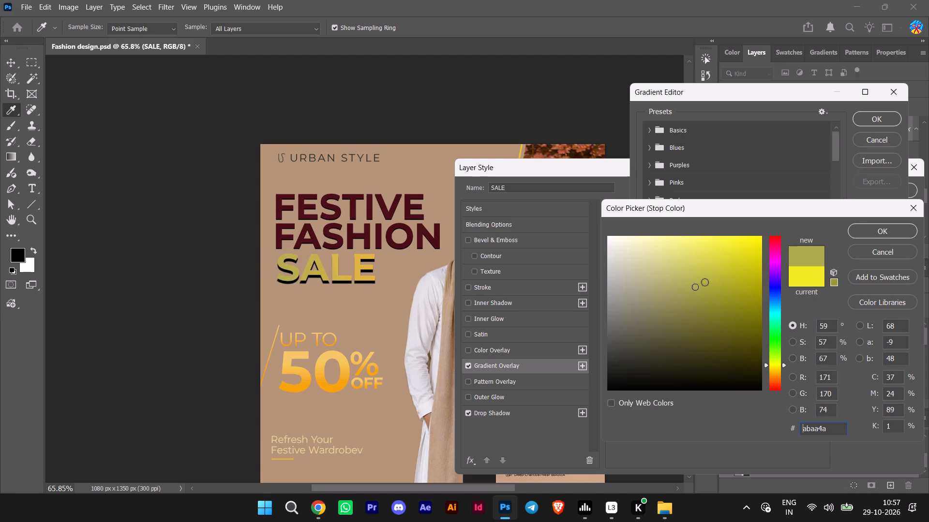
{"action": "left_click", "coordinate": [707, 281]}
{"action": "left_click", "coordinate": [719, 271]}
{"action": "left_click", "coordinate": [742, 257]}
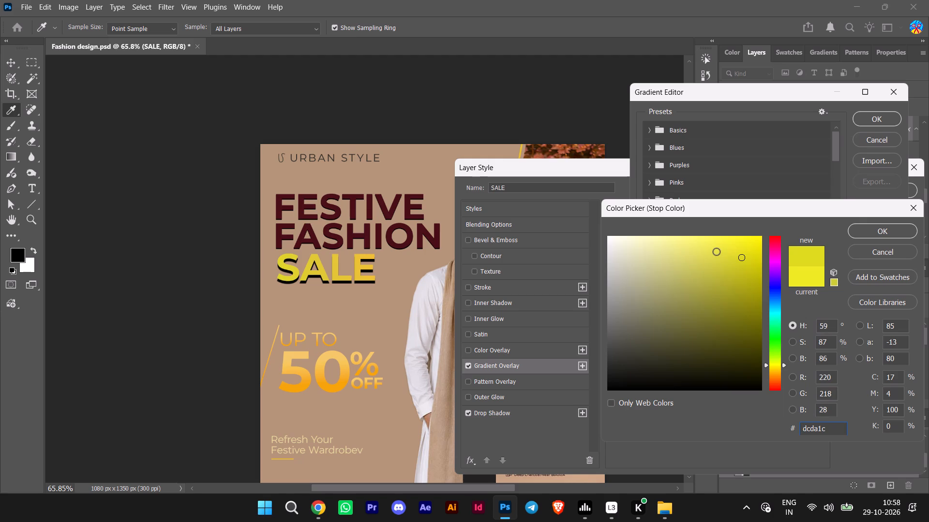
{"action": "left_click", "coordinate": [716, 251]}
{"action": "left_click", "coordinate": [617, 255]}
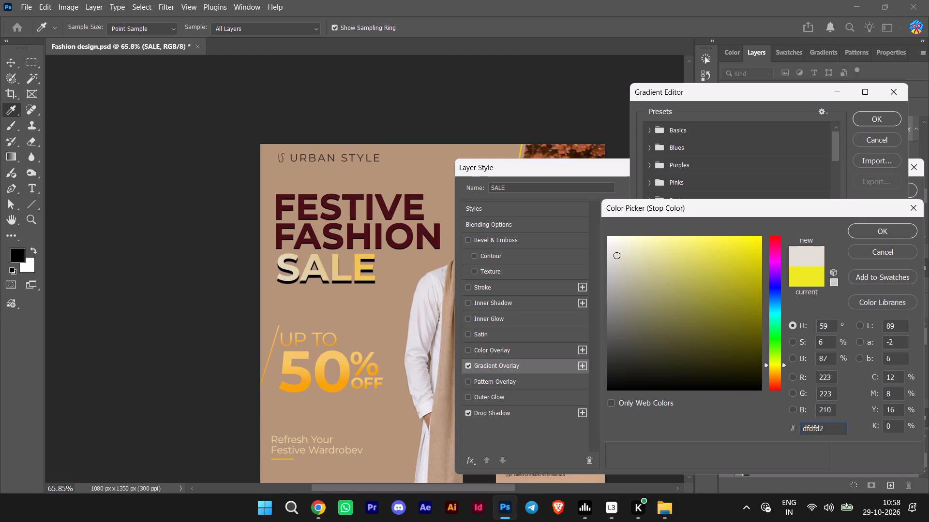
{"action": "left_click", "coordinate": [884, 229]}
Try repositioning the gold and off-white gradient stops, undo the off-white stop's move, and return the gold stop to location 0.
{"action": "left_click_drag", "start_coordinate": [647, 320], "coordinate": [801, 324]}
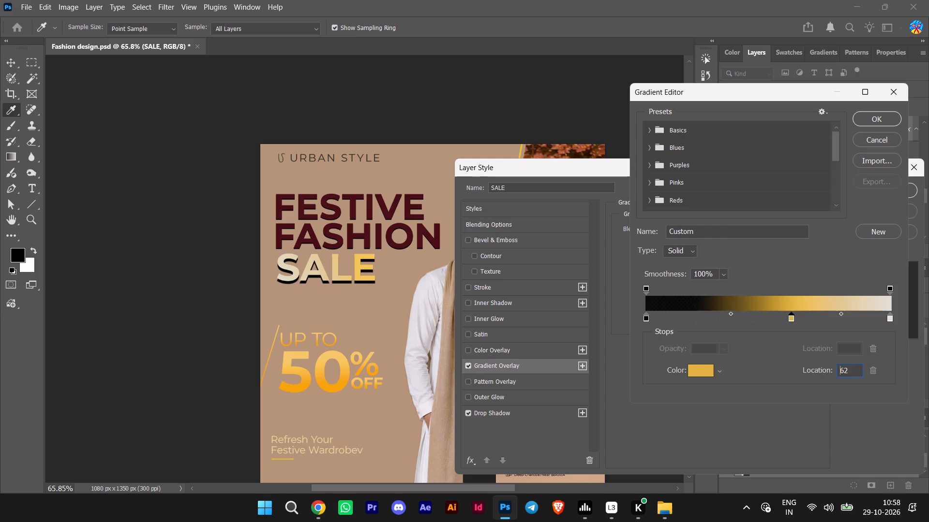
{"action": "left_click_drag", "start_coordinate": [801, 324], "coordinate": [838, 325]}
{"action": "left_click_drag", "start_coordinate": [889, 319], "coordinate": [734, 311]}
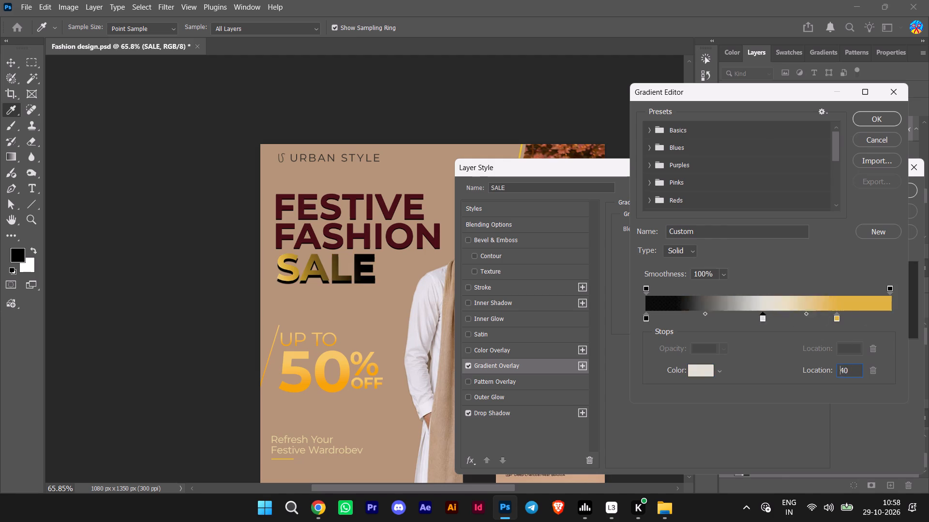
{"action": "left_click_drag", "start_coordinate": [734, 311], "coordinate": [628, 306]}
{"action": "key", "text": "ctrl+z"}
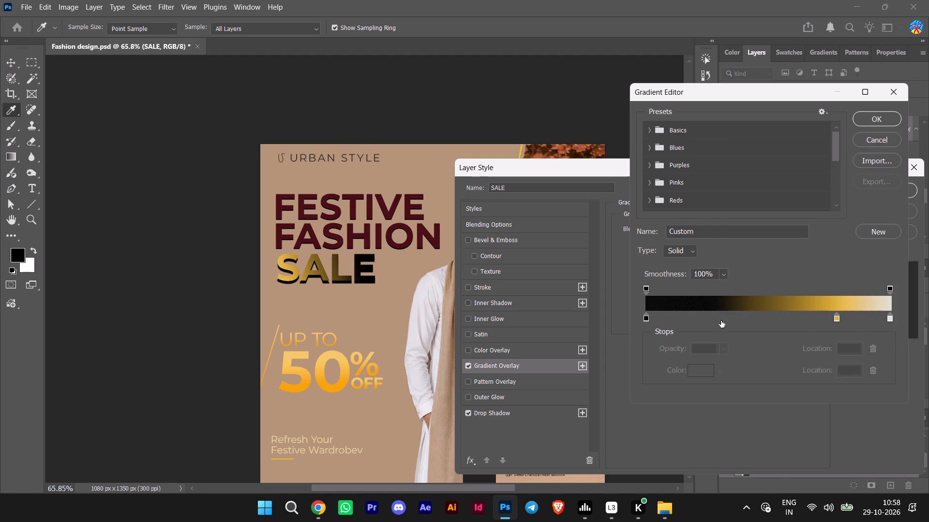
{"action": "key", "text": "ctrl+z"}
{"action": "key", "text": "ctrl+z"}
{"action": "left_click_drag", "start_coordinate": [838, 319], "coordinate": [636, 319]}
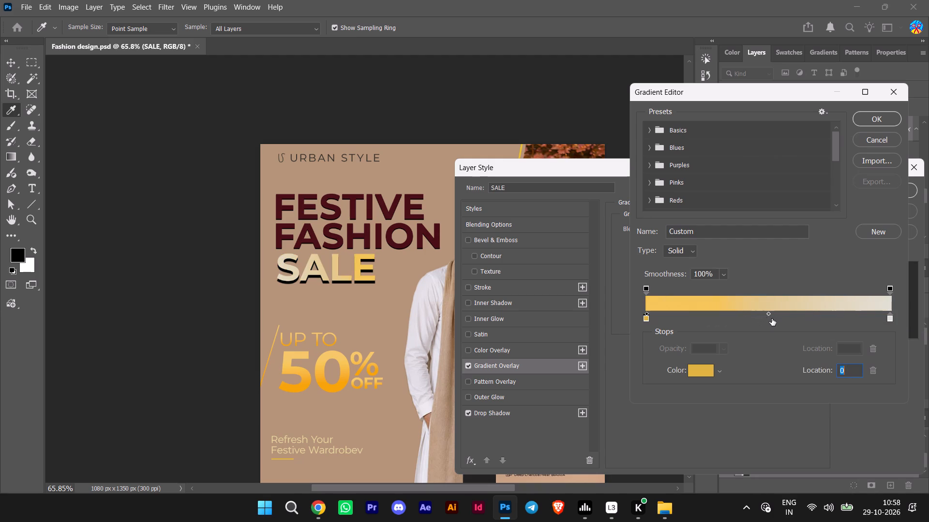
Set the midpoint between the gold and off-white stops to location 68, and accept the gradient.
{"action": "left_click_drag", "start_coordinate": [768, 313], "coordinate": [811, 320]}
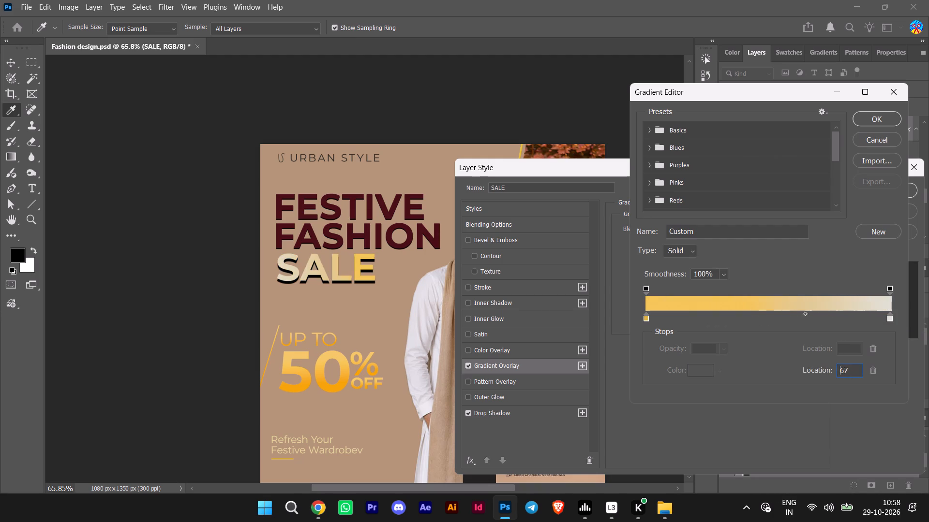
{"action": "left_click_drag", "start_coordinate": [811, 320], "coordinate": [814, 321]}
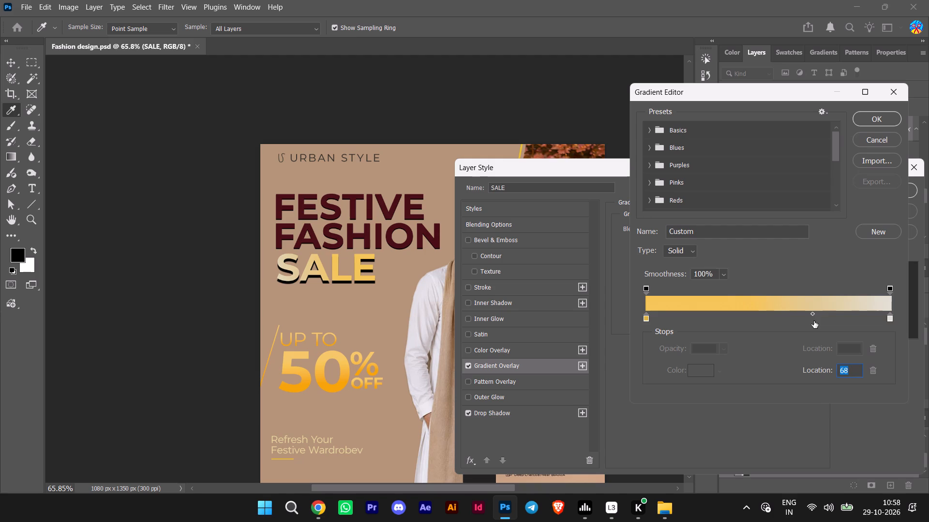
{"action": "left_click", "coordinate": [880, 117]}
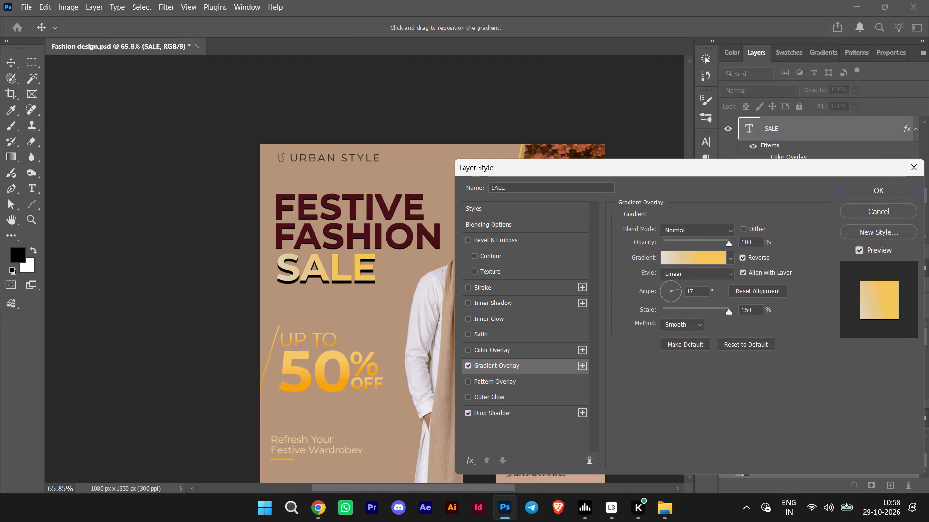
Set the SALE Gradient Overlay angle to 170°, accept the layer style, and deselect the text.
{"action": "left_click", "coordinate": [659, 289]}
{"action": "left_click", "coordinate": [659, 290]}
{"action": "left_click", "coordinate": [663, 290]}
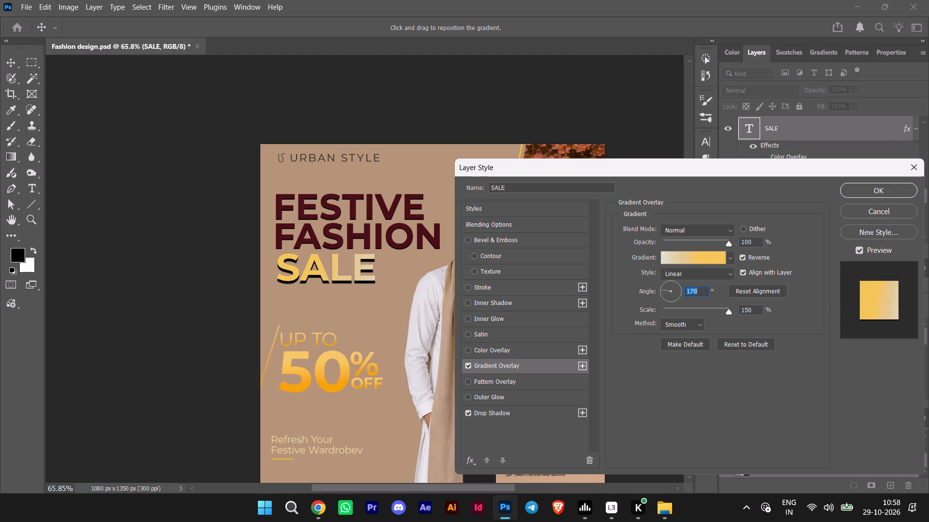
{"action": "left_click", "coordinate": [876, 189]}
{"action": "left_click", "coordinate": [206, 274]}
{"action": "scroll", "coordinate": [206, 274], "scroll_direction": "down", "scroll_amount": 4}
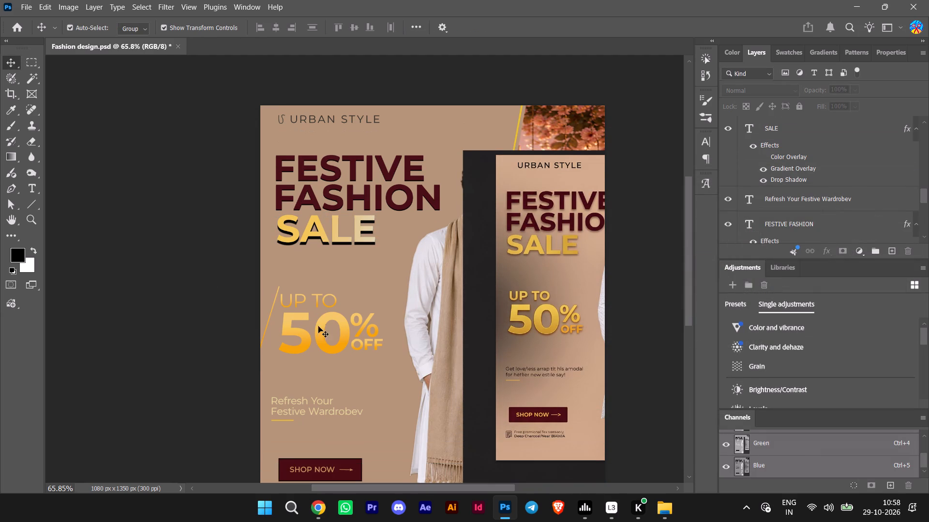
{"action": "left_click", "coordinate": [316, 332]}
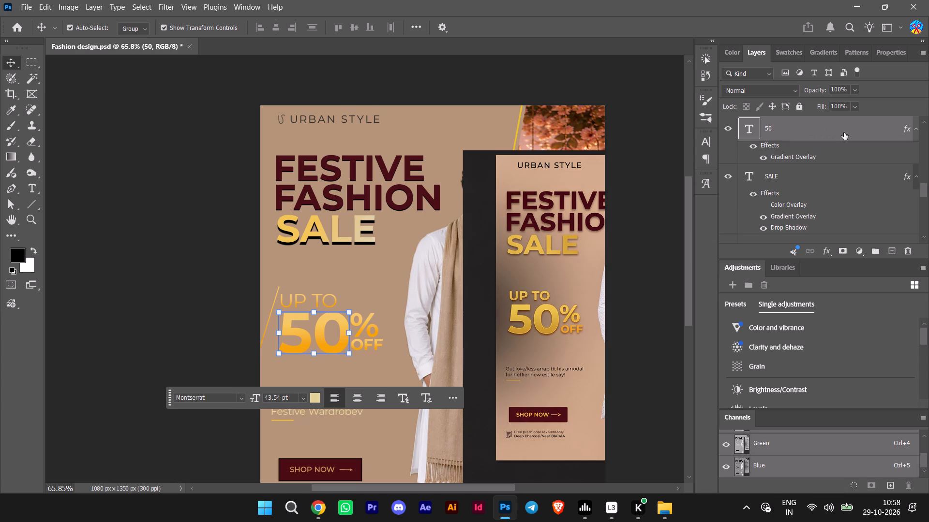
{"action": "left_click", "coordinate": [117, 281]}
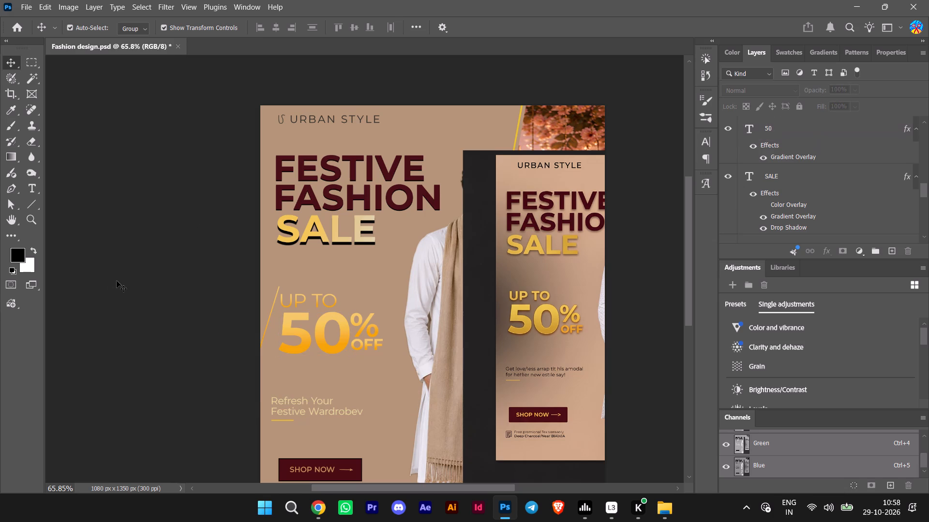
Set the SALE text's Drop Shadow distance to 5 px, accept the layer style, and deselect the text.
{"action": "scroll", "coordinate": [117, 281], "scroll_direction": "down", "scroll_amount": 5, "text": "alt"}
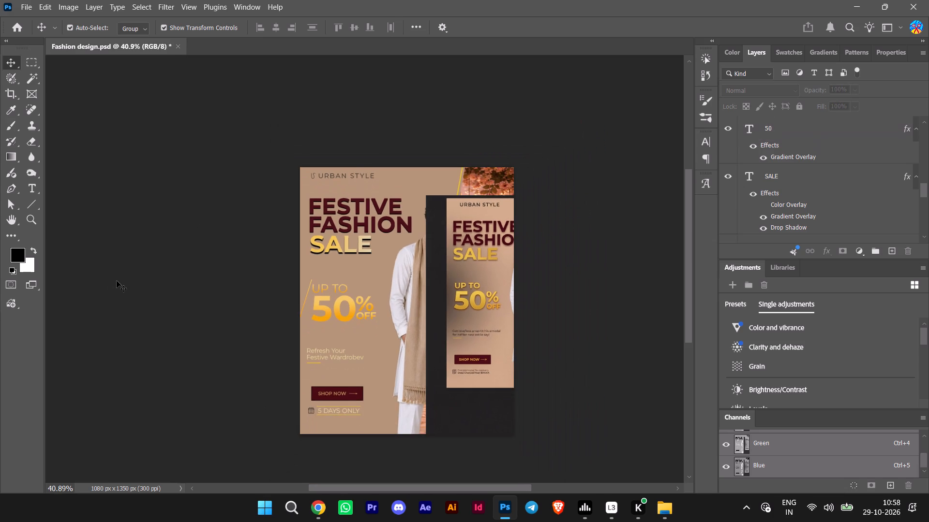
{"action": "scroll", "coordinate": [117, 281], "scroll_direction": "down", "scroll_amount": 6, "text": "alt"}
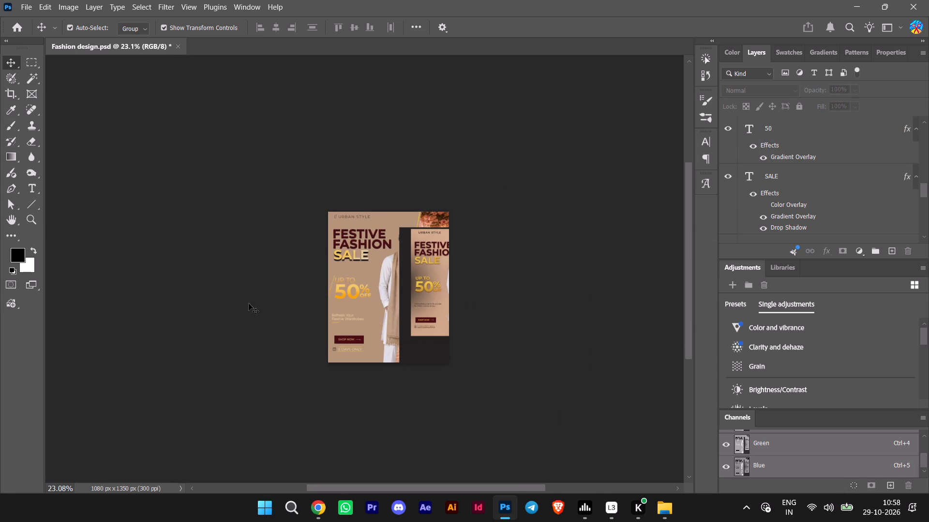
{"action": "scroll", "coordinate": [268, 304], "scroll_direction": "up", "scroll_amount": 14, "text": "alt"}
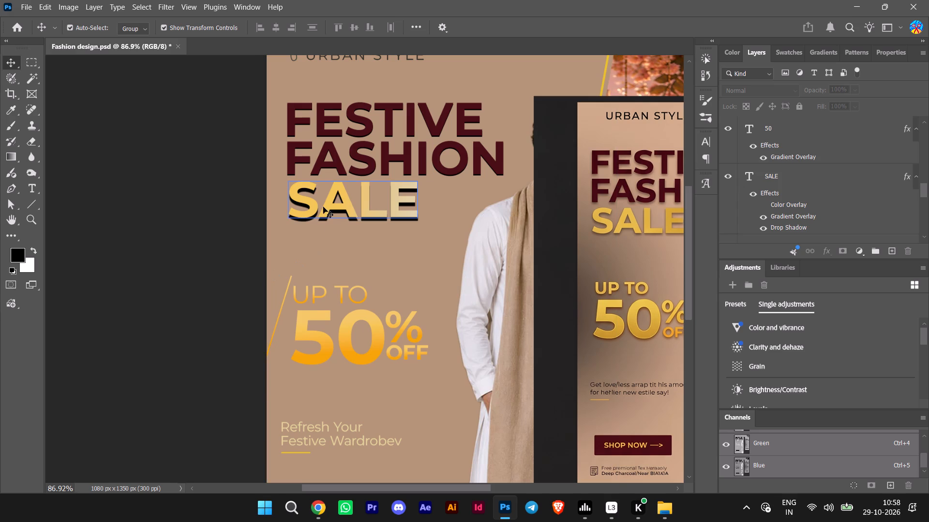
{"action": "left_click", "coordinate": [323, 207]}
{"action": "double_click", "coordinate": [829, 180]}
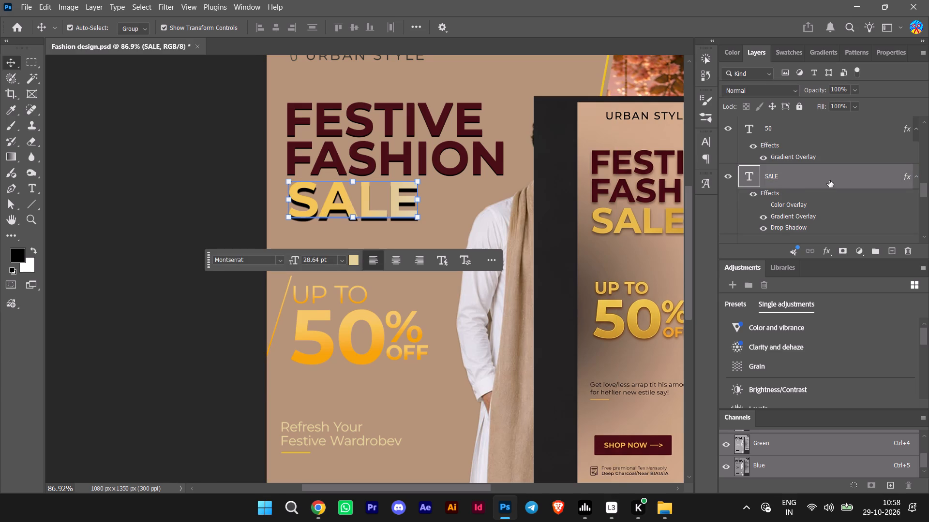
{"action": "left_click", "coordinate": [500, 413]}
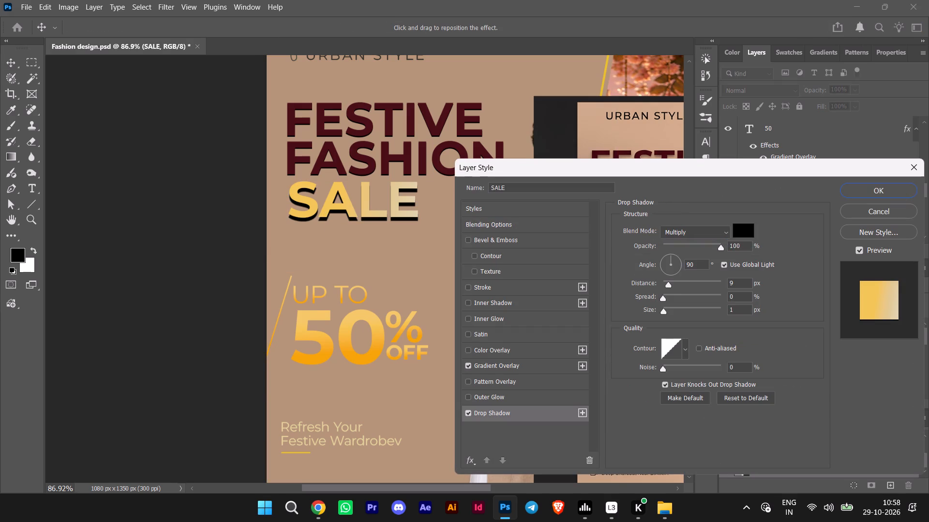
{"action": "double_click", "coordinate": [667, 293]}
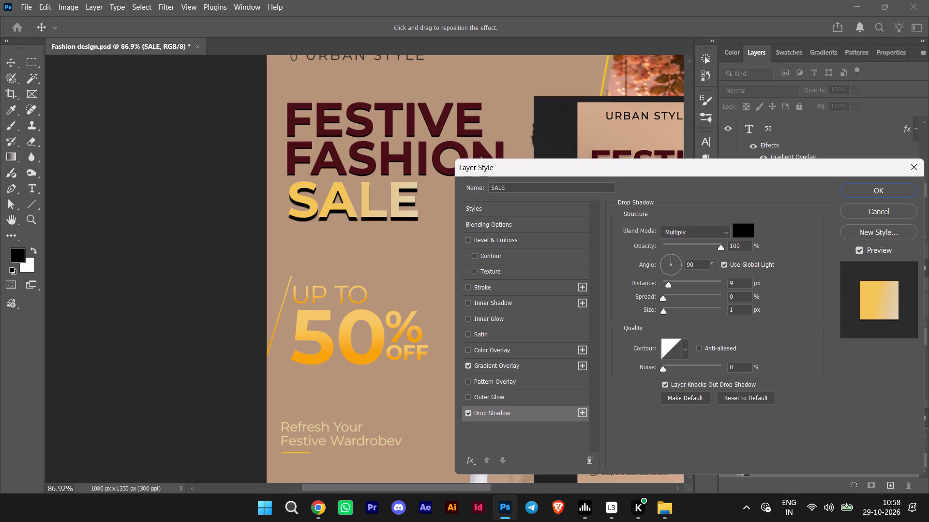
{"action": "left_click", "coordinate": [669, 286]}
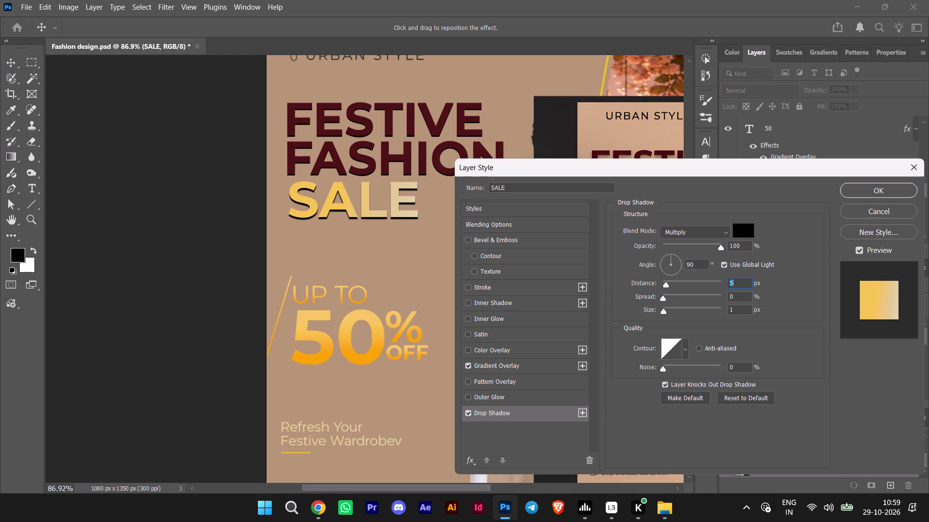
{"action": "left_click", "coordinate": [871, 193]}
{"action": "left_click_drag", "start_coordinate": [701, 247], "coordinate": [635, 263]}
{"action": "left_click_drag", "start_coordinate": [701, 247], "coordinate": [635, 263]}
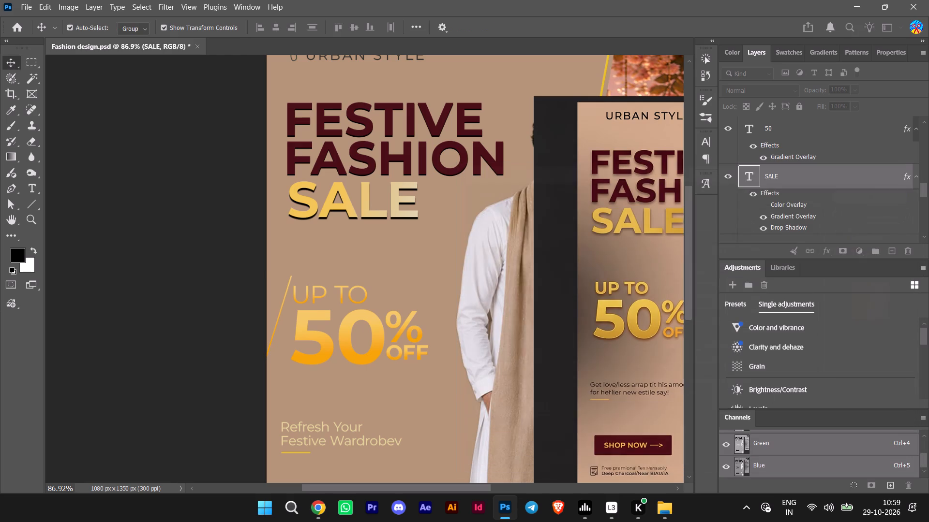
{"action": "left_click", "coordinate": [168, 261]}
Enable the Color Overlay effect in the SALE text's layer style.
{"action": "scroll", "coordinate": [168, 261], "scroll_direction": "down", "scroll_amount": 11}
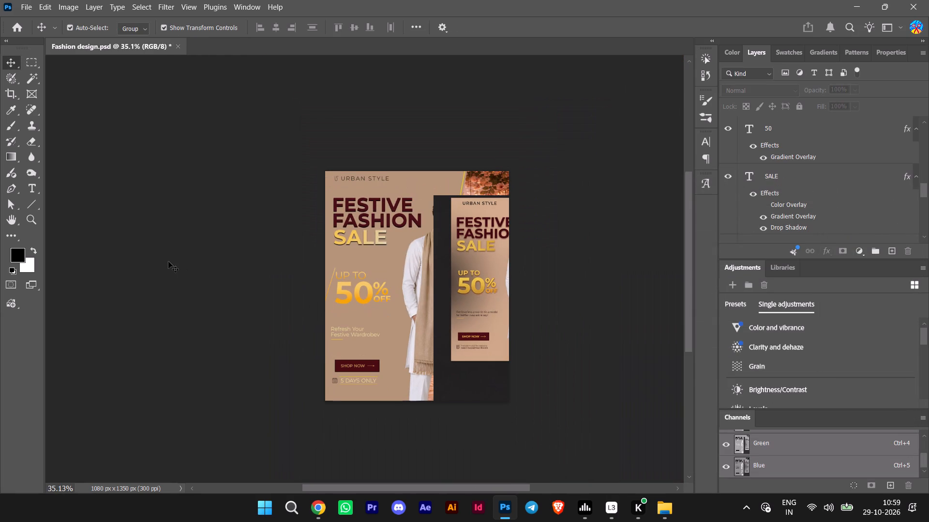
{"action": "scroll", "coordinate": [168, 261], "scroll_direction": "up", "scroll_amount": 3, "text": "alt"}
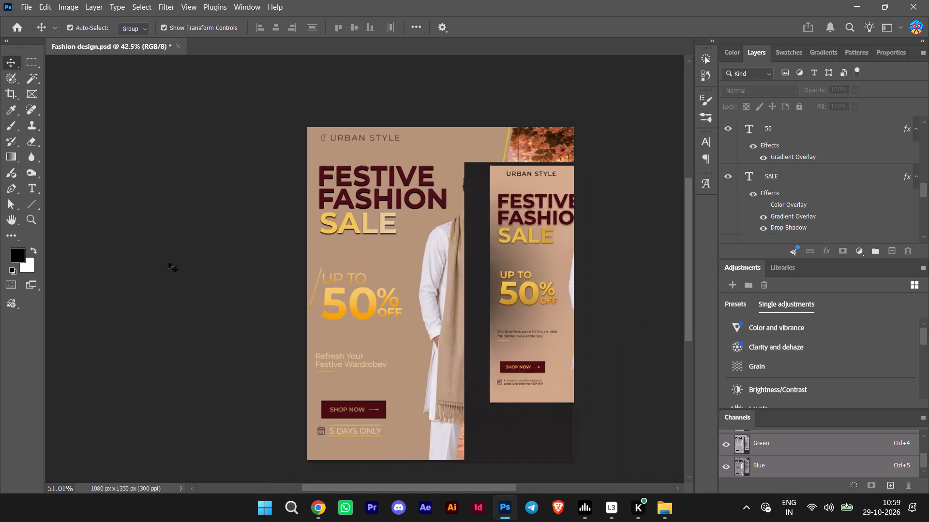
{"action": "scroll", "coordinate": [168, 261], "scroll_direction": "up", "scroll_amount": 8, "text": "alt"}
{"action": "left_click", "coordinate": [320, 175]}
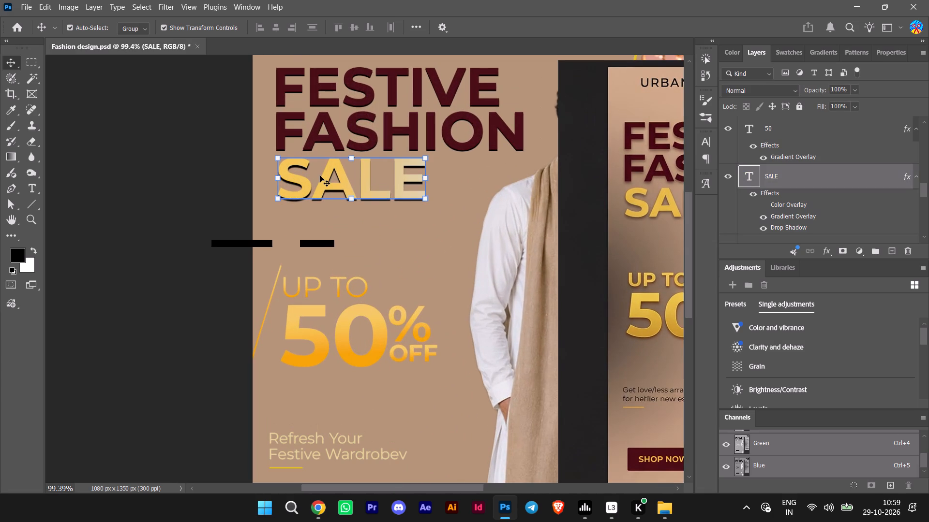
{"action": "double_click", "coordinate": [839, 183]}
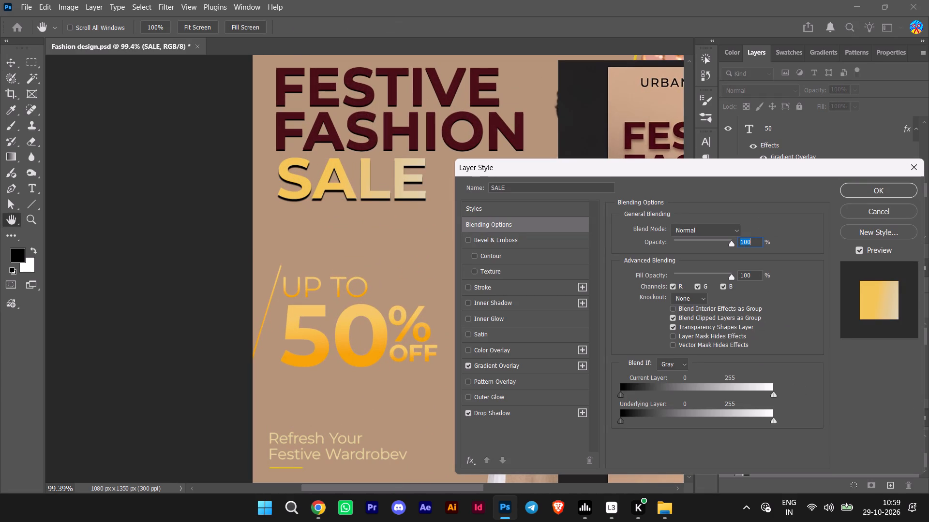
{"action": "left_click", "coordinate": [512, 348]}
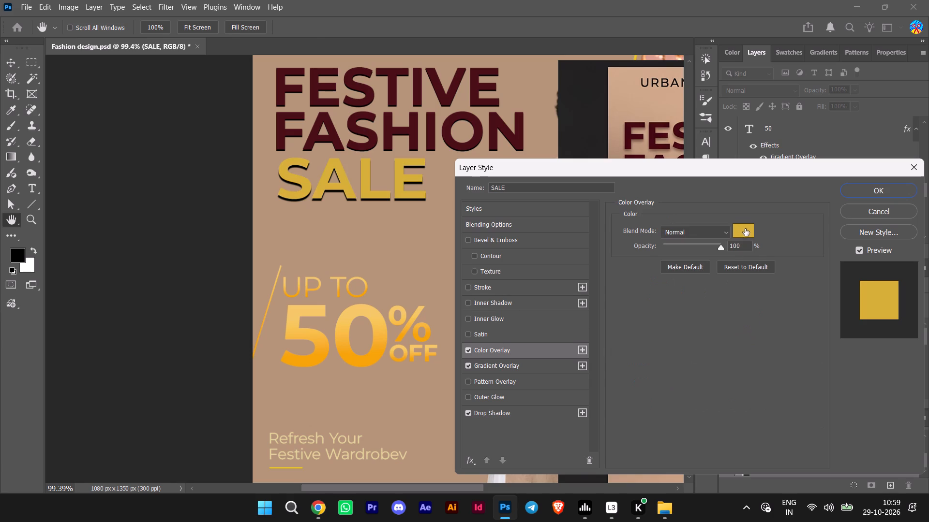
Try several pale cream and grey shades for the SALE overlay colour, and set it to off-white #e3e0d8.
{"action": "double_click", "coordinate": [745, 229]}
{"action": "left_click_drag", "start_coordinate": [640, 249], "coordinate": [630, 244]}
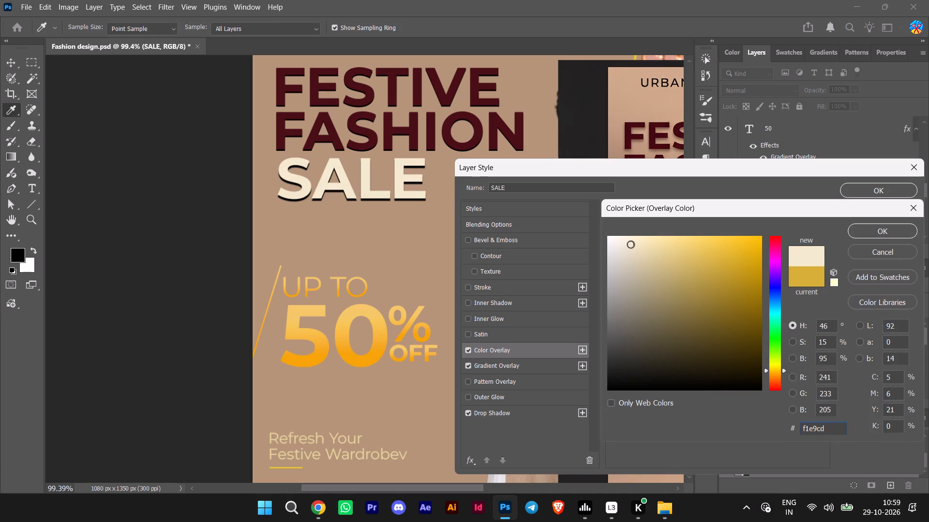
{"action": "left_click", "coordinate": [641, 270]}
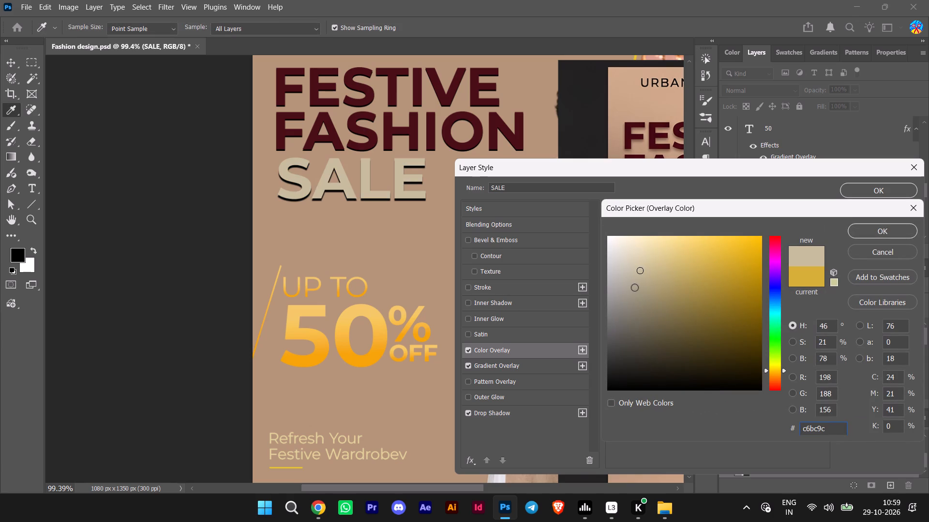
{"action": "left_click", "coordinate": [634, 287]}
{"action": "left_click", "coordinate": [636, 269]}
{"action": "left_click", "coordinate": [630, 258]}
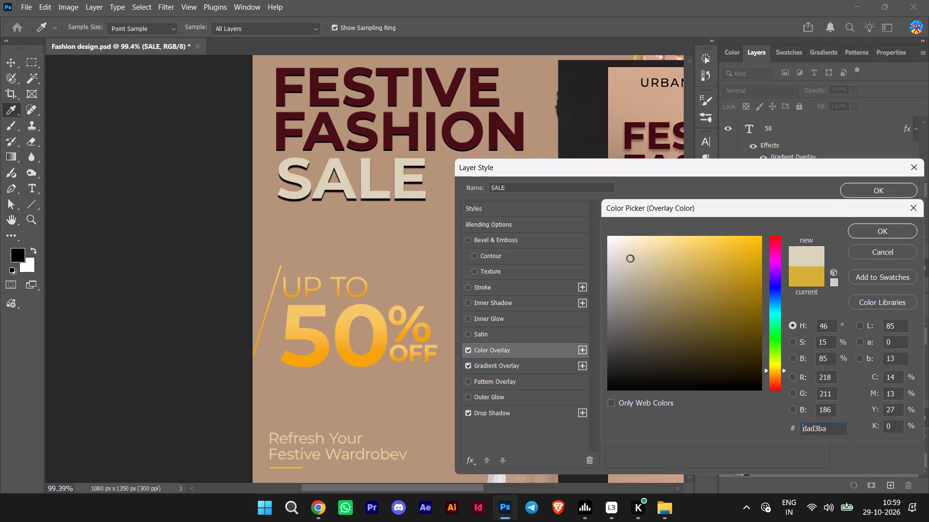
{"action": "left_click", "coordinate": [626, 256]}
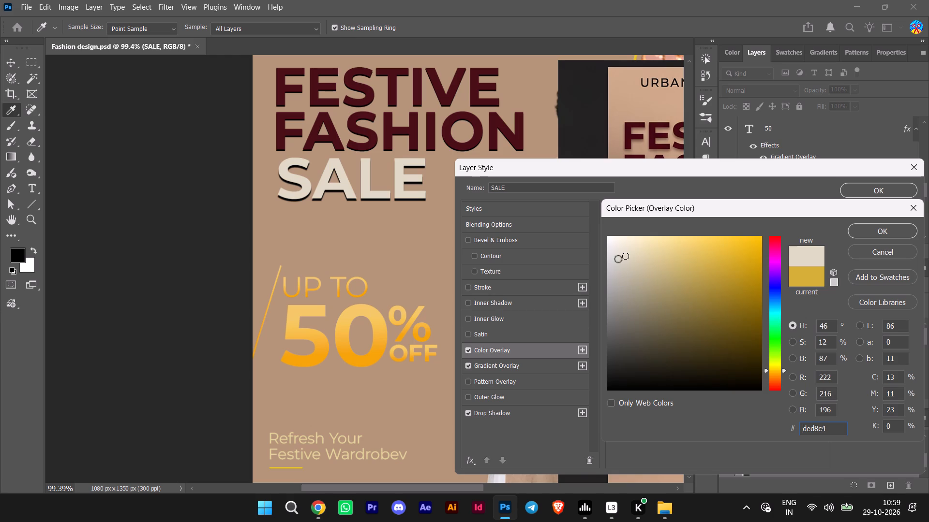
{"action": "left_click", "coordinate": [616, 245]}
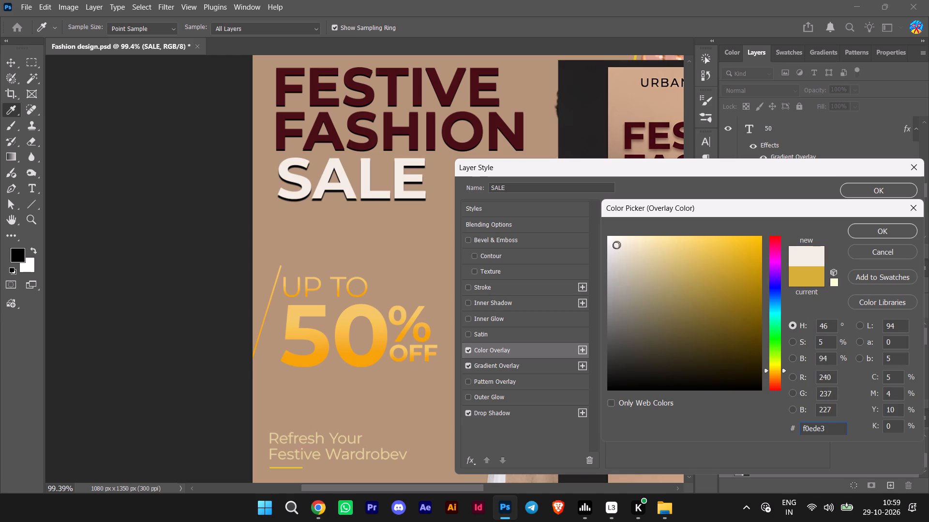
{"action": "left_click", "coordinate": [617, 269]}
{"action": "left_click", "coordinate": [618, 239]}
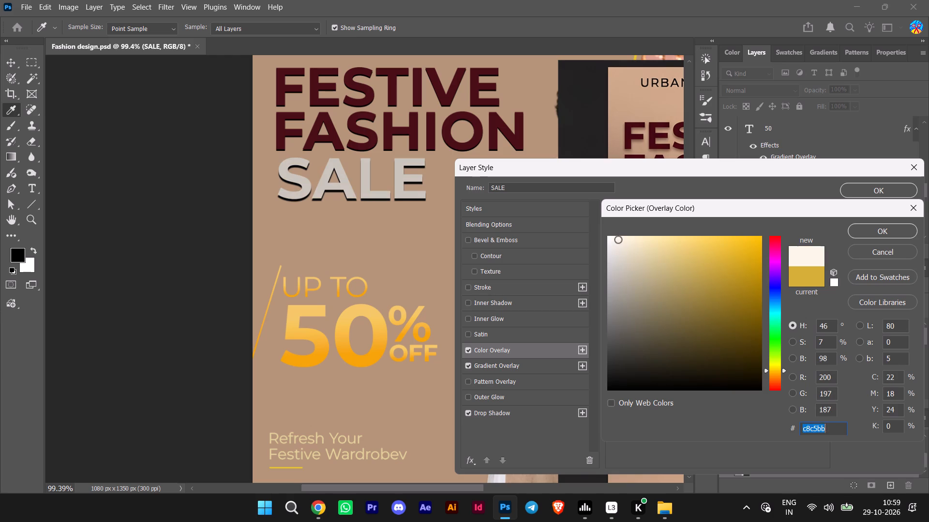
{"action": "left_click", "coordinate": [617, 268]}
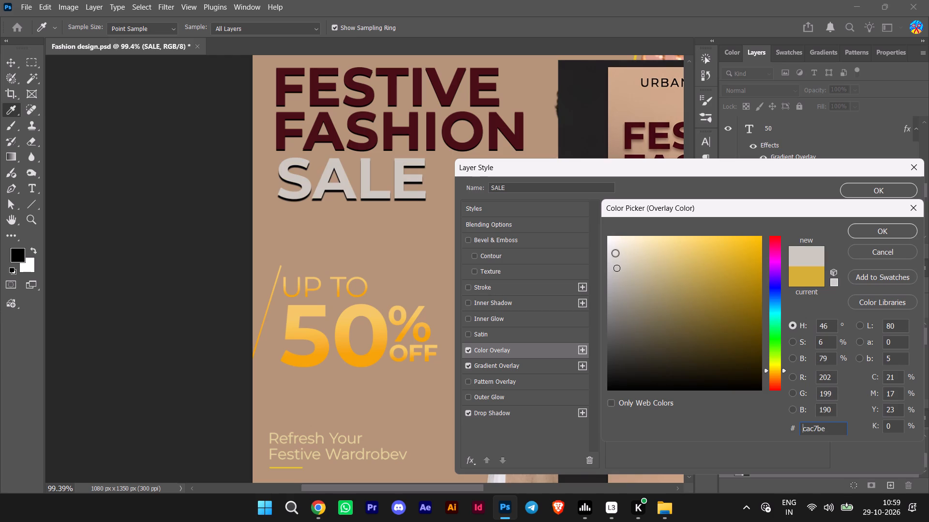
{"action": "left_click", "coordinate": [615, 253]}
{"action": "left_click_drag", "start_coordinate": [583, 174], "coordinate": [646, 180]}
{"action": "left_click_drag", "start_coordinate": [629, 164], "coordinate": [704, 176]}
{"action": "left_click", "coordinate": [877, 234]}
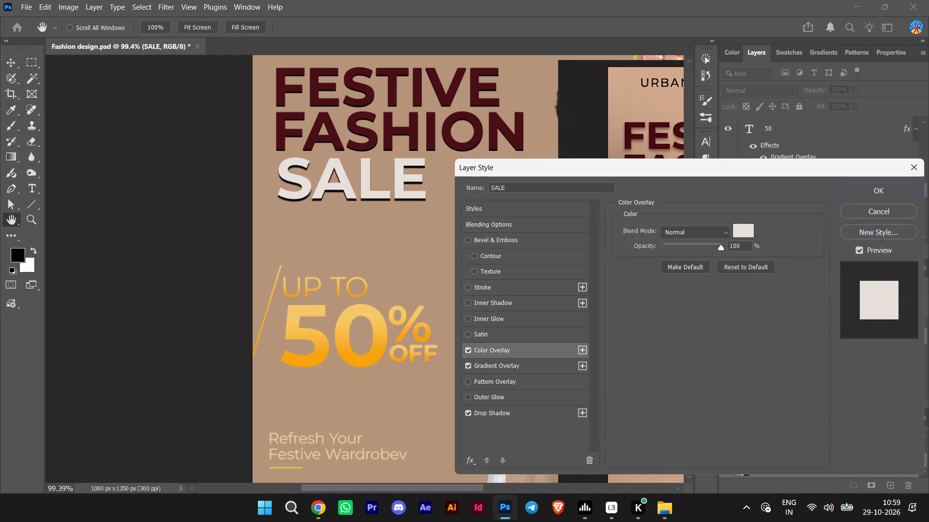
Sample the SALE overlay colour #e7e5e6 from the man's white kurta, accept the layer style, and deselect the text.
{"action": "left_click_drag", "start_coordinate": [642, 168], "coordinate": [846, 147]}
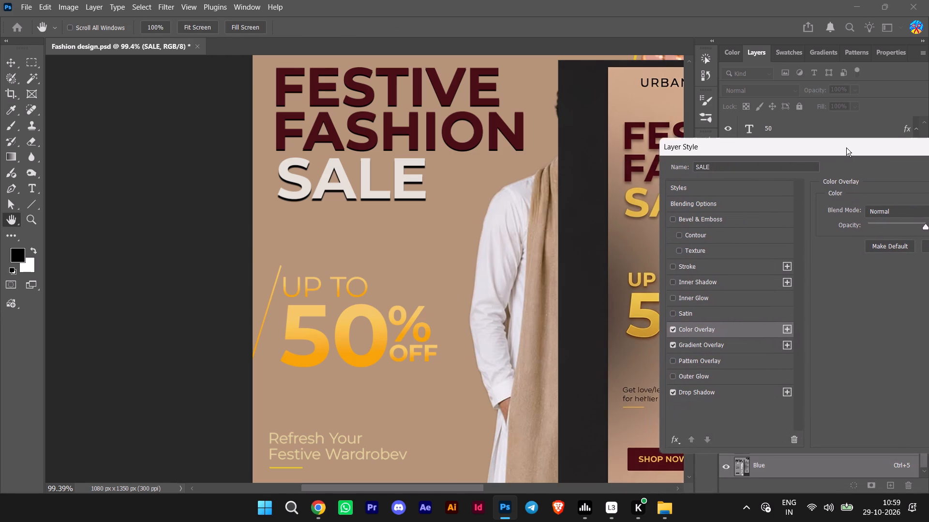
{"action": "left_click_drag", "start_coordinate": [846, 147], "coordinate": [841, 140]}
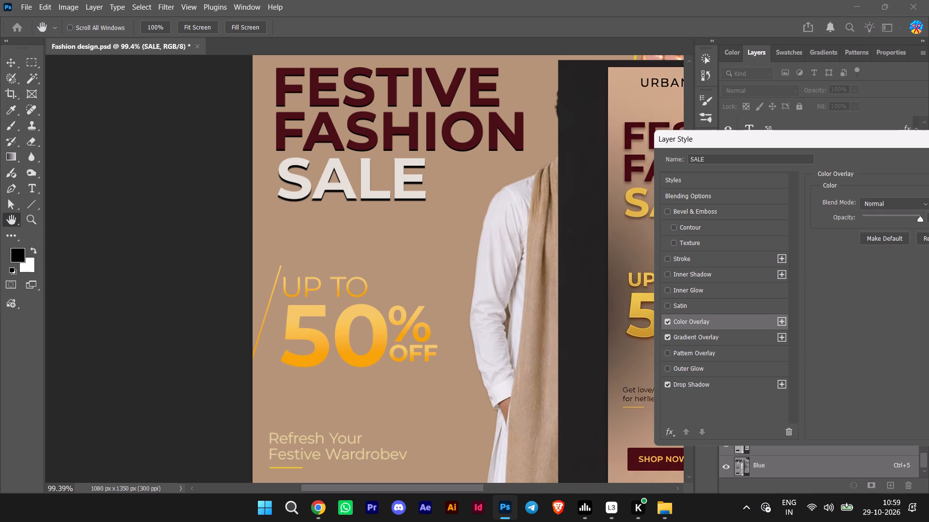
{"action": "left_click_drag", "start_coordinate": [794, 137], "coordinate": [766, 135]}
{"action": "left_click", "coordinate": [919, 202]}
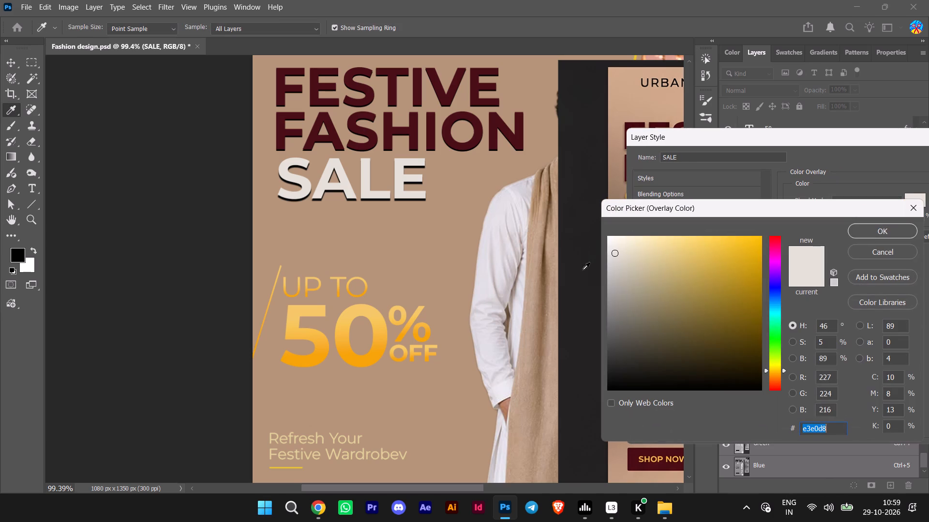
{"action": "left_click", "coordinate": [518, 226]}
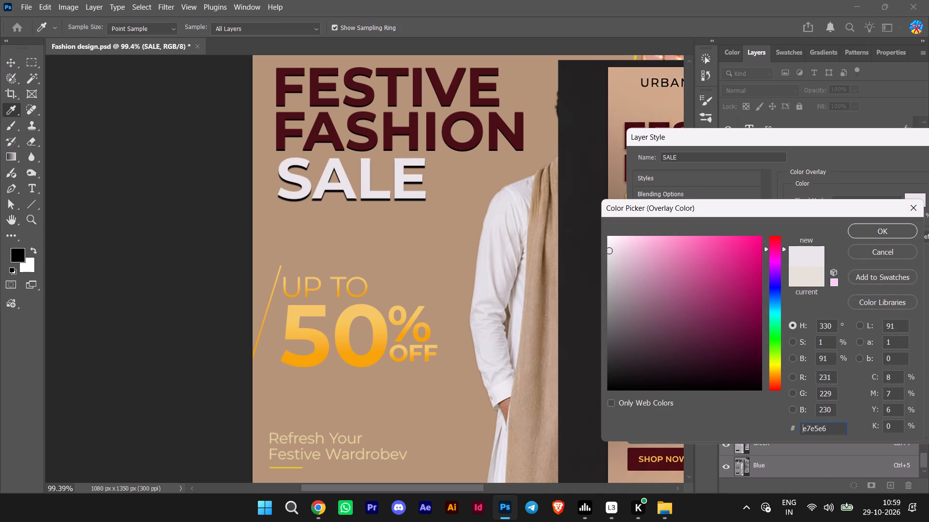
{"action": "triple_click", "coordinate": [870, 230]}
{"action": "double_click", "coordinate": [810, 131]}
{"action": "left_click_drag", "start_coordinate": [813, 132], "coordinate": [650, 155]}
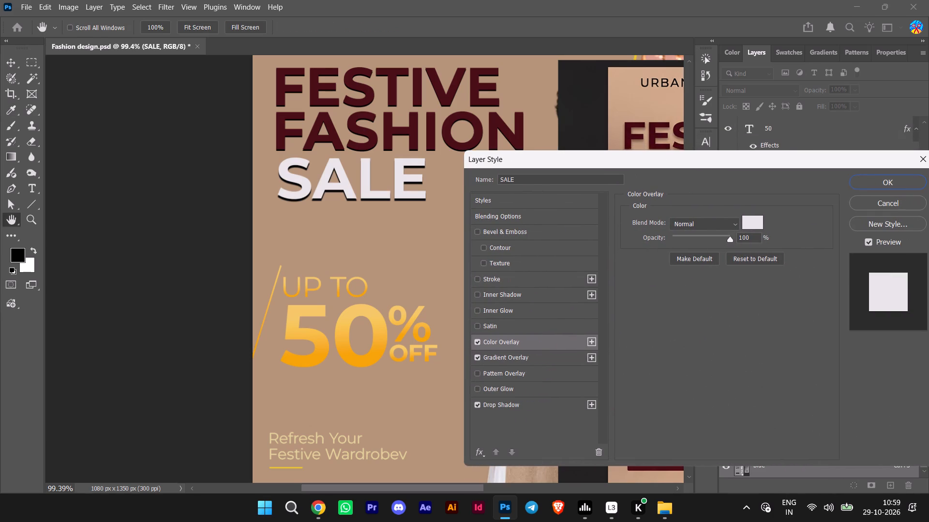
{"action": "left_click_drag", "start_coordinate": [863, 194], "coordinate": [869, 194]}
{"action": "left_click_drag", "start_coordinate": [863, 194], "coordinate": [869, 194]}
{"action": "left_click", "coordinate": [885, 186]}
{"action": "double_click", "coordinate": [885, 186]}
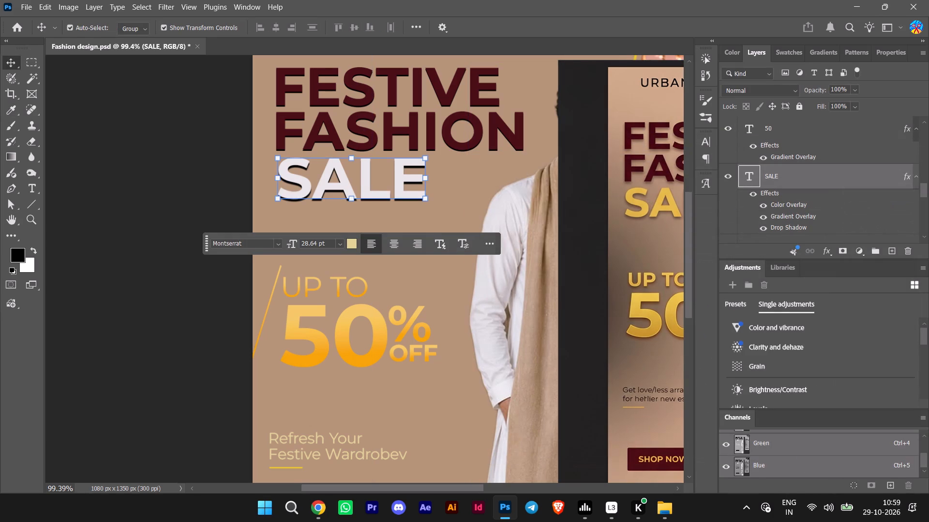
{"action": "left_click", "coordinate": [159, 199]}
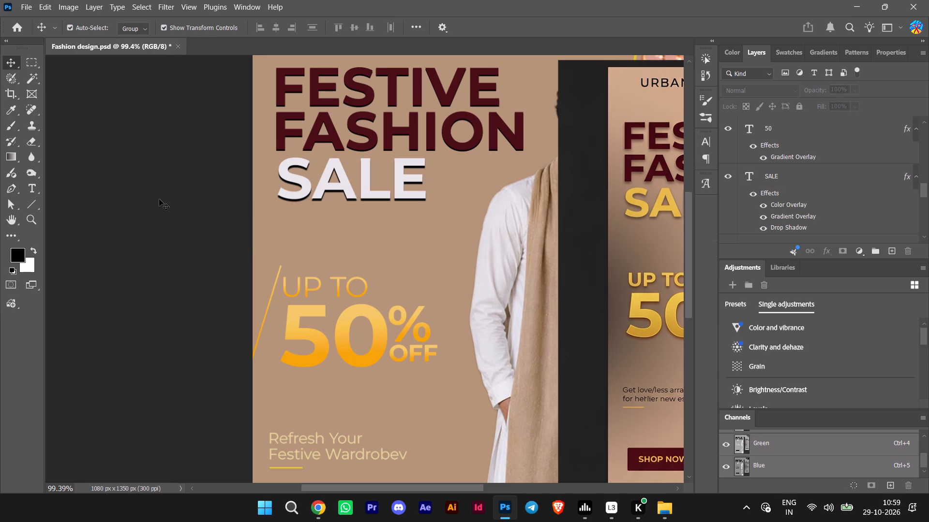
Move the Fashion sale reference image lower on the poster to uncover both models' faces, and deselect it.
{"action": "scroll", "coordinate": [159, 199], "scroll_direction": "down", "scroll_amount": 9, "text": "alt"}
{"action": "left_click", "coordinate": [480, 246]}
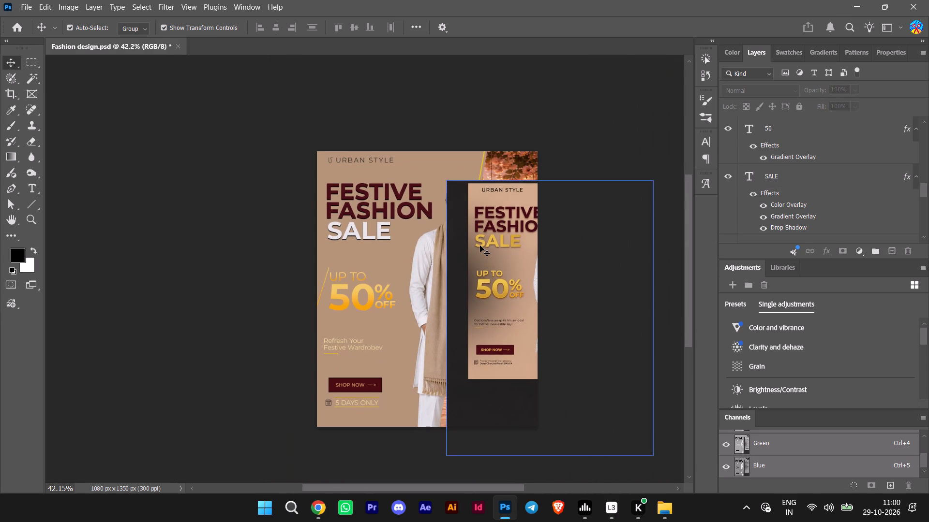
{"action": "left_click_drag", "start_coordinate": [480, 246], "coordinate": [527, 329]}
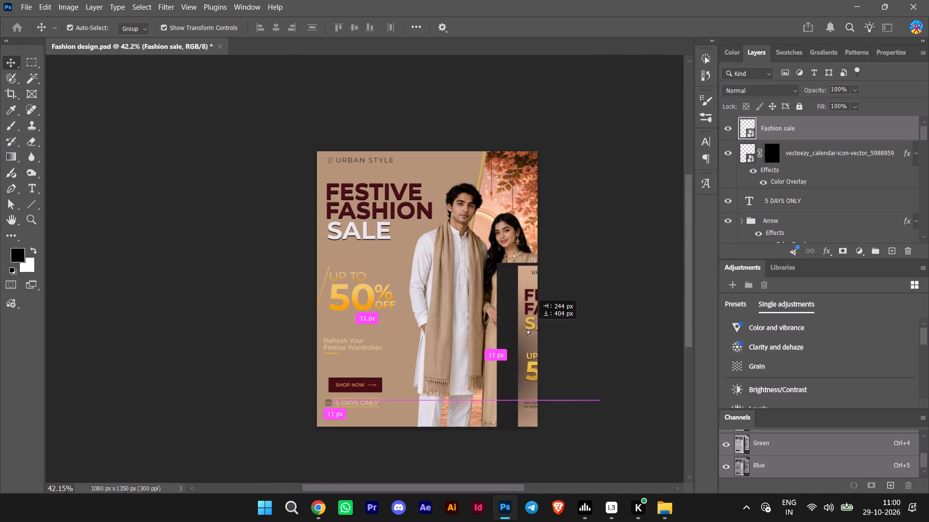
{"action": "left_click_drag", "start_coordinate": [527, 329], "coordinate": [427, 321]}
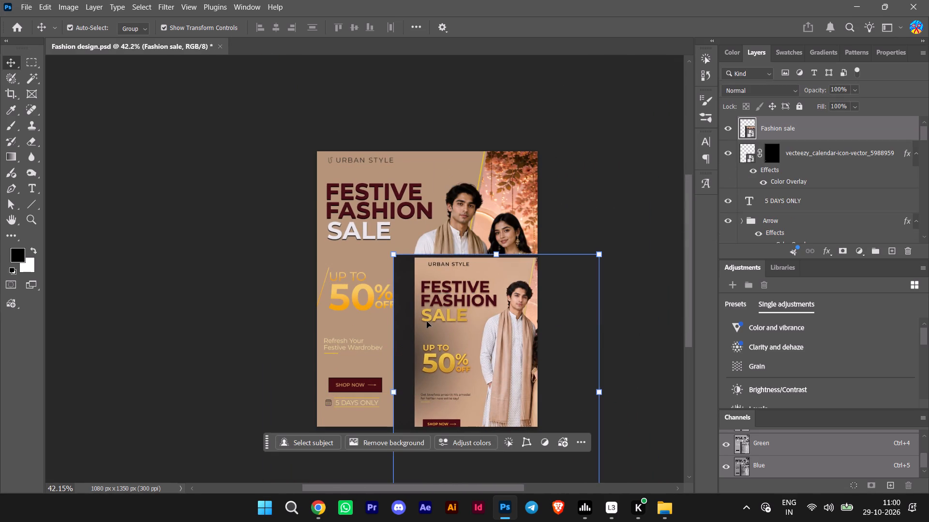
{"action": "left_click_drag", "start_coordinate": [427, 321], "coordinate": [450, 282]}
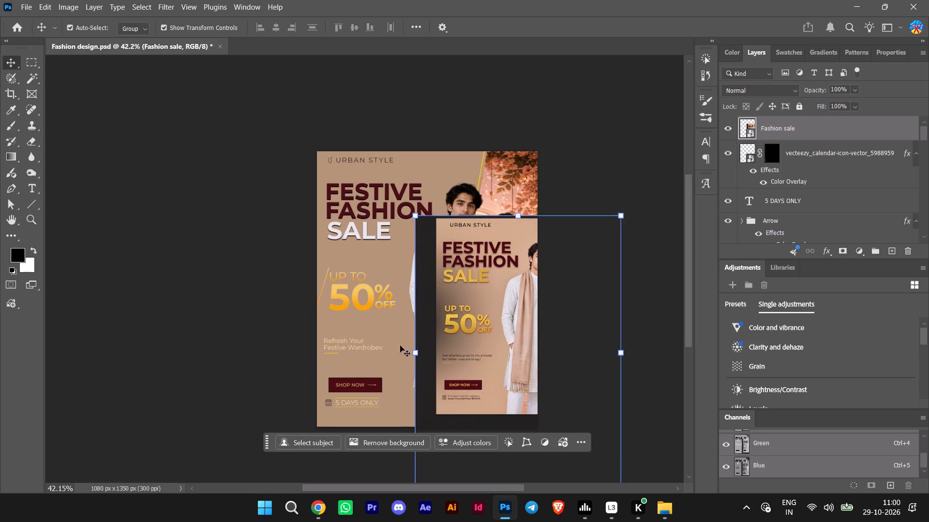
{"action": "left_click_drag", "start_coordinate": [468, 329], "coordinate": [476, 357]}
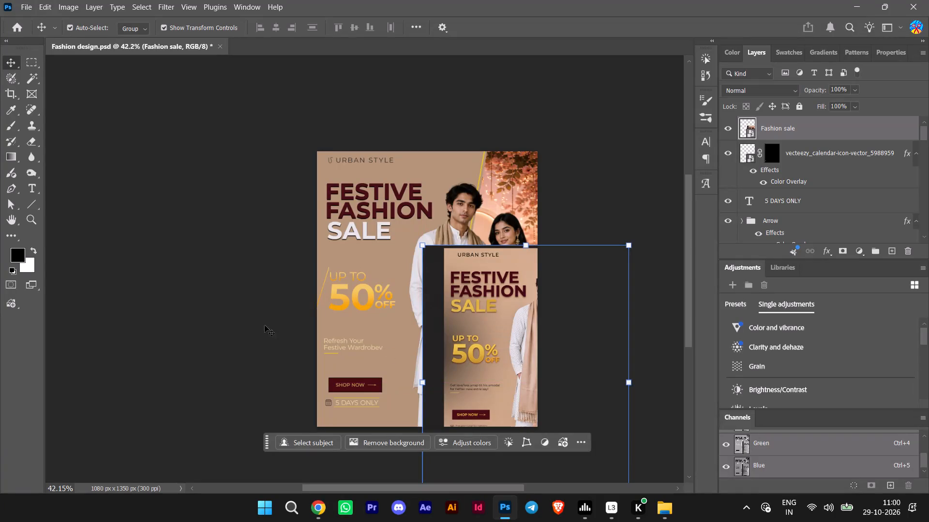
{"action": "left_click", "coordinate": [240, 317]}
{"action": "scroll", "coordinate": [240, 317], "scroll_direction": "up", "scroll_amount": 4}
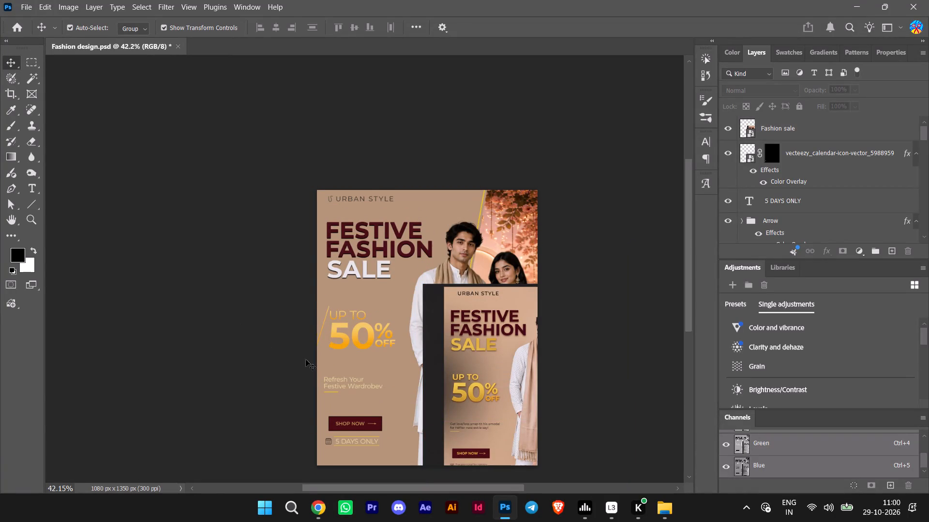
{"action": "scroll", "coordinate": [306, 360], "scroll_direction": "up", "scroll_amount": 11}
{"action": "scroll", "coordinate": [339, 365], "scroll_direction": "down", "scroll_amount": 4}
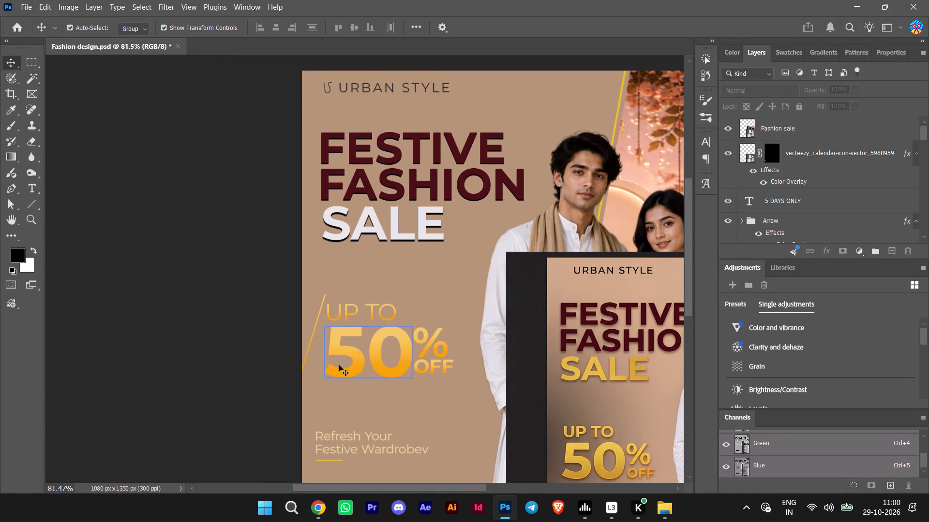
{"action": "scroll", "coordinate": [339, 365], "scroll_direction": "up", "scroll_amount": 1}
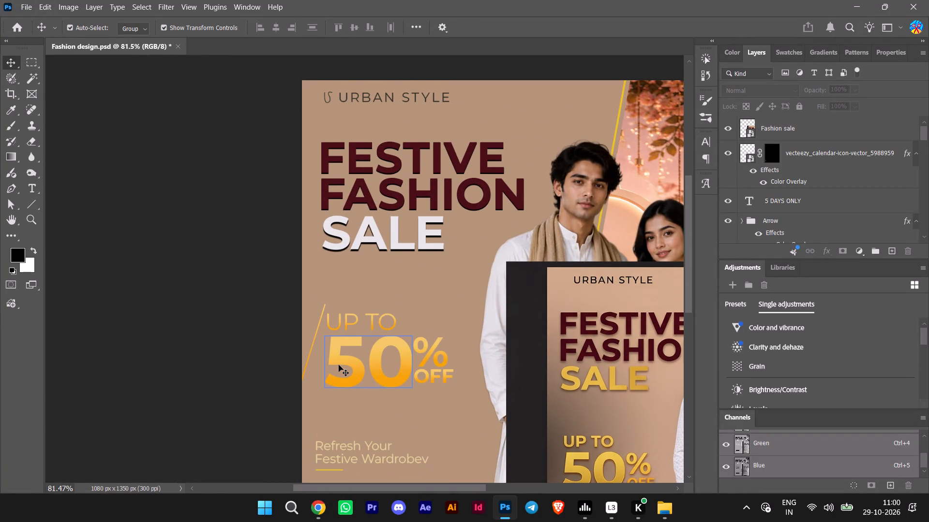
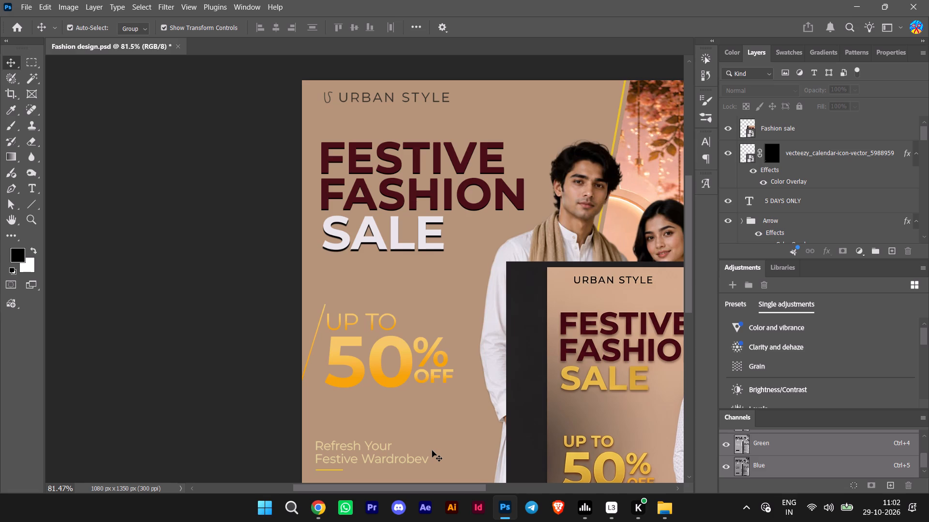
Try several dark grey shades for the tagline Refresh Your Festive Wardrobev, set its text colour to charcoal #2a2926, and deselect it.
{"action": "scroll", "coordinate": [482, 450], "scroll_direction": "down", "scroll_amount": 5}
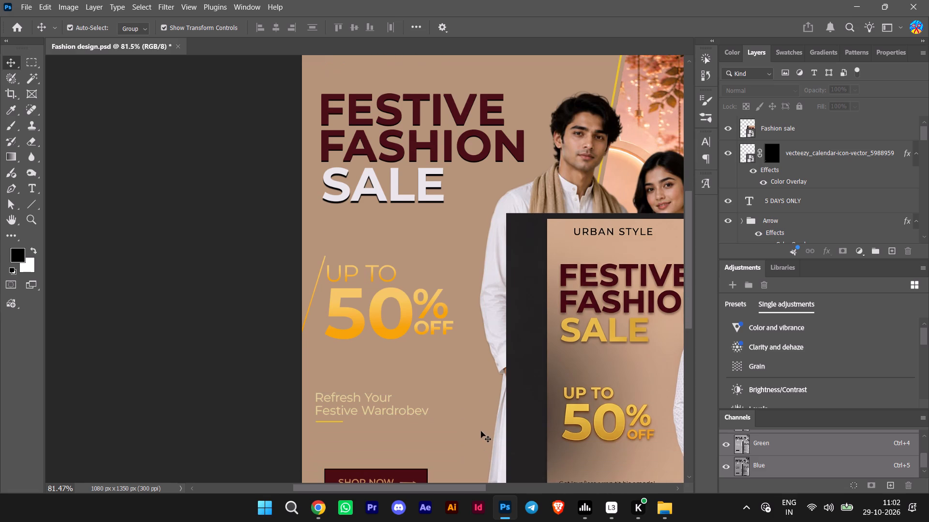
{"action": "scroll", "coordinate": [324, 357], "scroll_direction": "down", "scroll_amount": 5}
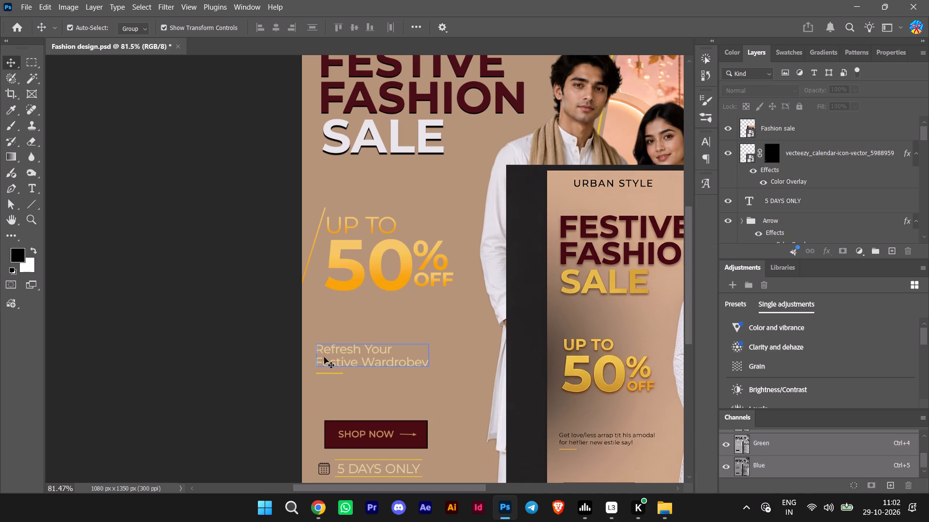
{"action": "scroll", "coordinate": [349, 360], "scroll_direction": "down", "scroll_amount": 2}
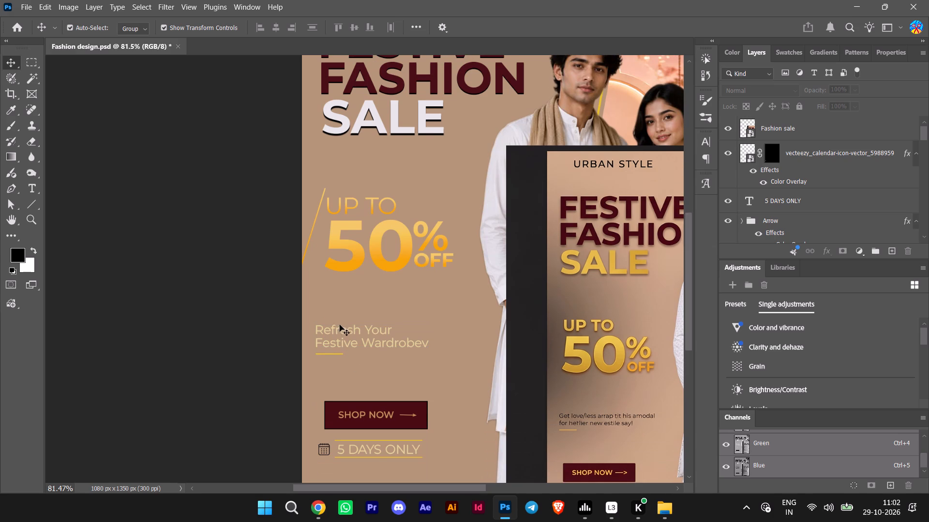
{"action": "left_click", "coordinate": [340, 331]}
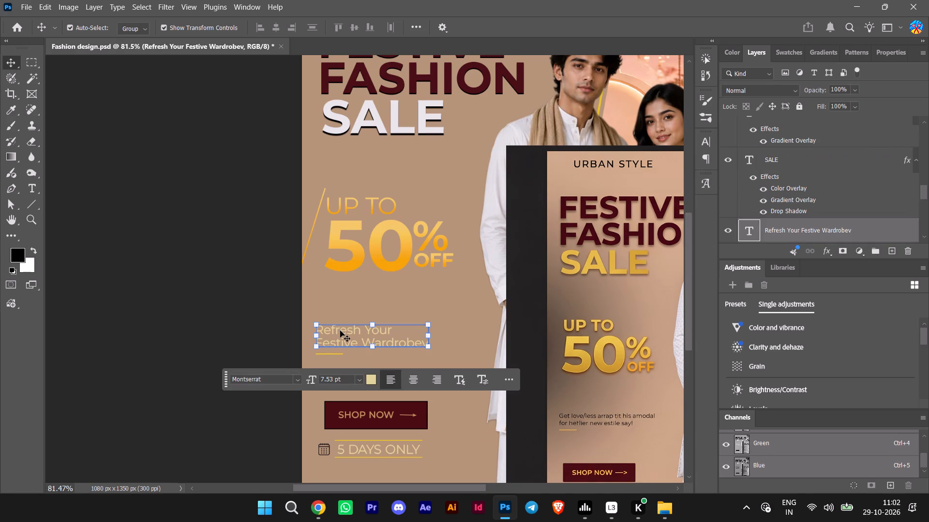
{"action": "left_click", "coordinate": [373, 376]}
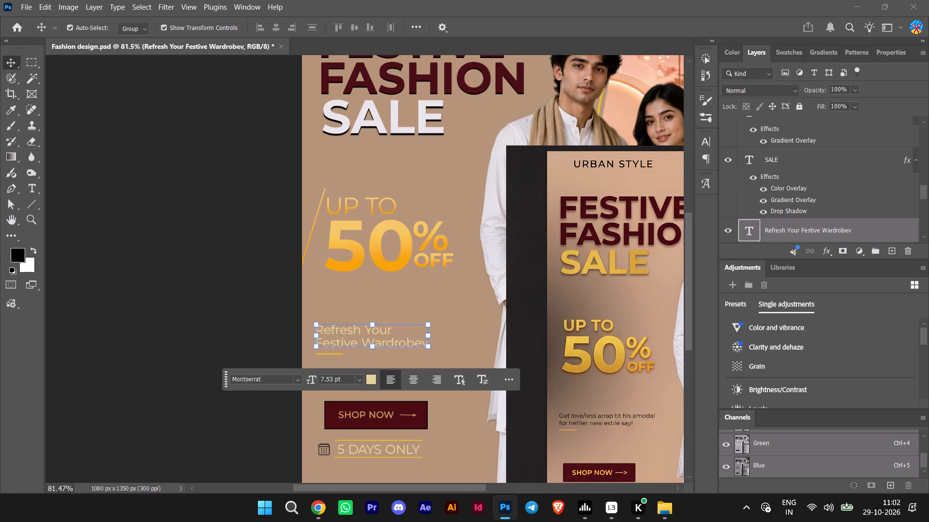
{"action": "left_click", "coordinate": [654, 305]}
{"action": "left_click", "coordinate": [644, 324]}
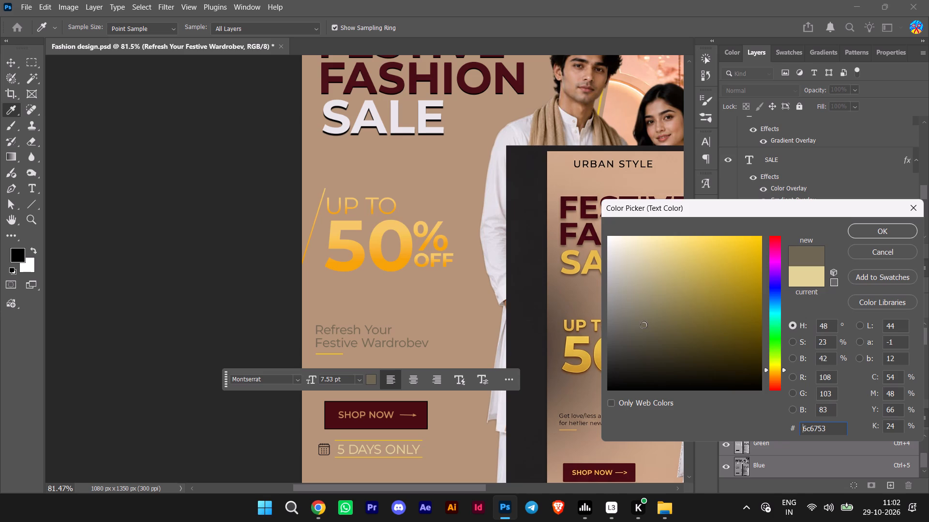
{"action": "left_click", "coordinate": [642, 340]}
{"action": "left_click", "coordinate": [625, 338]}
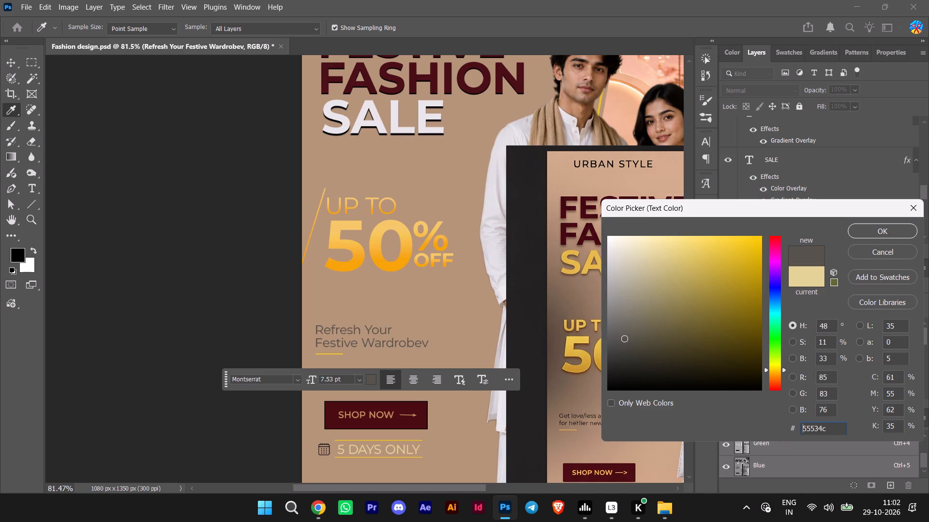
{"action": "left_click_drag", "start_coordinate": [716, 209], "coordinate": [674, 202]}
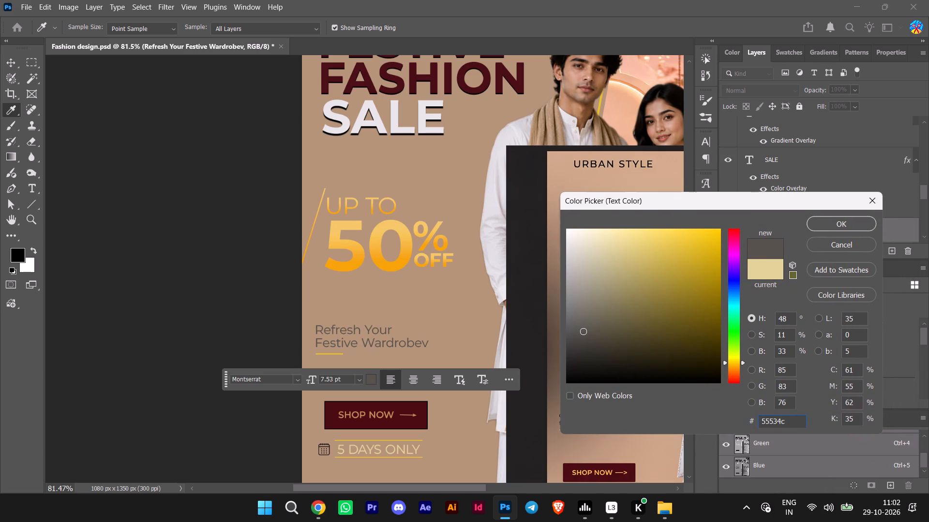
{"action": "left_click", "coordinate": [584, 362]}
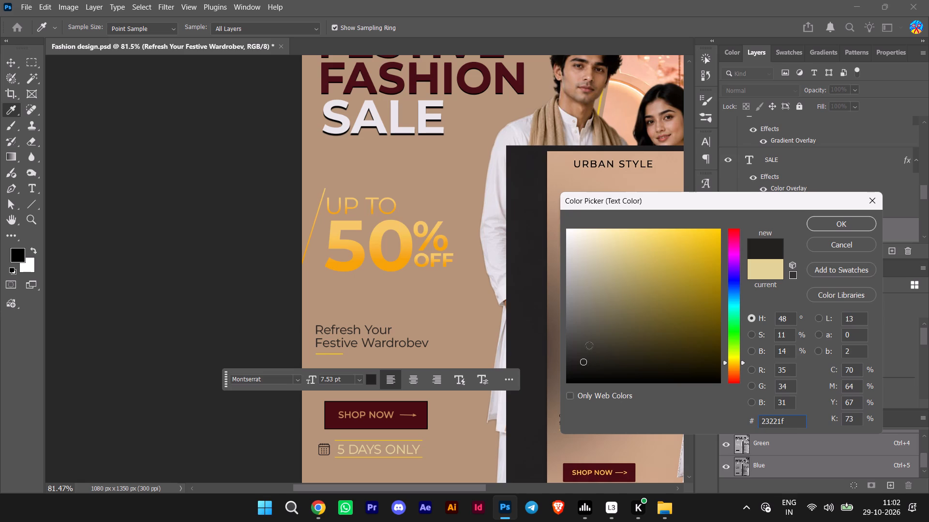
{"action": "left_click", "coordinate": [589, 346]}
{"action": "left_click", "coordinate": [599, 364]}
{"action": "left_click", "coordinate": [581, 360]}
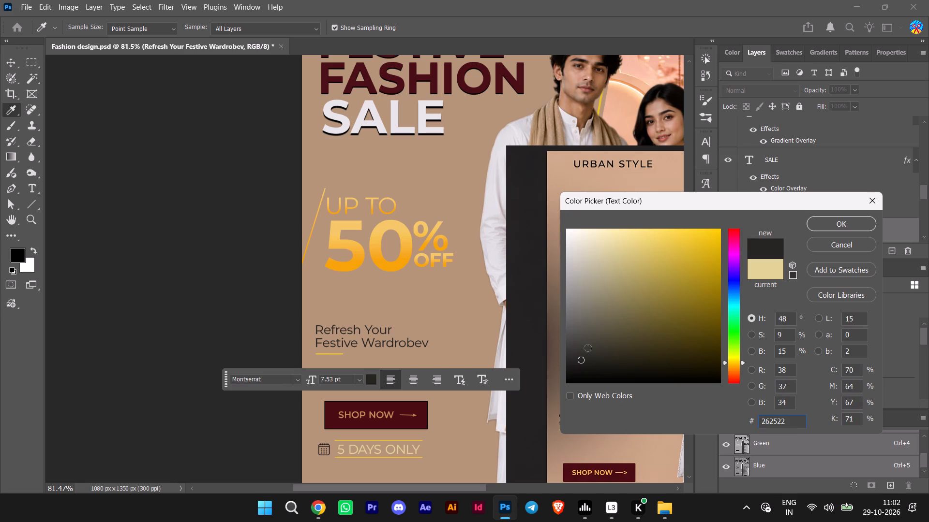
{"action": "left_click", "coordinate": [587, 348]}
{"action": "left_click", "coordinate": [583, 357]}
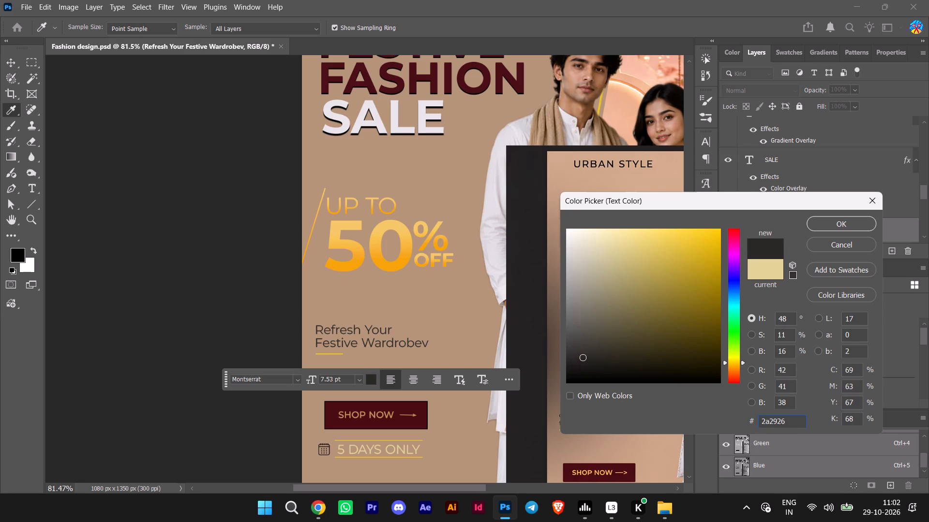
{"action": "left_click", "coordinate": [821, 222]}
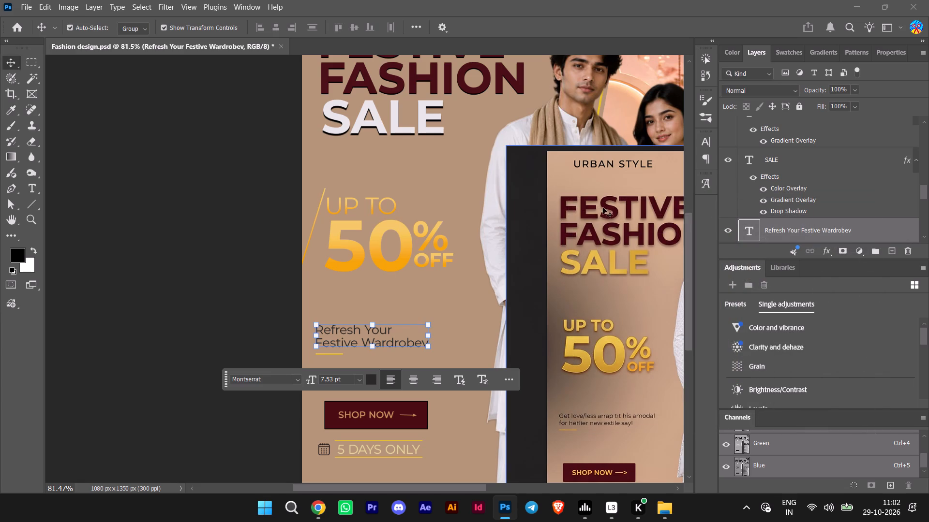
{"action": "left_click", "coordinate": [198, 300]}
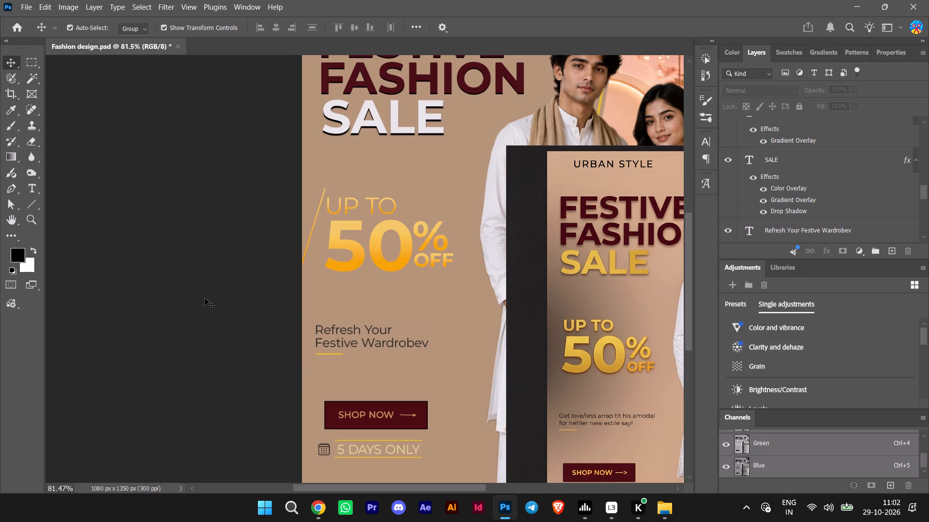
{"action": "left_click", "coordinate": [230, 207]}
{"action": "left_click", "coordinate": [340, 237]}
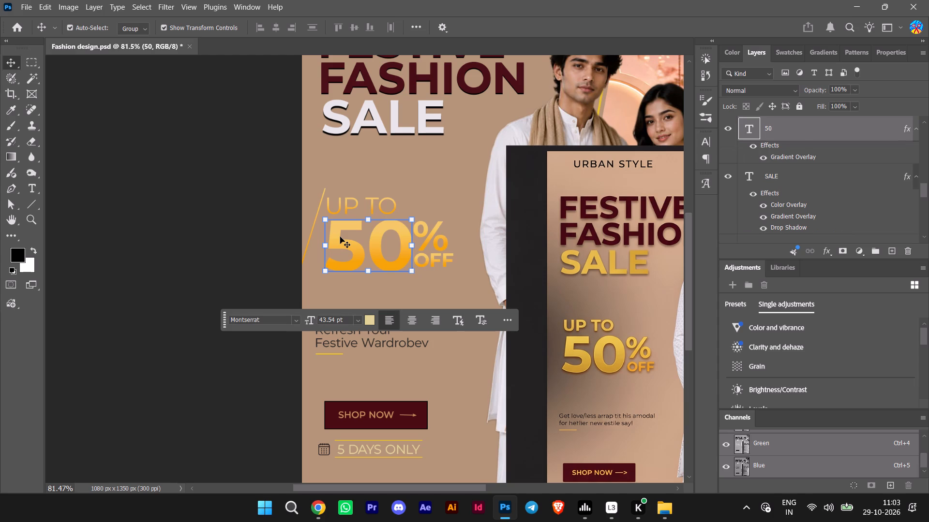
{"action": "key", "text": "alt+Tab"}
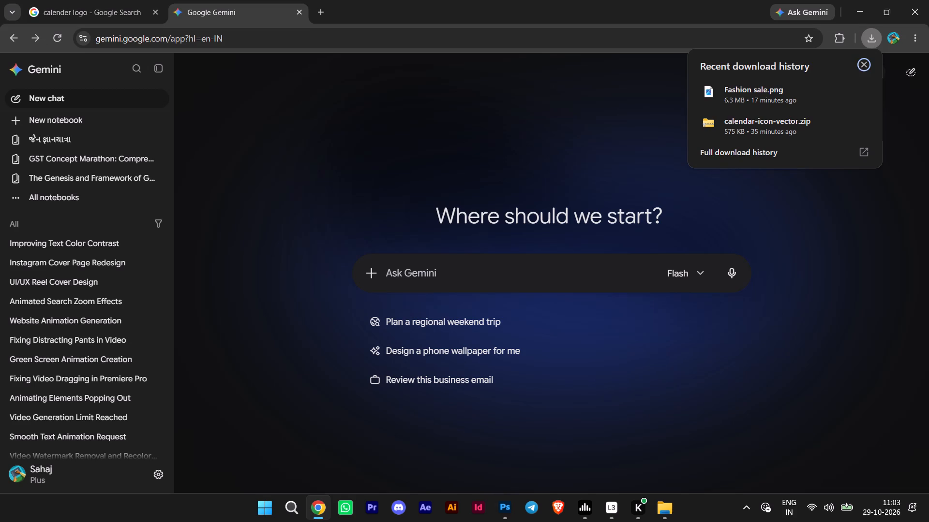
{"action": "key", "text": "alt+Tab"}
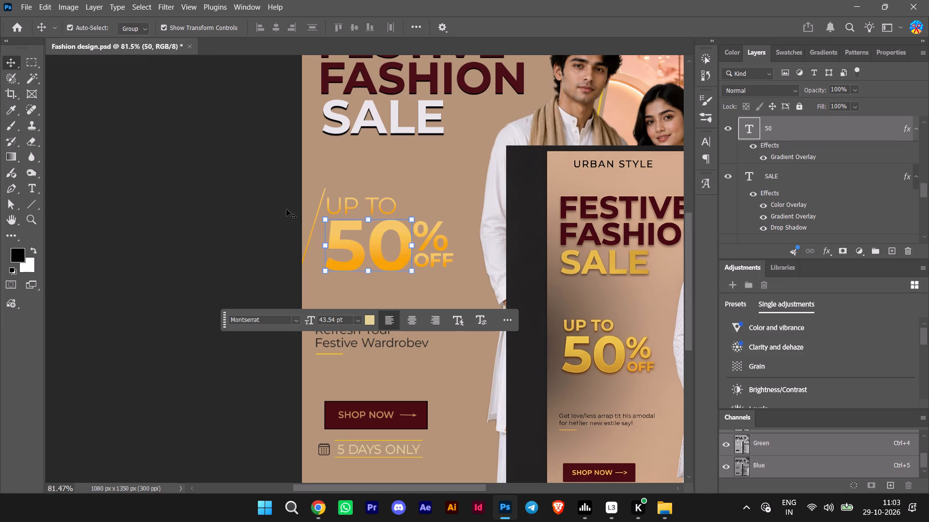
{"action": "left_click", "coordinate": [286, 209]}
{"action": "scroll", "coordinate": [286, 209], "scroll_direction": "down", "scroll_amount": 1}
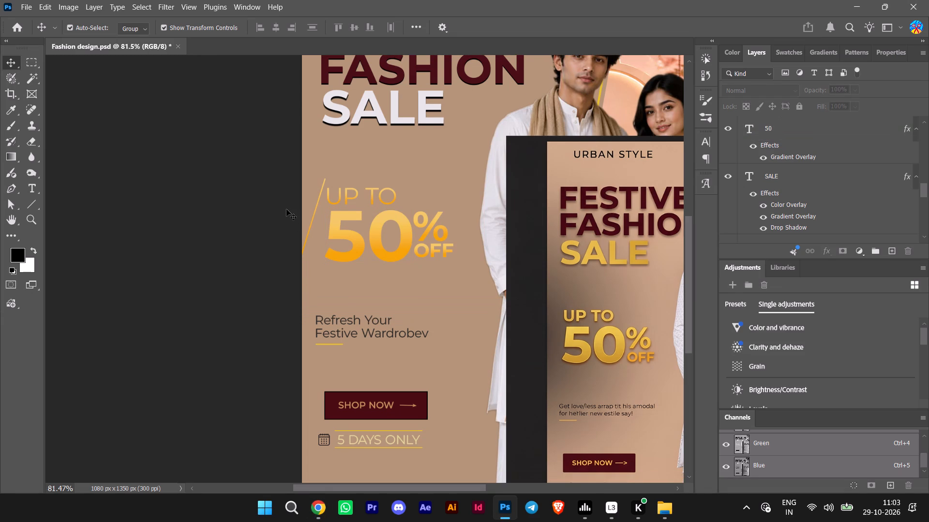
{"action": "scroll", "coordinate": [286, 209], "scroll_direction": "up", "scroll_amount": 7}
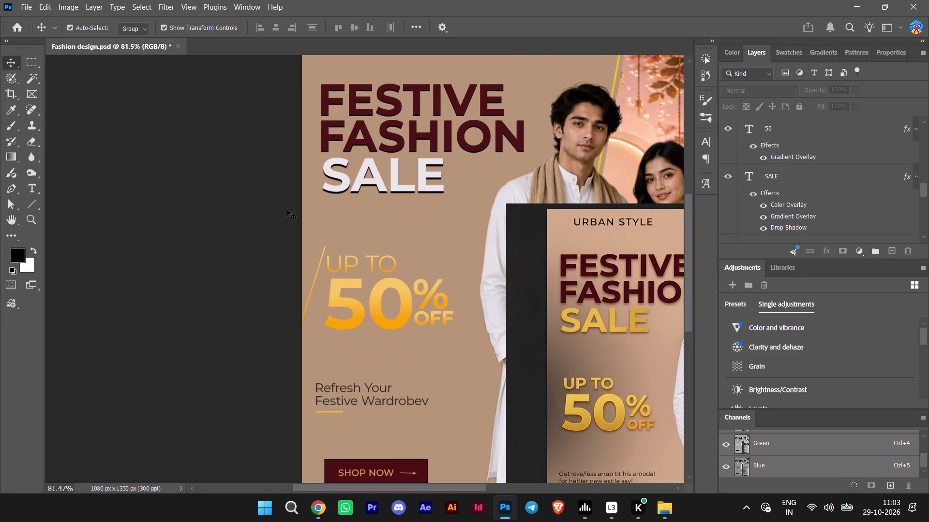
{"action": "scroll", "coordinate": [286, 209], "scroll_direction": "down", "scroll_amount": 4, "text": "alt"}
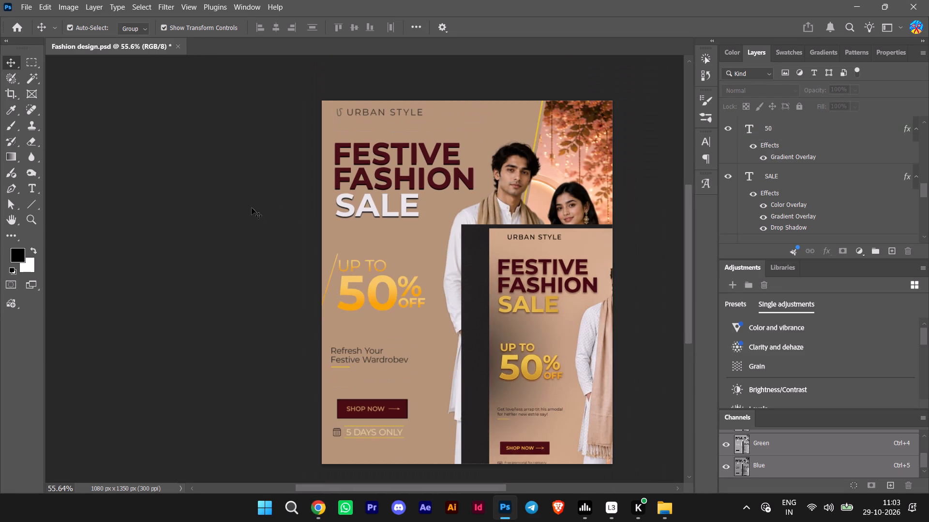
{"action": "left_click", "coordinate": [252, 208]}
Move the logo's US monogram closer to the URBAN STYLE wordmark, and deselect it.
{"action": "scroll", "coordinate": [252, 208], "scroll_direction": "up", "scroll_amount": 8}
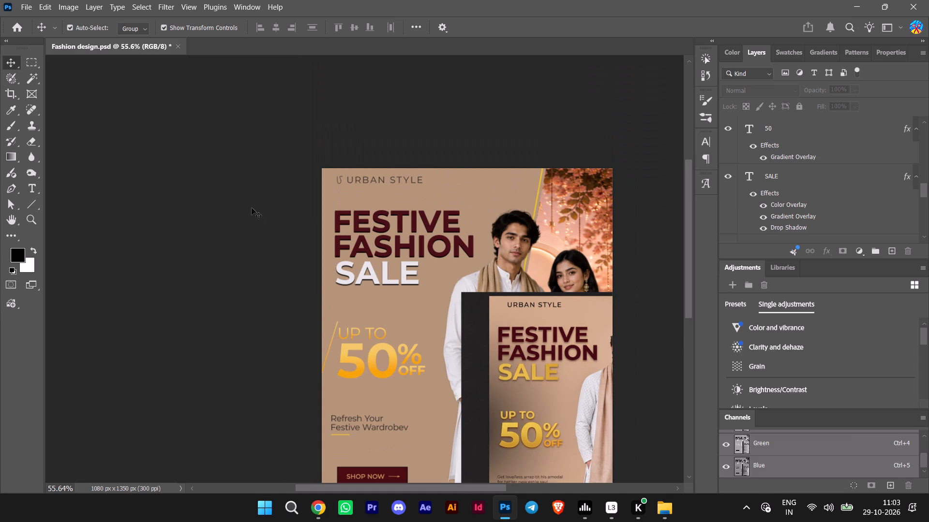
{"action": "scroll", "coordinate": [252, 208], "scroll_direction": "up", "scroll_amount": 10, "text": "alt"}
{"action": "scroll", "coordinate": [252, 208], "scroll_direction": "up", "scroll_amount": 17}
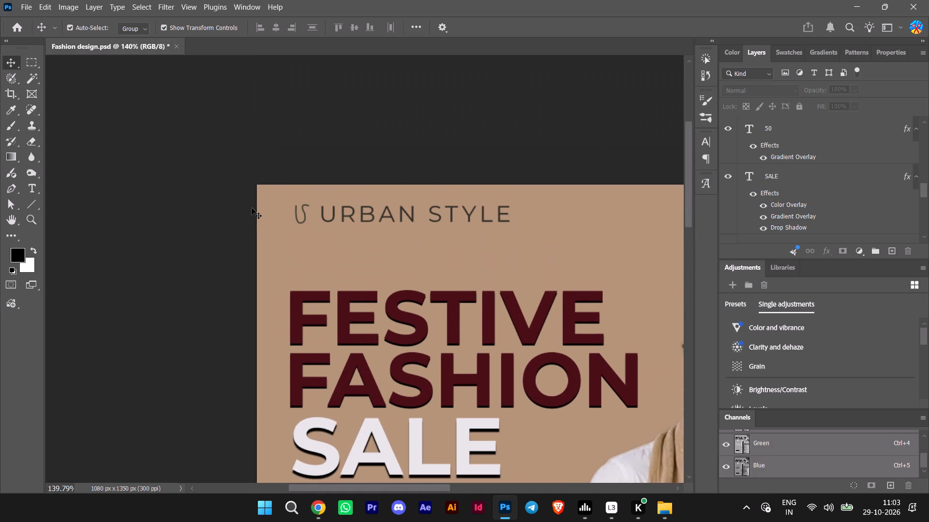
{"action": "scroll", "coordinate": [252, 208], "scroll_direction": "up", "scroll_amount": 2}
{"action": "scroll", "coordinate": [252, 208], "scroll_direction": "up", "scroll_amount": 9, "text": "alt"}
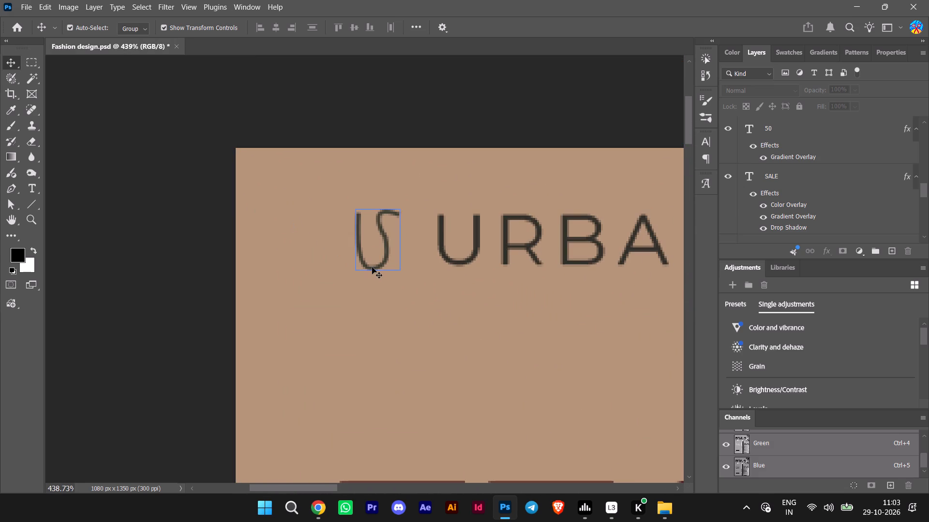
{"action": "left_click", "coordinate": [372, 267]}
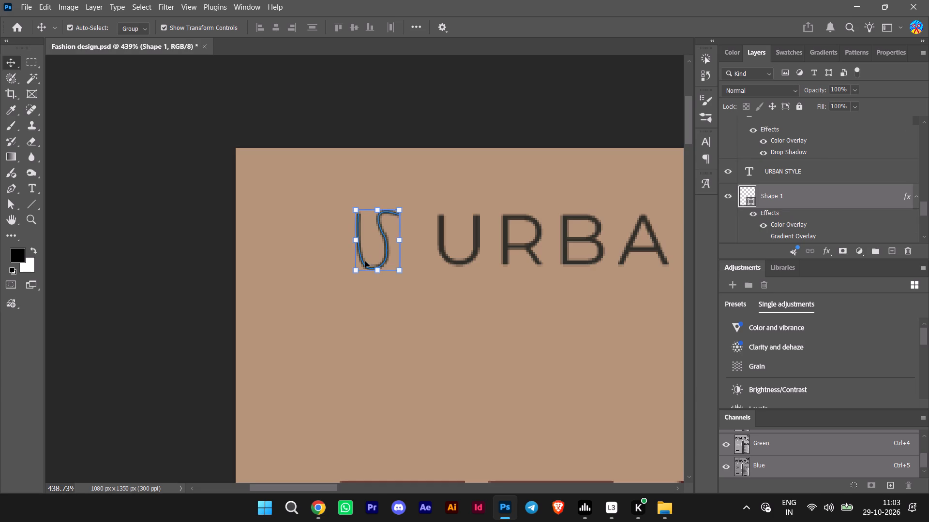
{"action": "left_click_drag", "start_coordinate": [365, 261], "coordinate": [378, 261]}
{"action": "left_click", "coordinate": [176, 242]}
Set the text colour of the large 50 to white.
{"action": "scroll", "coordinate": [226, 262], "scroll_direction": "down", "scroll_amount": 6, "text": "alt"}
{"action": "scroll", "coordinate": [484, 294], "scroll_direction": "up", "scroll_amount": 1, "text": "alt"}
{"action": "scroll", "coordinate": [497, 310], "scroll_direction": "down", "scroll_amount": 9, "text": "alt"}
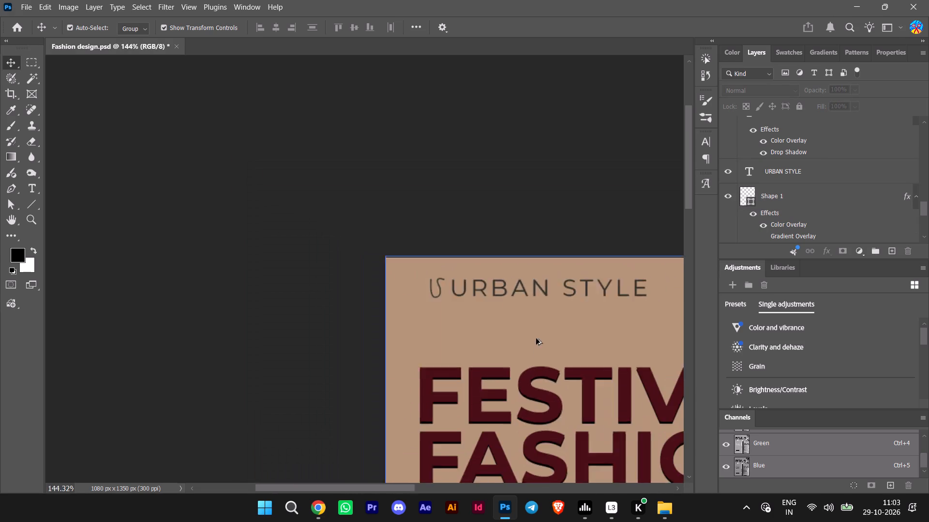
{"action": "scroll", "coordinate": [536, 338], "scroll_direction": "down", "scroll_amount": 2, "text": "alt"}
{"action": "left_click_drag", "start_coordinate": [388, 483], "coordinate": [447, 487]}
{"action": "scroll", "coordinate": [422, 405], "scroll_direction": "down", "scroll_amount": 4}
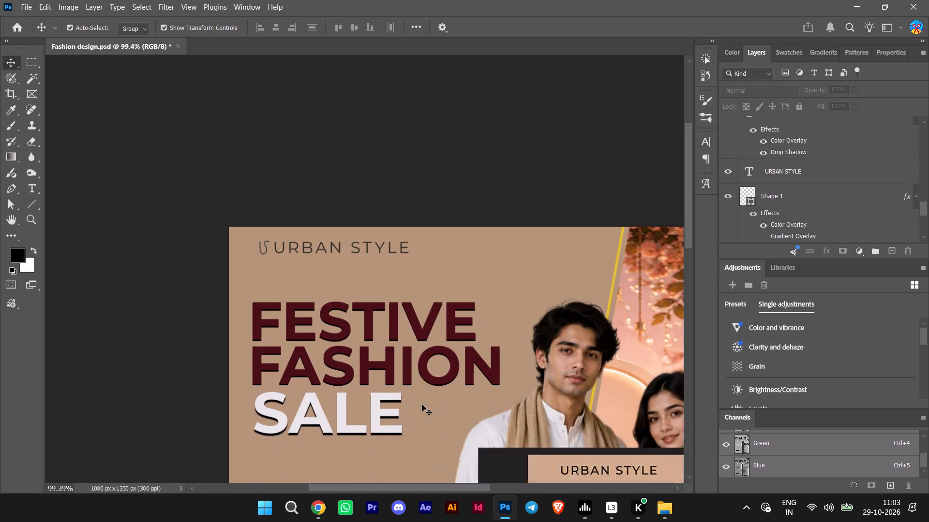
{"action": "scroll", "coordinate": [422, 405], "scroll_direction": "down", "scroll_amount": 20}
{"action": "scroll", "coordinate": [422, 405], "scroll_direction": "down", "scroll_amount": 2}
{"action": "scroll", "coordinate": [490, 385], "scroll_direction": "down", "scroll_amount": 12}
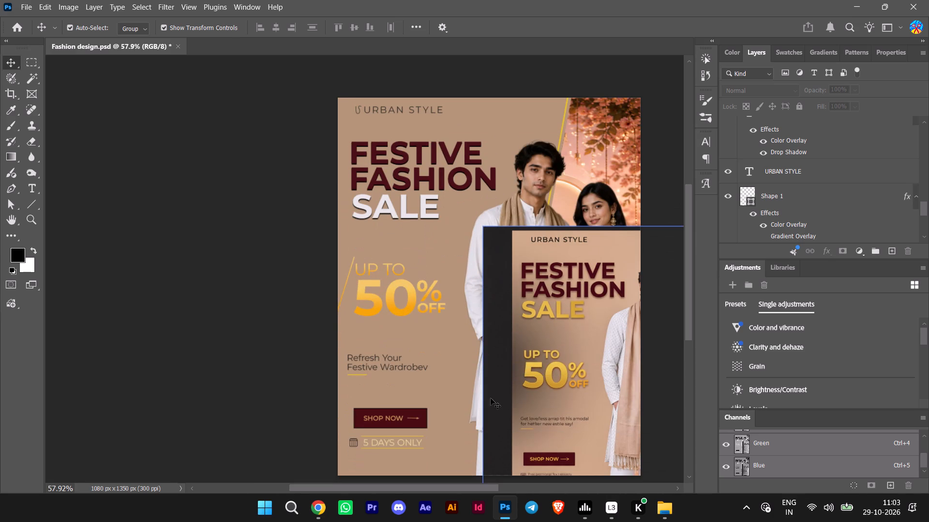
{"action": "scroll", "coordinate": [287, 354], "scroll_direction": "up", "scroll_amount": 4}
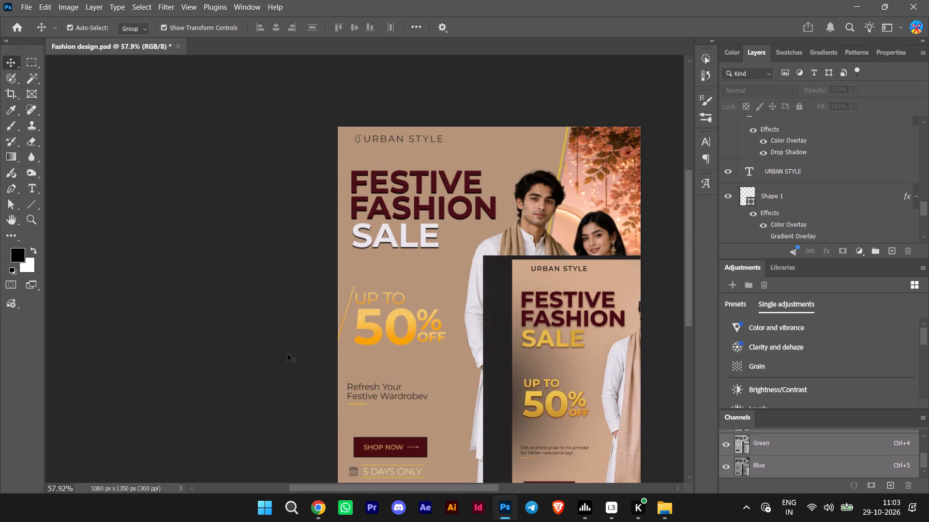
{"action": "scroll", "coordinate": [287, 354], "scroll_direction": "up", "scroll_amount": 4, "text": "alt"}
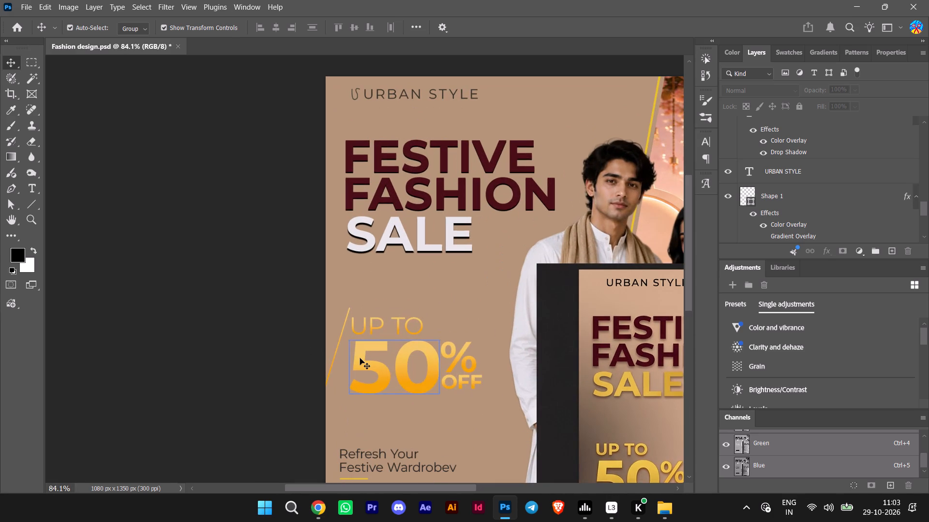
{"action": "left_click", "coordinate": [360, 358]}
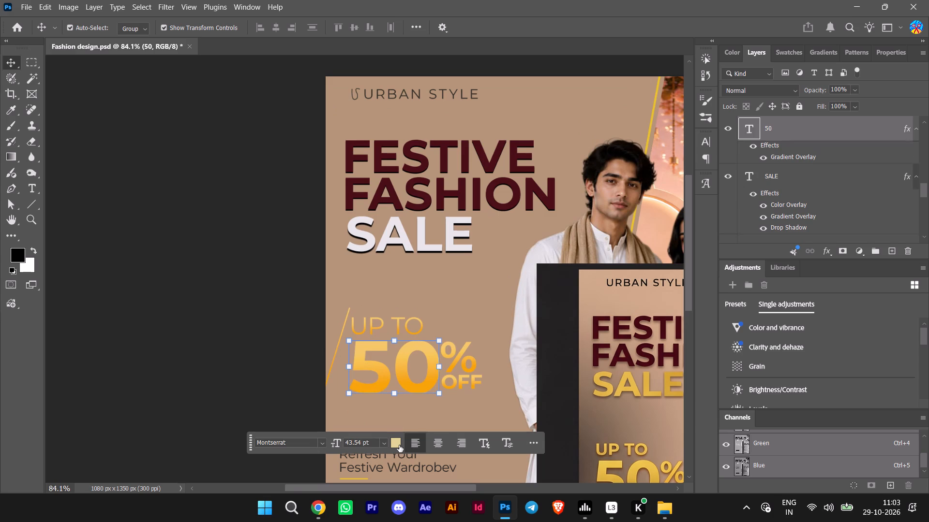
{"action": "left_click", "coordinate": [399, 445]}
{"action": "left_click_drag", "start_coordinate": [615, 261], "coordinate": [578, 218]}
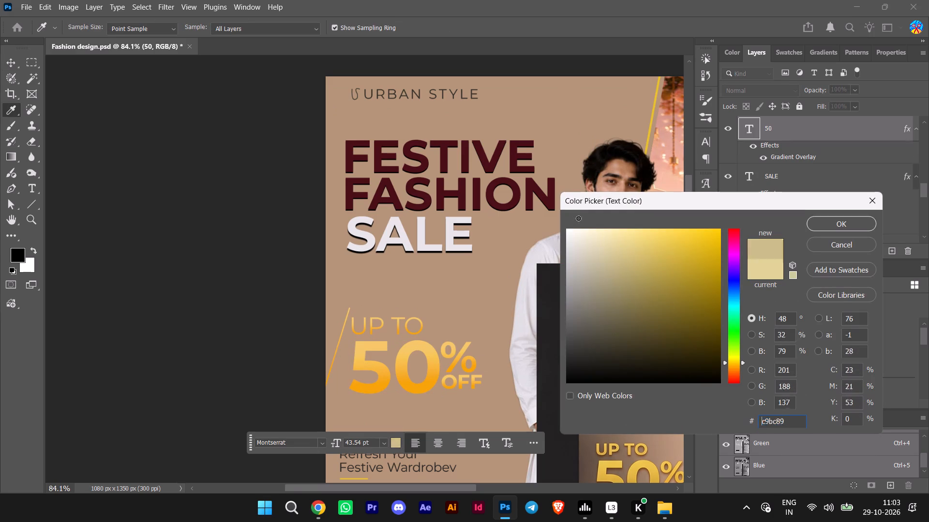
{"action": "left_click_drag", "start_coordinate": [578, 218], "coordinate": [554, 203]}
{"action": "left_click", "coordinate": [844, 223]}
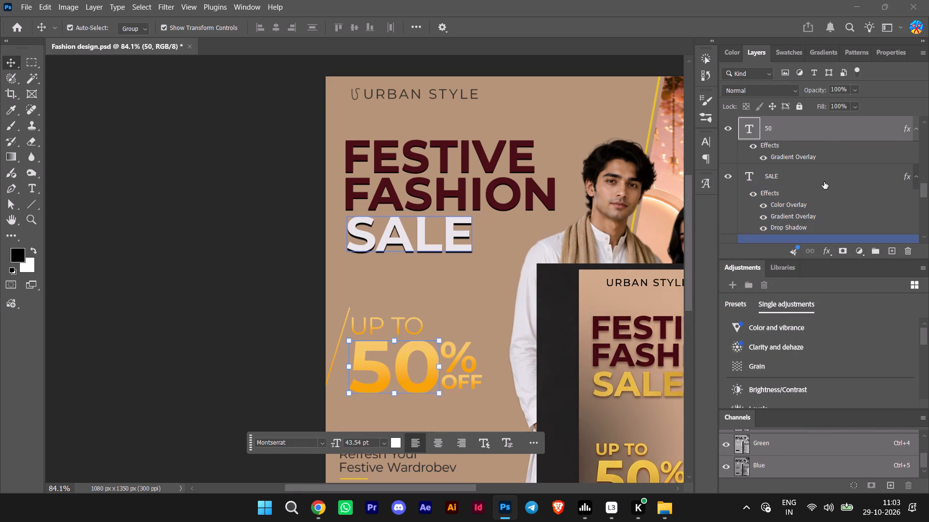
Turn off the Gradient Overlay on the large 50 so its white text colour shows, and deselect it.
{"action": "double_click", "coordinate": [826, 130]}
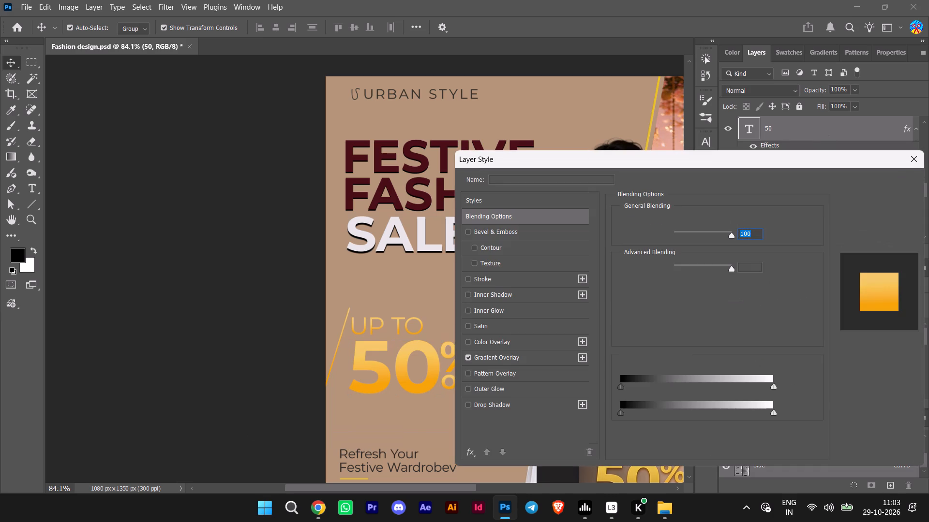
{"action": "left_click", "coordinate": [468, 359]}
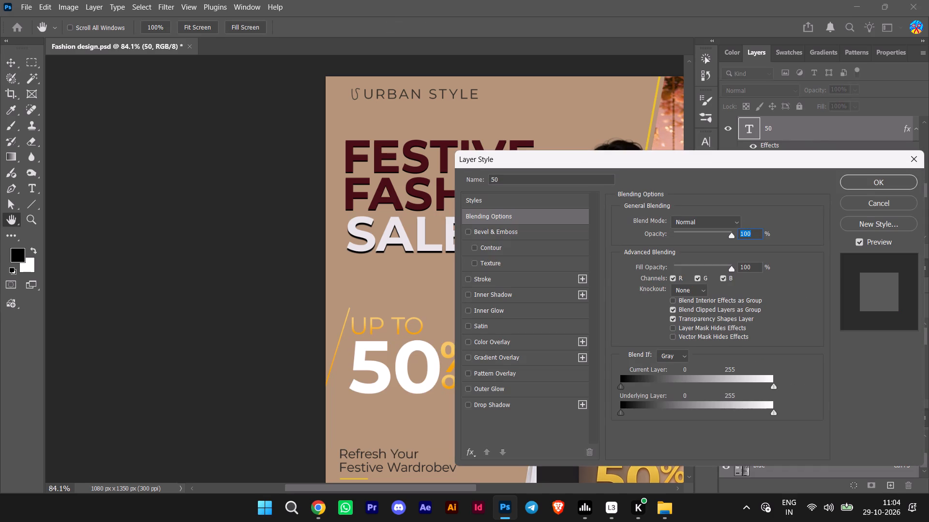
{"action": "left_click", "coordinate": [881, 186]}
{"action": "scroll", "coordinate": [351, 350], "scroll_direction": "down", "scroll_amount": 10}
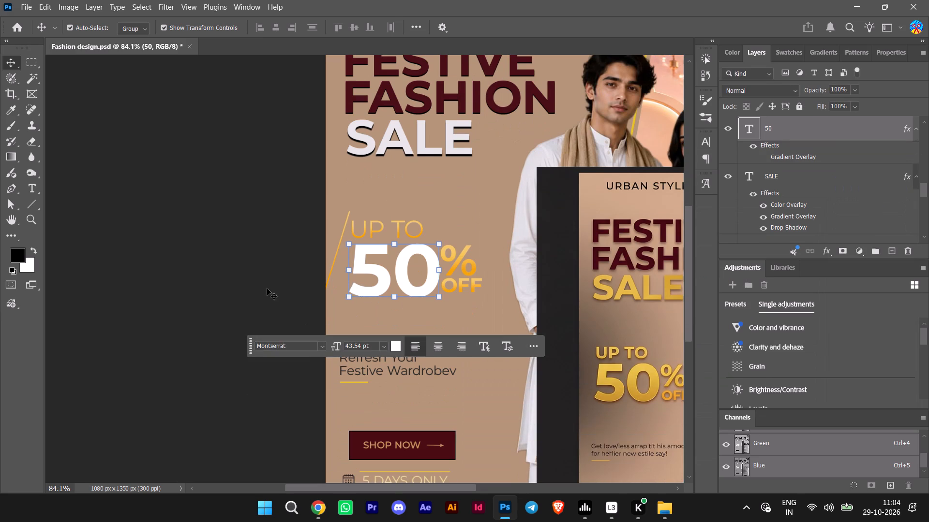
{"action": "left_click", "coordinate": [264, 283]}
Replace the Gradient Overlay on the UP TO text with a white Color Overlay.
{"action": "left_click", "coordinate": [381, 229]}
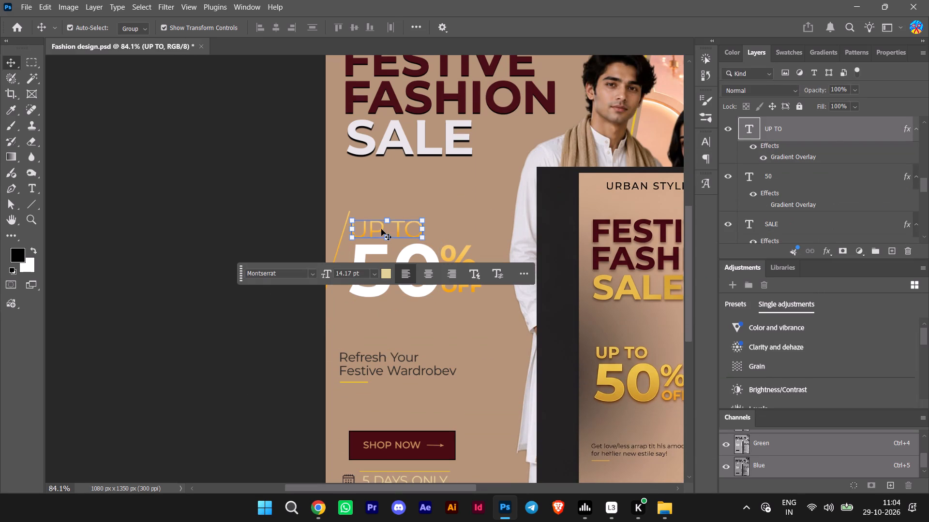
{"action": "double_click", "coordinate": [853, 133]}
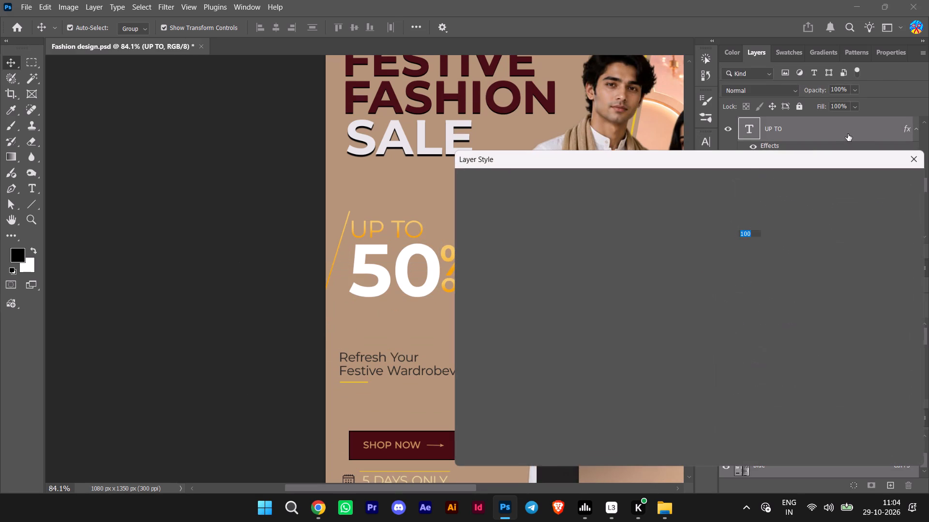
{"action": "left_click", "coordinate": [471, 361]}
{"action": "left_click", "coordinate": [469, 343]}
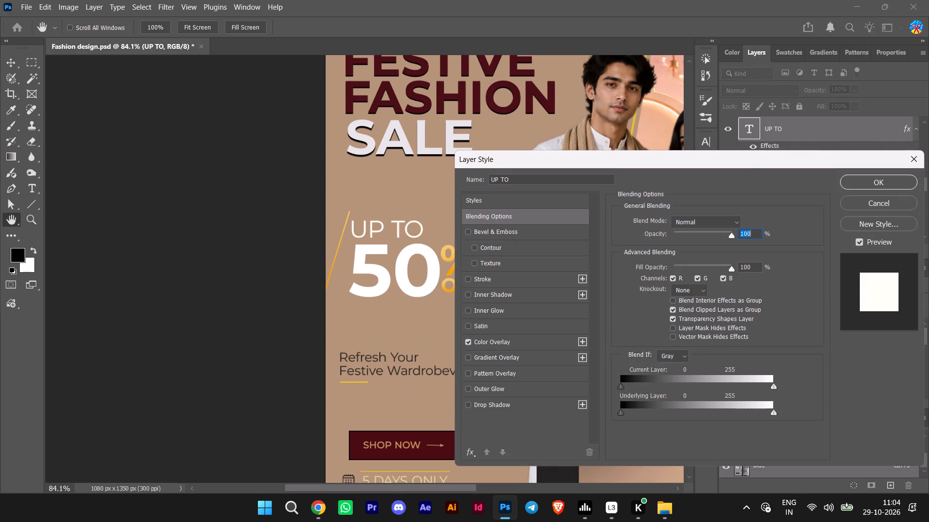
{"action": "left_click", "coordinate": [872, 184]}
{"action": "left_click", "coordinate": [225, 362]}
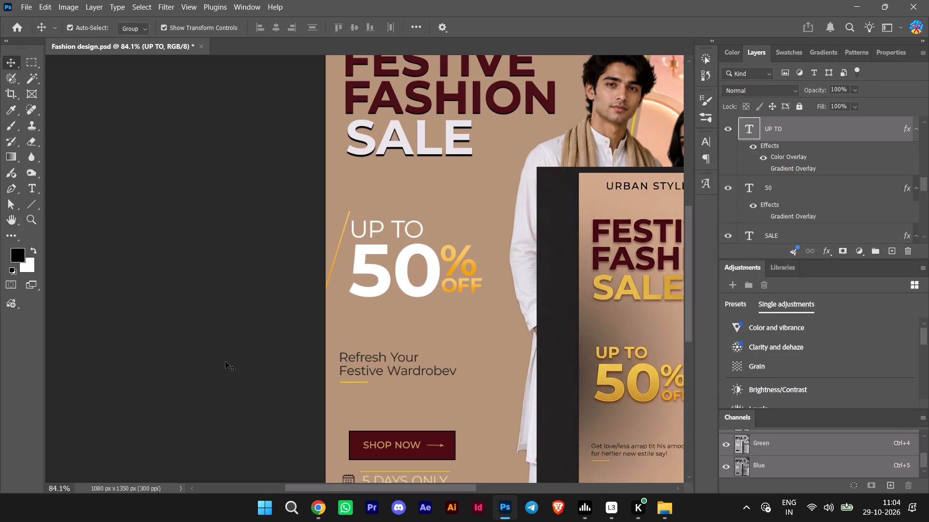
{"action": "left_click", "coordinate": [463, 263]}
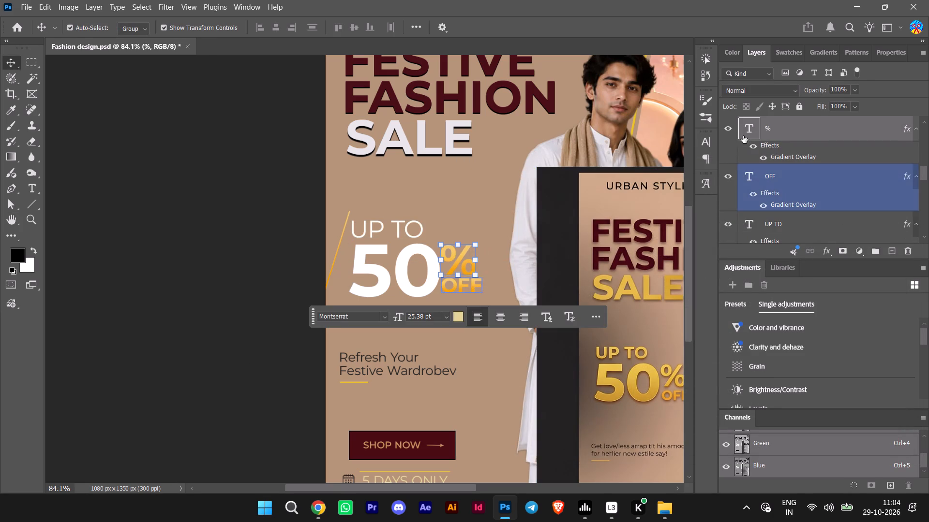
{"action": "double_click", "coordinate": [820, 130]}
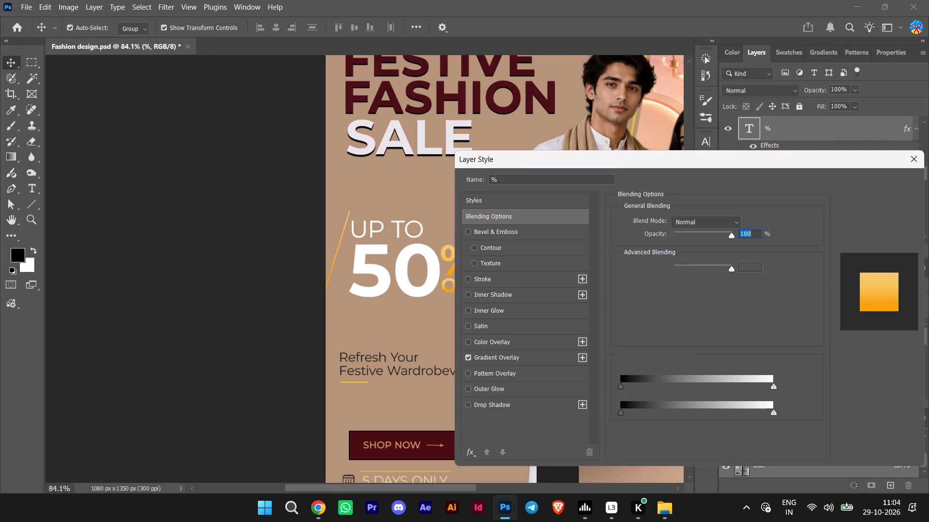
{"action": "left_click", "coordinate": [494, 344]}
{"action": "left_click", "coordinate": [495, 353]}
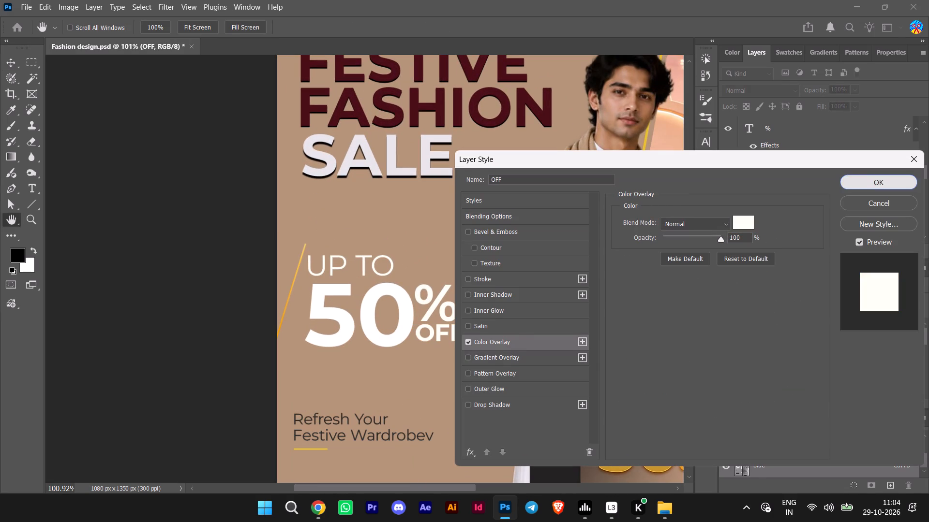
{"action": "left_click", "coordinate": [224, 280]}
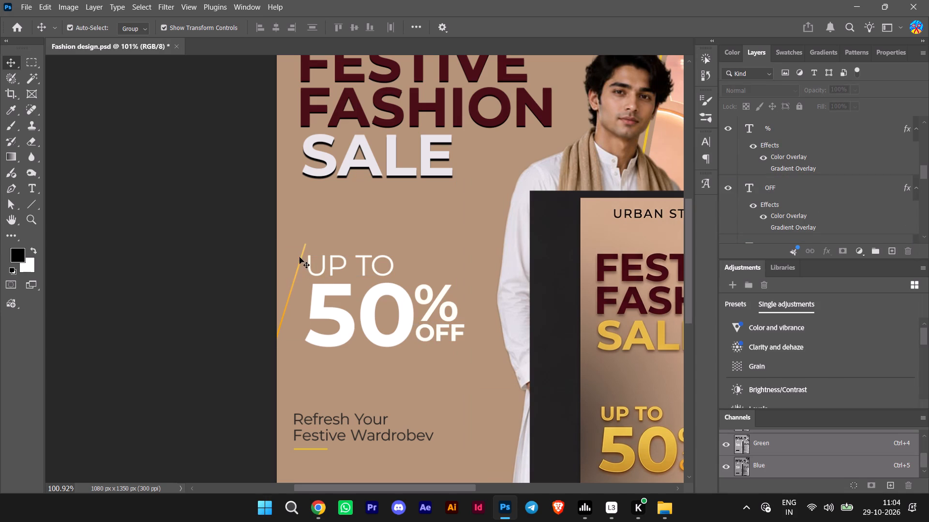
Replace the Gradient Overlay on the slanted line beside UP TO 50% with a Color Overlay in the SHOP NOW button's maroon #490c13.
{"action": "scroll", "coordinate": [286, 284], "scroll_direction": "up", "scroll_amount": 11, "text": "alt"}
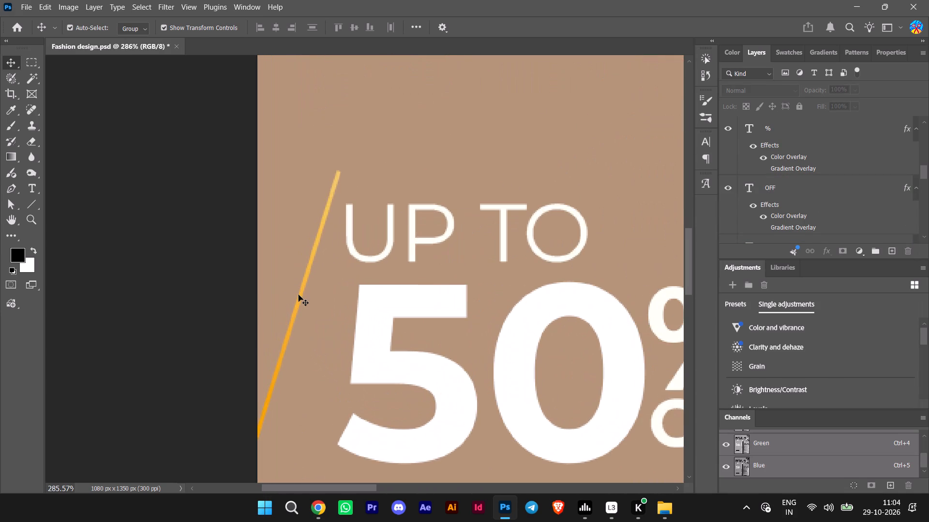
{"action": "left_click", "coordinate": [300, 297]}
{"action": "scroll", "coordinate": [296, 298], "scroll_direction": "down", "scroll_amount": 16, "text": "alt"}
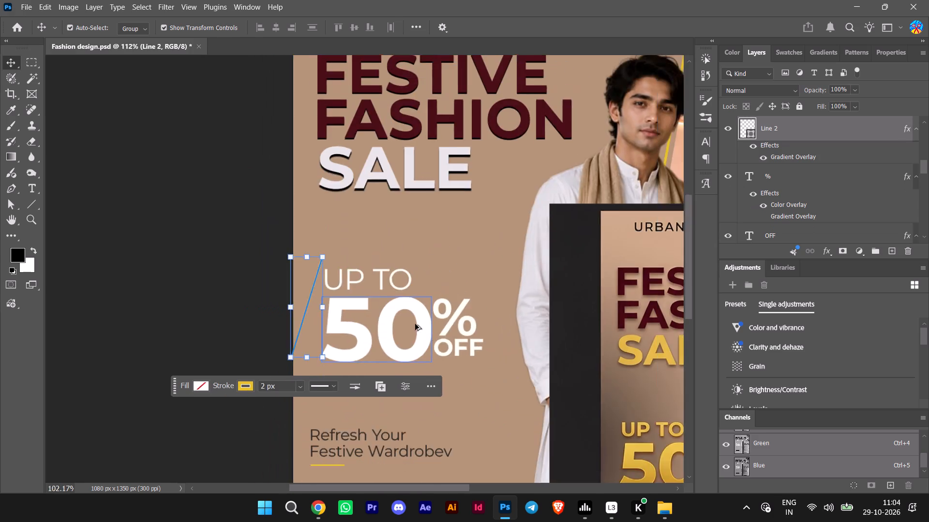
{"action": "scroll", "coordinate": [441, 324], "scroll_direction": "down", "scroll_amount": 5, "text": "alt"}
{"action": "left_click_drag", "start_coordinate": [441, 489], "coordinate": [451, 489]}
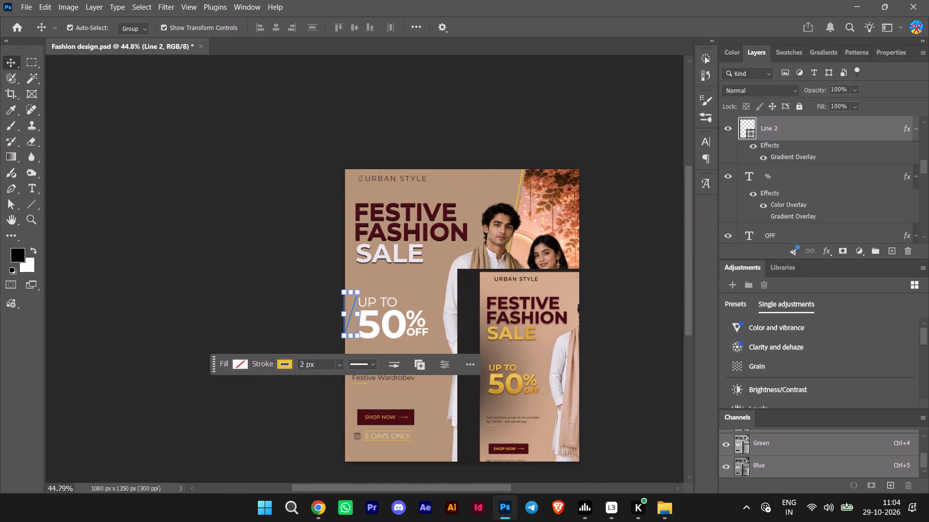
{"action": "left_click_drag", "start_coordinate": [451, 489], "coordinate": [446, 489]}
{"action": "scroll", "coordinate": [305, 338], "scroll_direction": "up", "scroll_amount": 1}
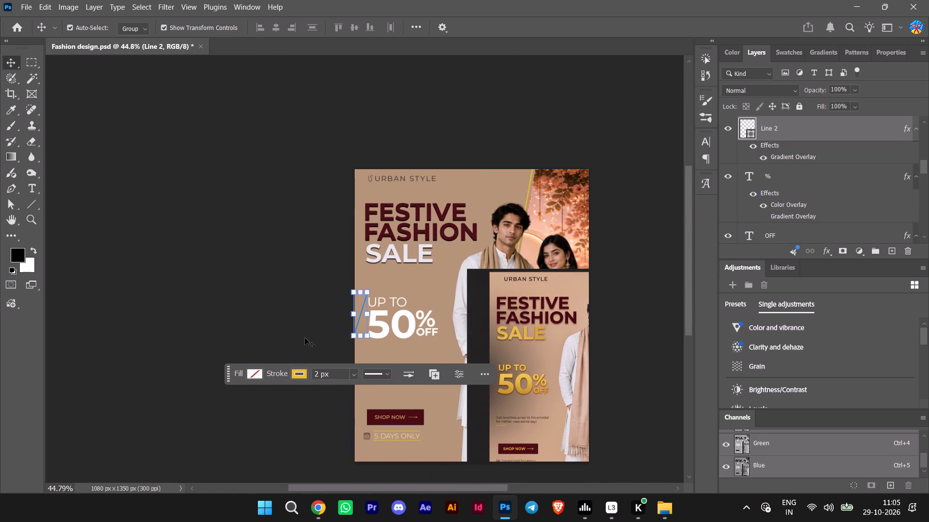
{"action": "scroll", "coordinate": [305, 338], "scroll_direction": "down", "scroll_amount": 3}
{"action": "scroll", "coordinate": [377, 355], "scroll_direction": "up", "scroll_amount": 4, "text": "alt"}
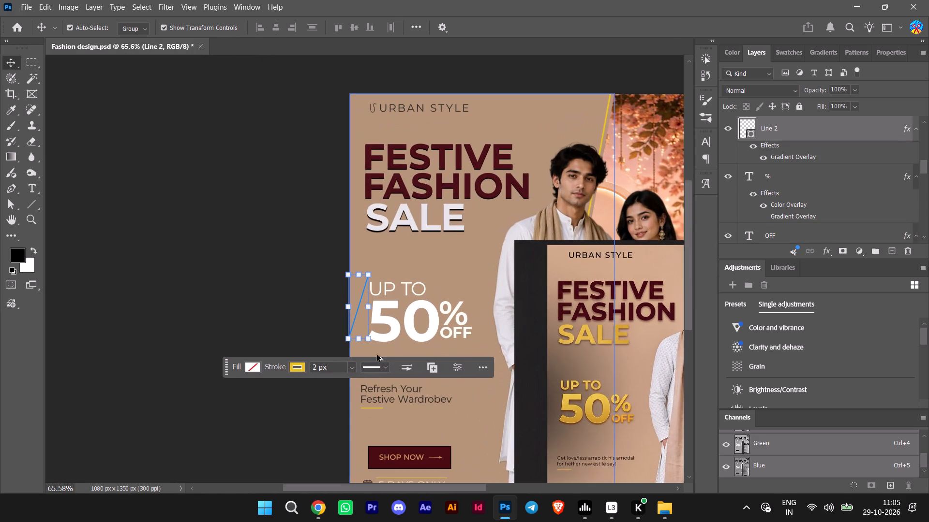
{"action": "scroll", "coordinate": [377, 355], "scroll_direction": "up", "scroll_amount": 4, "text": "alt"}
{"action": "scroll", "coordinate": [377, 355], "scroll_direction": "down", "scroll_amount": 11, "text": "alt"}
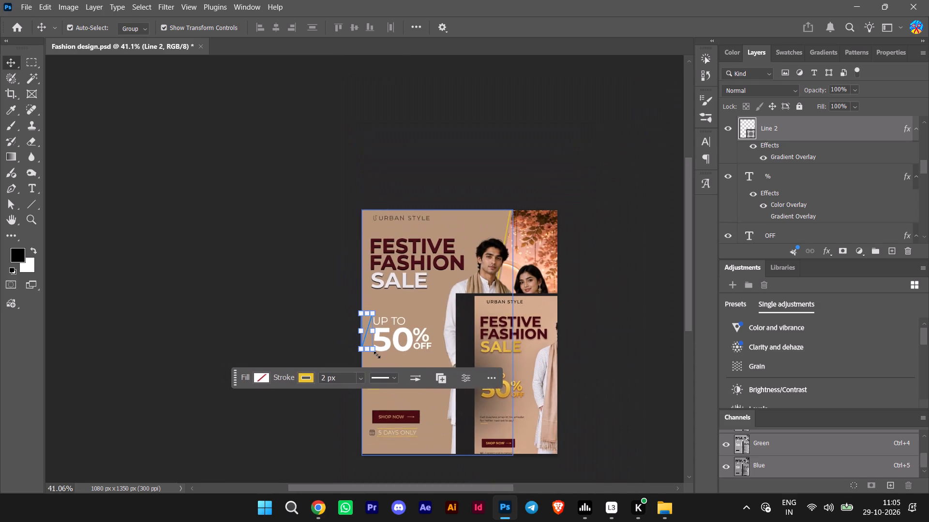
{"action": "scroll", "coordinate": [377, 355], "scroll_direction": "up", "scroll_amount": 8, "text": "alt"}
{"action": "left_click", "coordinate": [377, 355], "text": "alt"}
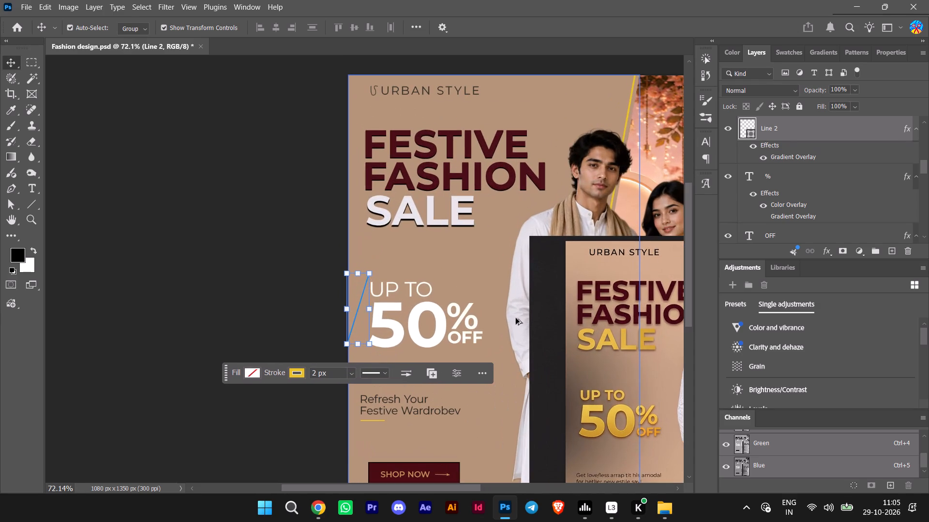
{"action": "double_click", "coordinate": [841, 130]}
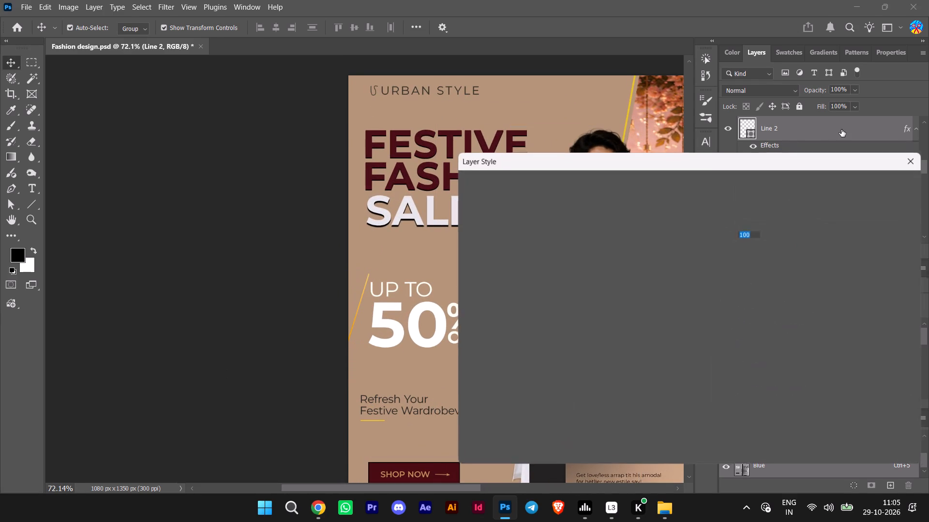
{"action": "left_click", "coordinate": [494, 345]}
{"action": "left_click", "coordinate": [502, 354]}
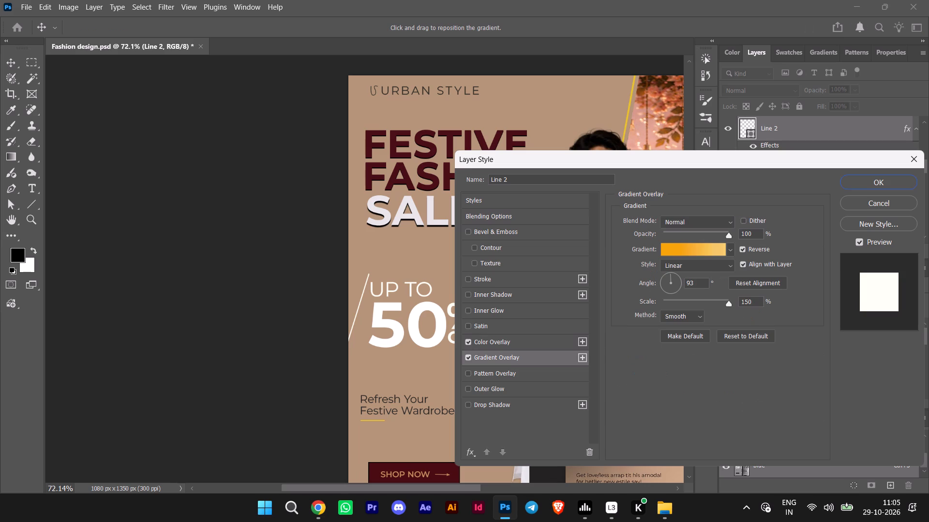
{"action": "left_click", "coordinate": [468, 343]}
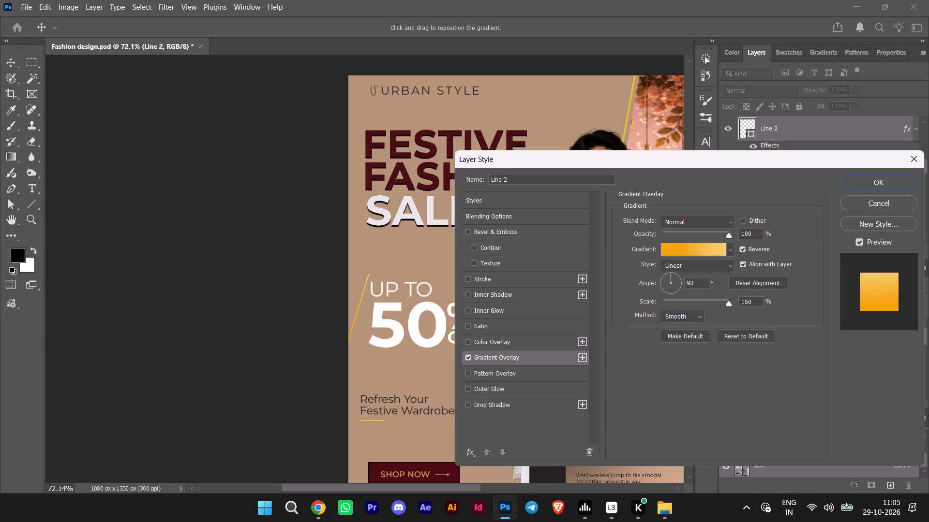
{"action": "left_click", "coordinate": [468, 343]}
{"action": "left_click", "coordinate": [466, 359]}
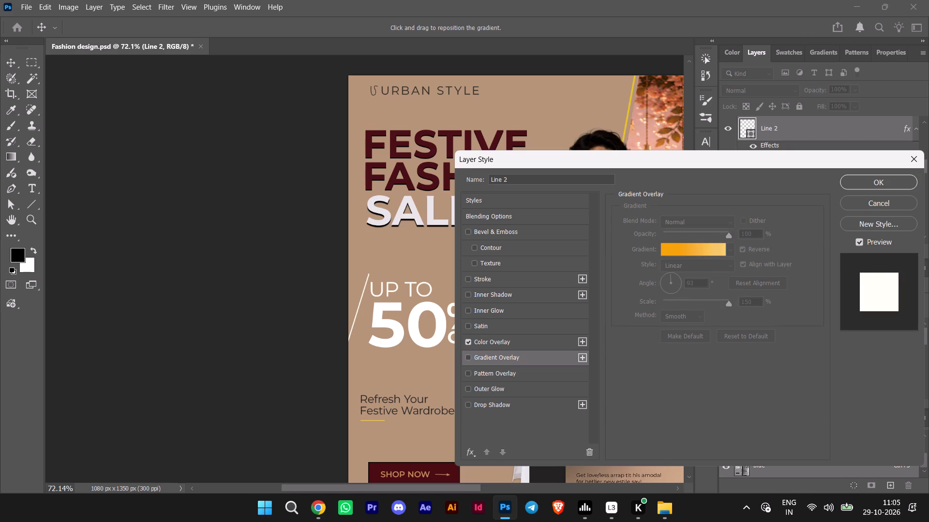
{"action": "left_click", "coordinate": [518, 342]}
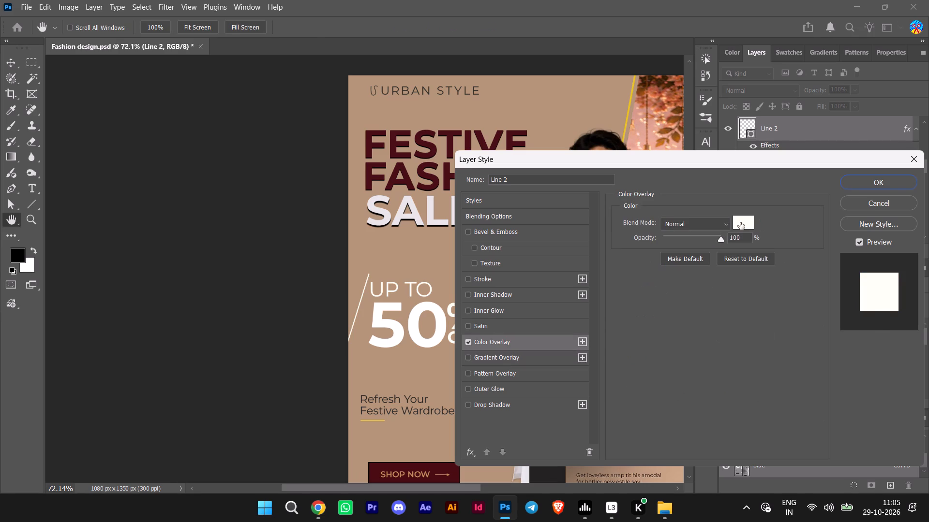
{"action": "left_click", "coordinate": [740, 222]}
{"action": "left_click", "coordinate": [437, 466]}
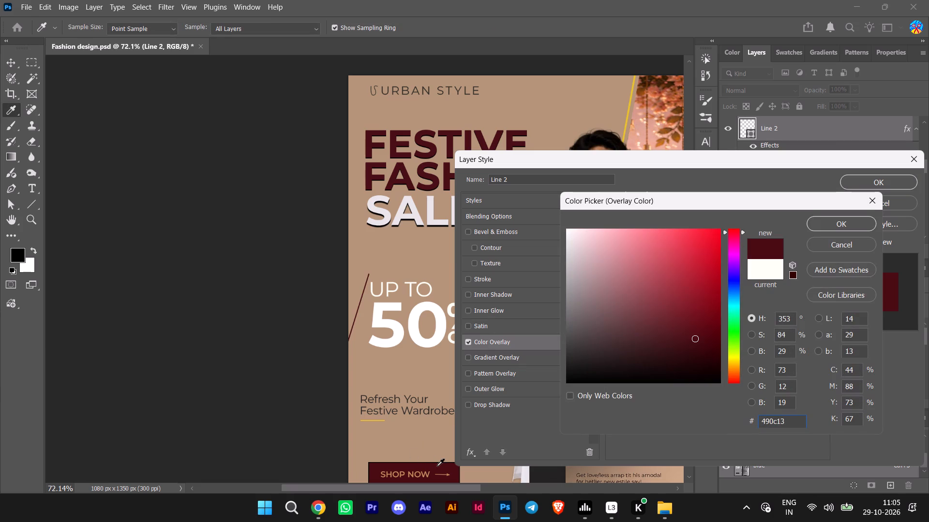
{"action": "left_click", "coordinate": [848, 227]}
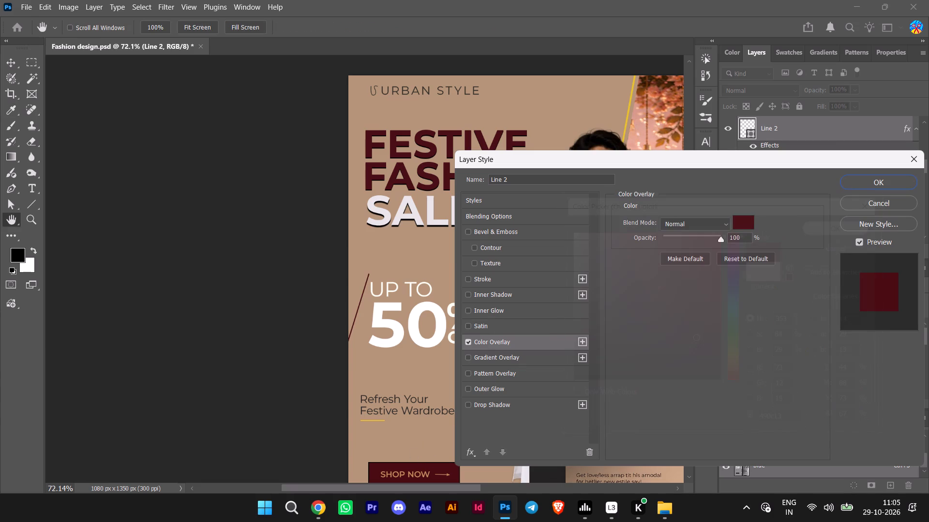
{"action": "left_click", "coordinate": [882, 182]}
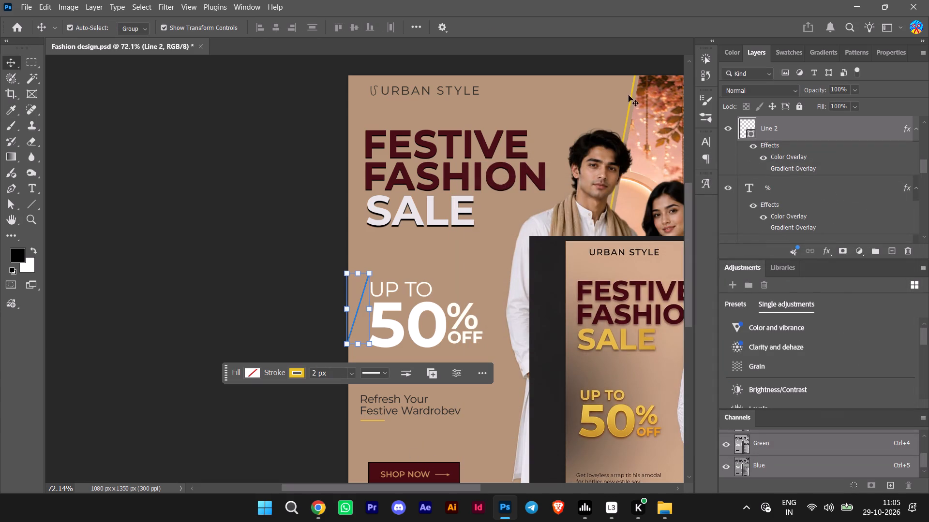
Add a maroon Color Overlay to the long diagonal line (Line 1) beside the couple, and deselect it.
{"action": "left_click", "coordinate": [633, 100]}
{"action": "left_click", "coordinate": [630, 100]}
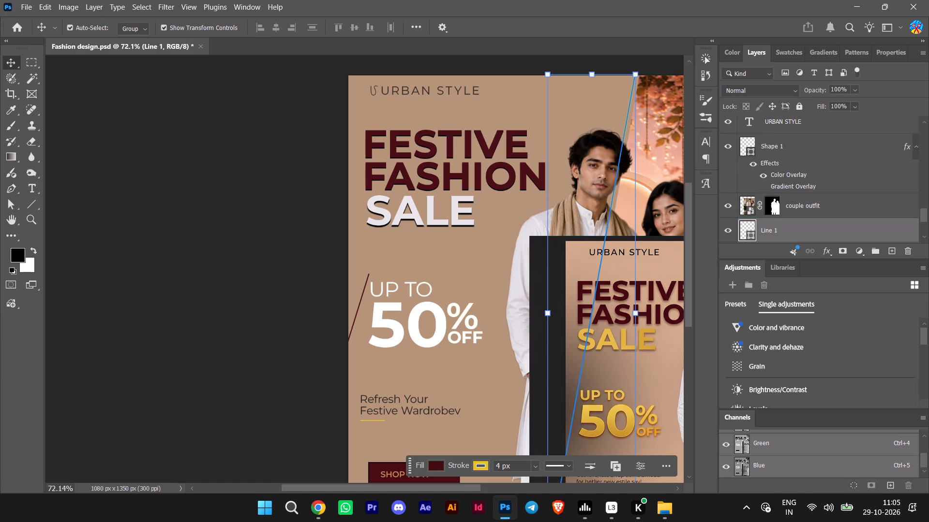
{"action": "scroll", "coordinate": [854, 221], "scroll_direction": "down", "scroll_amount": 2}
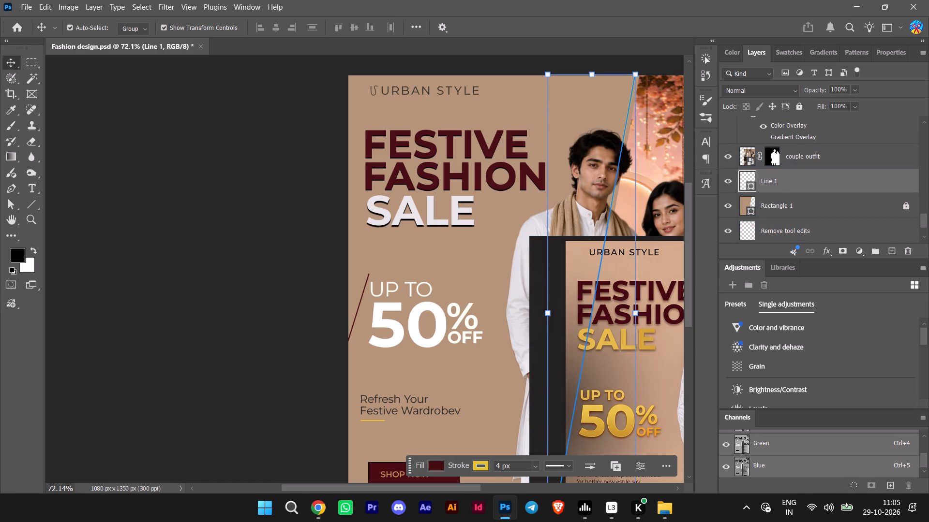
{"action": "double_click", "coordinate": [849, 177]}
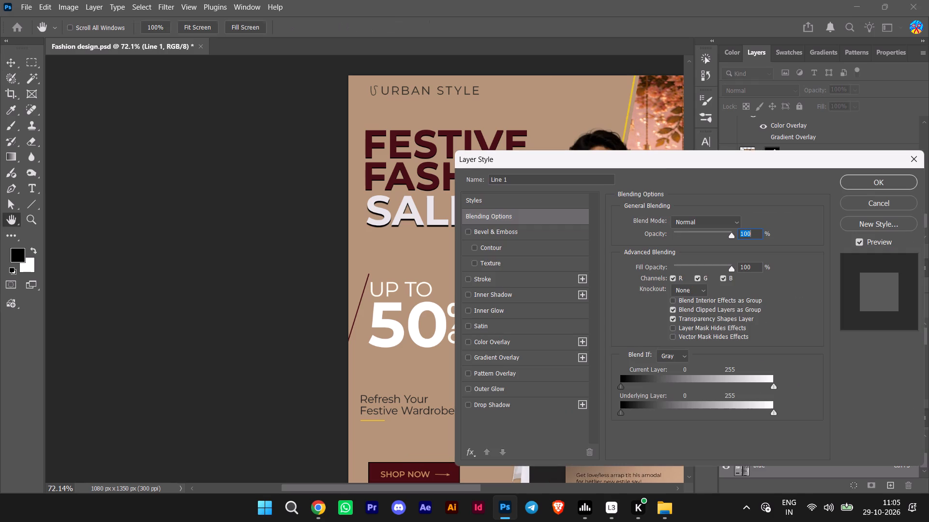
{"action": "left_click", "coordinate": [499, 338]}
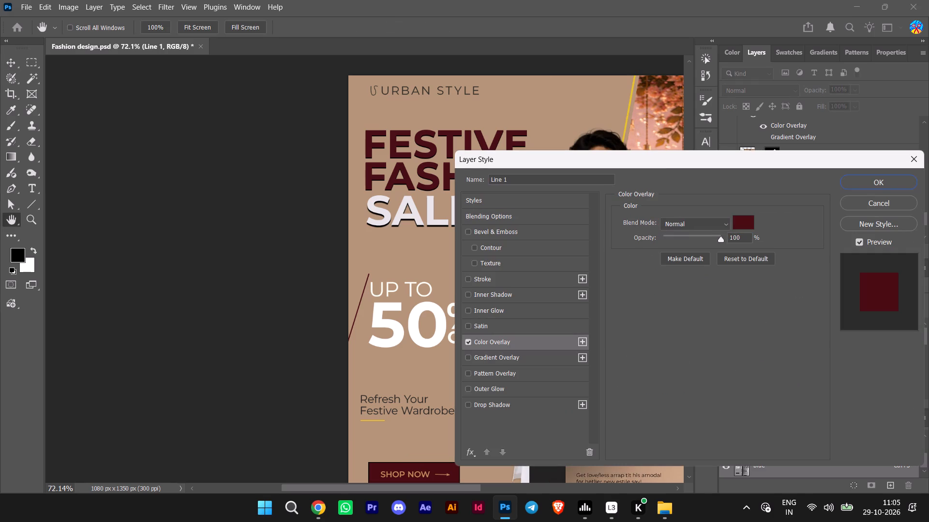
{"action": "left_click", "coordinate": [885, 182]}
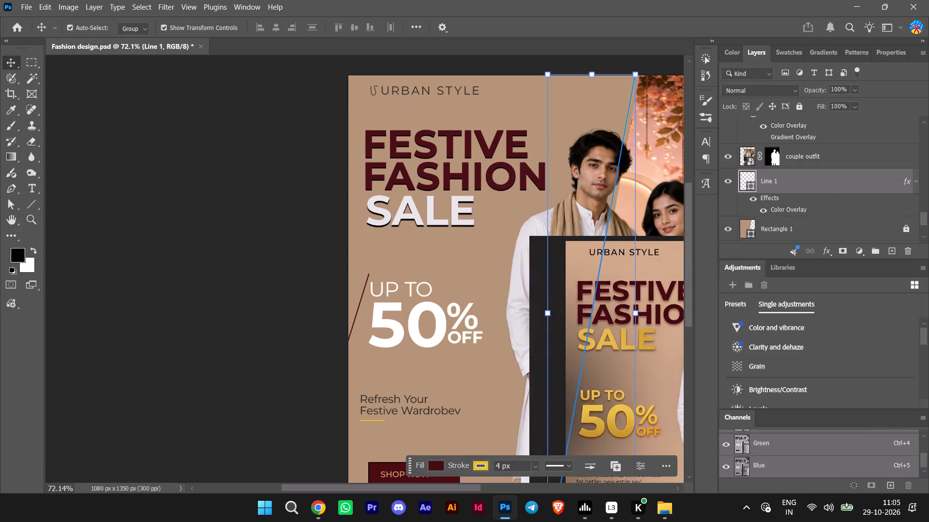
{"action": "scroll", "coordinate": [551, 275], "scroll_direction": "down", "scroll_amount": 5, "text": "alt"}
{"action": "left_click", "coordinate": [345, 288]}
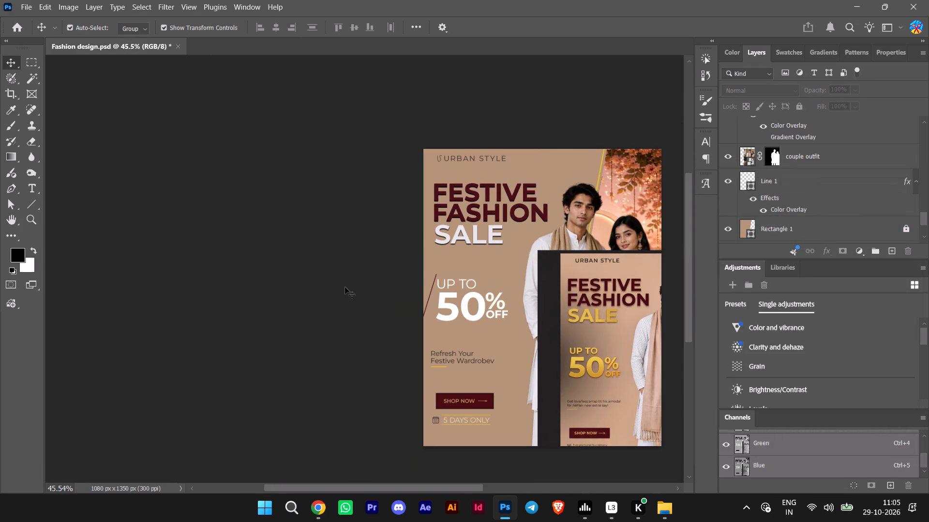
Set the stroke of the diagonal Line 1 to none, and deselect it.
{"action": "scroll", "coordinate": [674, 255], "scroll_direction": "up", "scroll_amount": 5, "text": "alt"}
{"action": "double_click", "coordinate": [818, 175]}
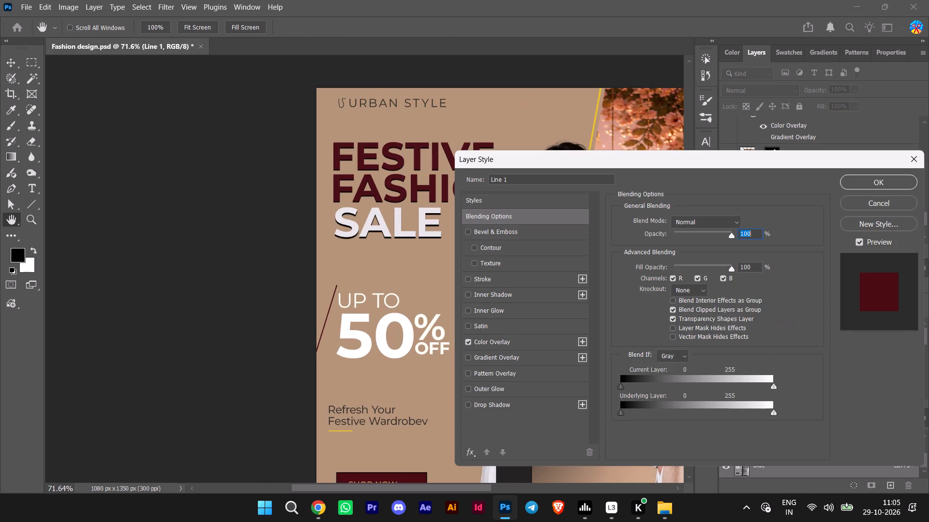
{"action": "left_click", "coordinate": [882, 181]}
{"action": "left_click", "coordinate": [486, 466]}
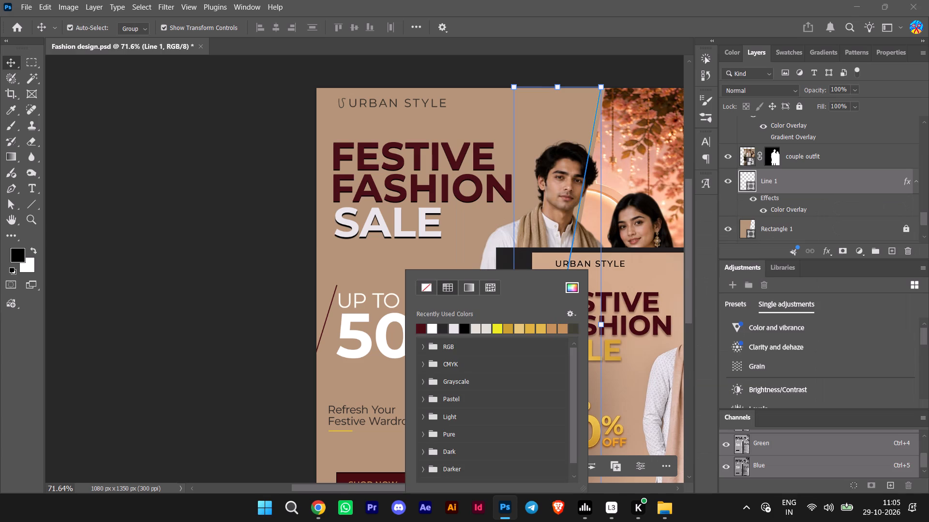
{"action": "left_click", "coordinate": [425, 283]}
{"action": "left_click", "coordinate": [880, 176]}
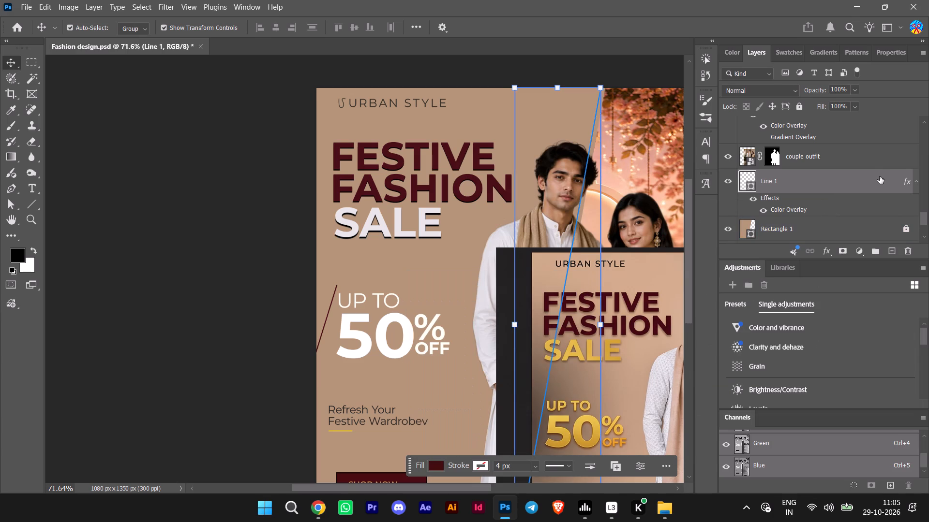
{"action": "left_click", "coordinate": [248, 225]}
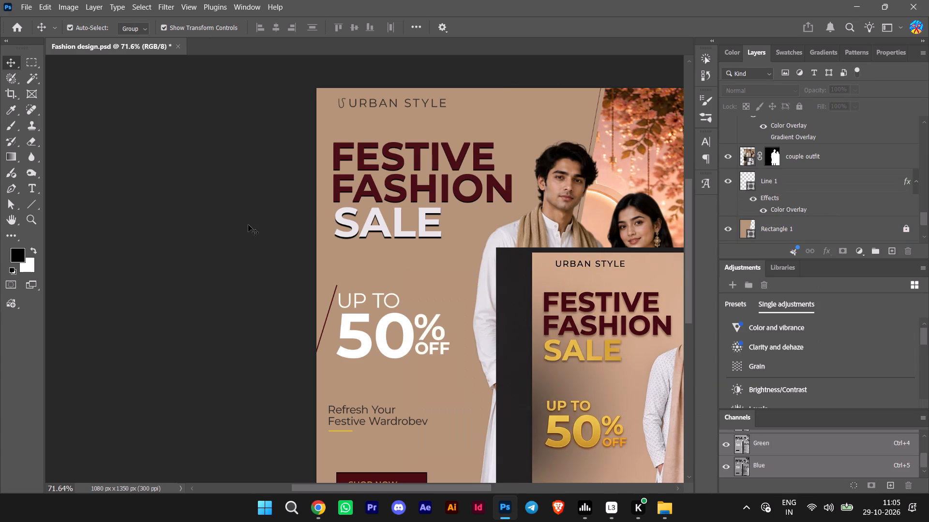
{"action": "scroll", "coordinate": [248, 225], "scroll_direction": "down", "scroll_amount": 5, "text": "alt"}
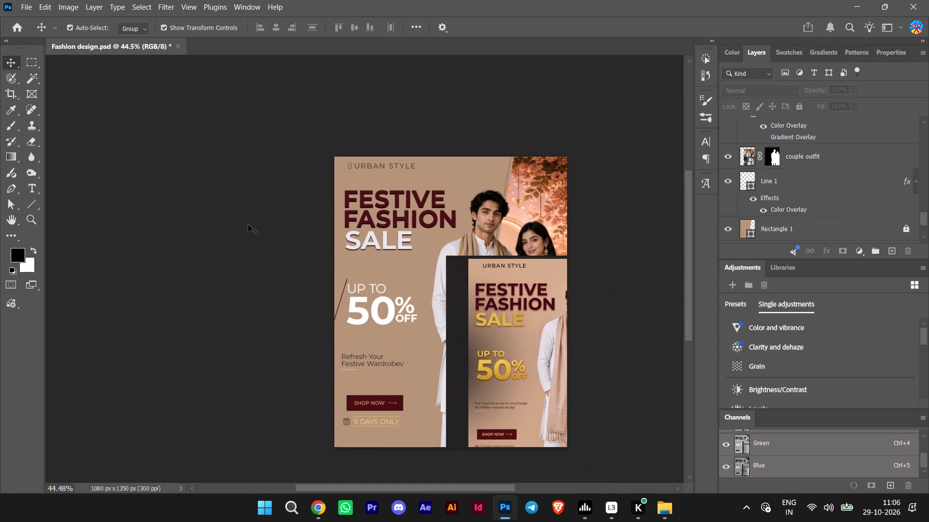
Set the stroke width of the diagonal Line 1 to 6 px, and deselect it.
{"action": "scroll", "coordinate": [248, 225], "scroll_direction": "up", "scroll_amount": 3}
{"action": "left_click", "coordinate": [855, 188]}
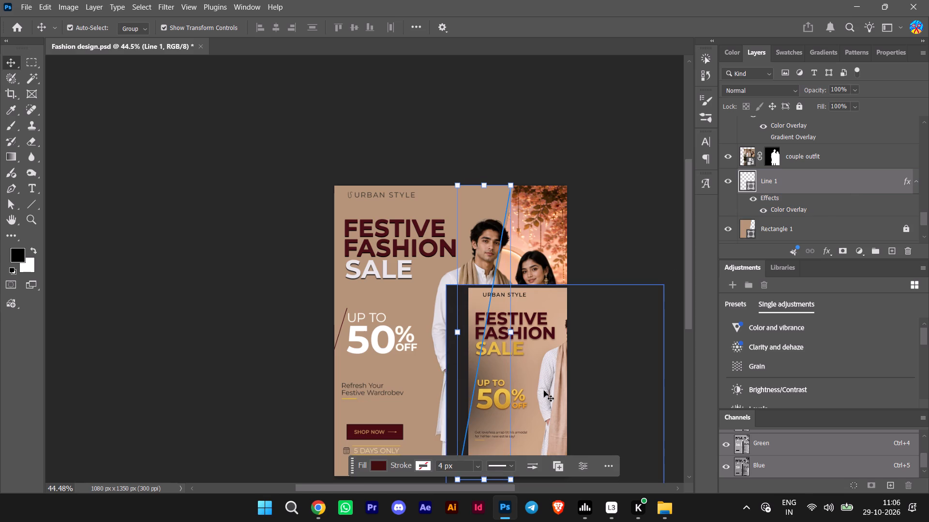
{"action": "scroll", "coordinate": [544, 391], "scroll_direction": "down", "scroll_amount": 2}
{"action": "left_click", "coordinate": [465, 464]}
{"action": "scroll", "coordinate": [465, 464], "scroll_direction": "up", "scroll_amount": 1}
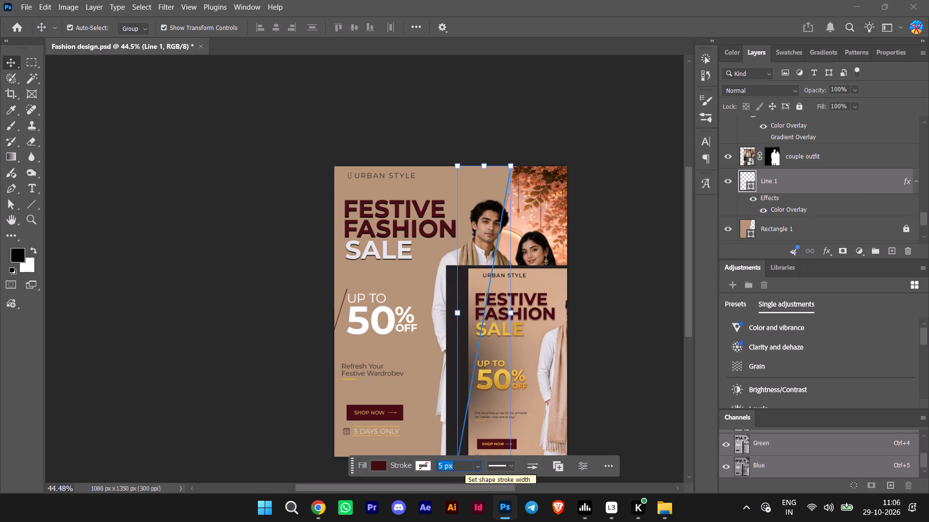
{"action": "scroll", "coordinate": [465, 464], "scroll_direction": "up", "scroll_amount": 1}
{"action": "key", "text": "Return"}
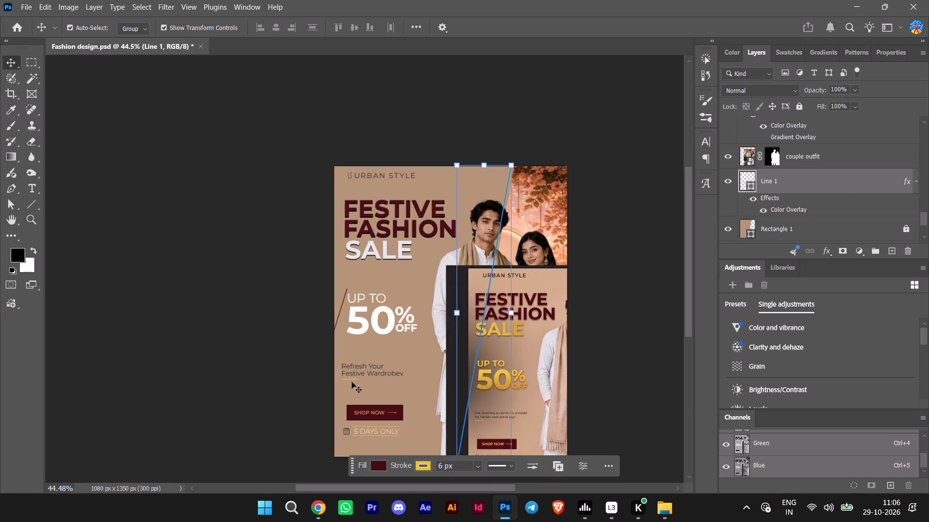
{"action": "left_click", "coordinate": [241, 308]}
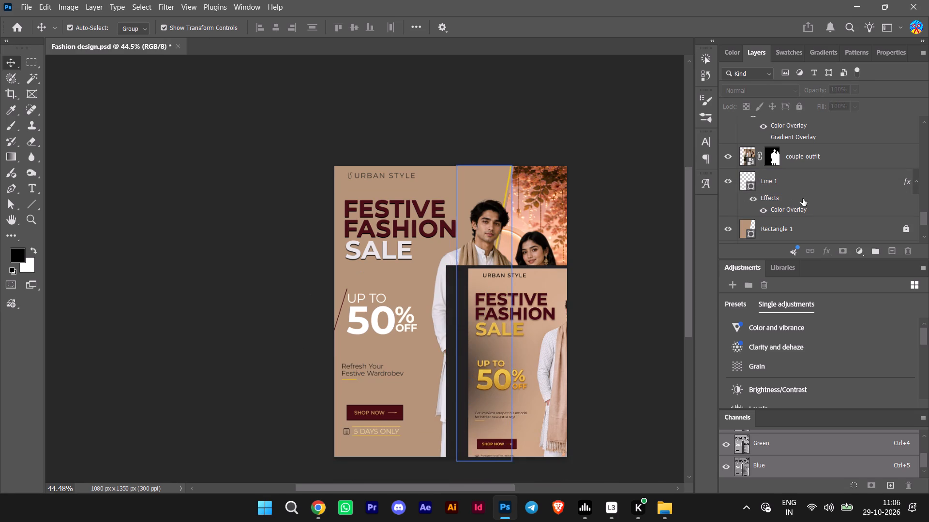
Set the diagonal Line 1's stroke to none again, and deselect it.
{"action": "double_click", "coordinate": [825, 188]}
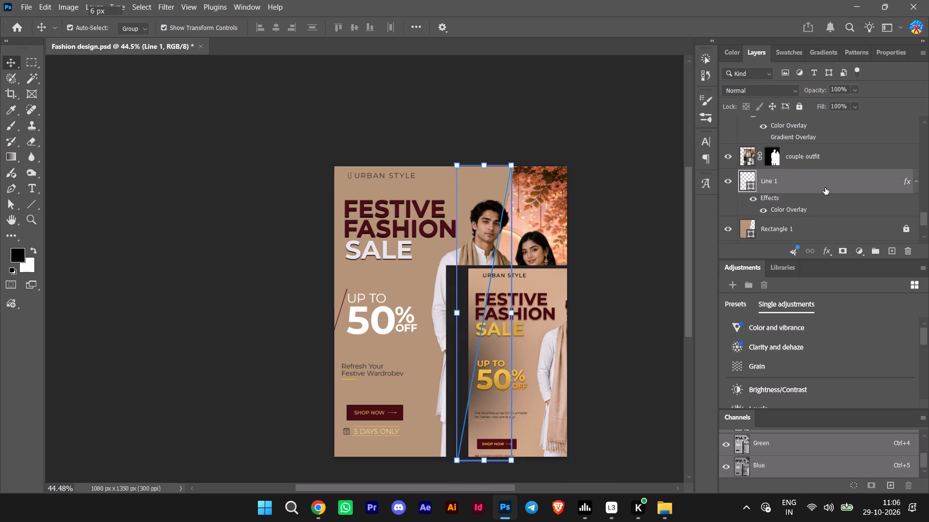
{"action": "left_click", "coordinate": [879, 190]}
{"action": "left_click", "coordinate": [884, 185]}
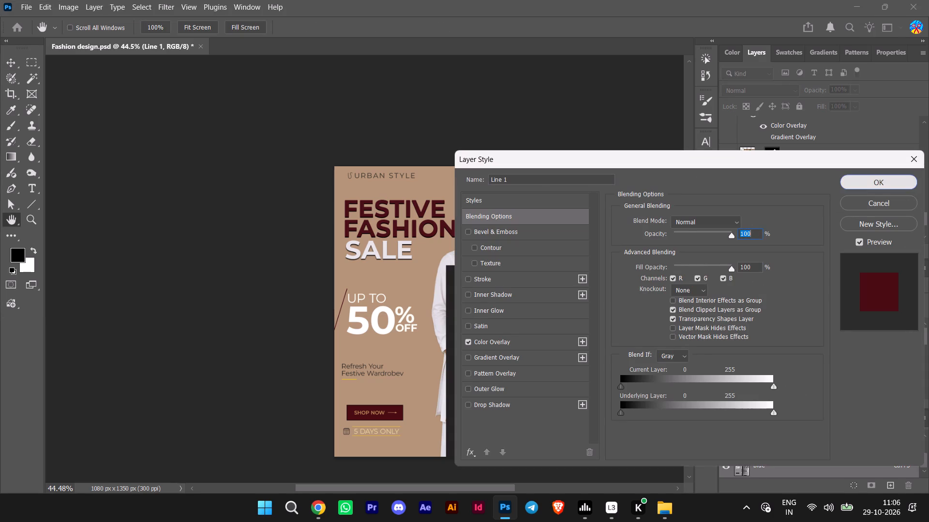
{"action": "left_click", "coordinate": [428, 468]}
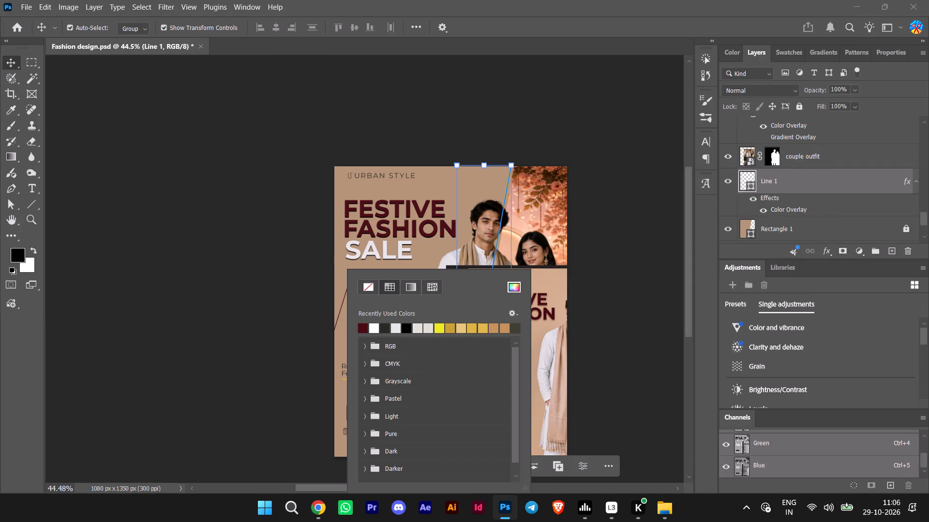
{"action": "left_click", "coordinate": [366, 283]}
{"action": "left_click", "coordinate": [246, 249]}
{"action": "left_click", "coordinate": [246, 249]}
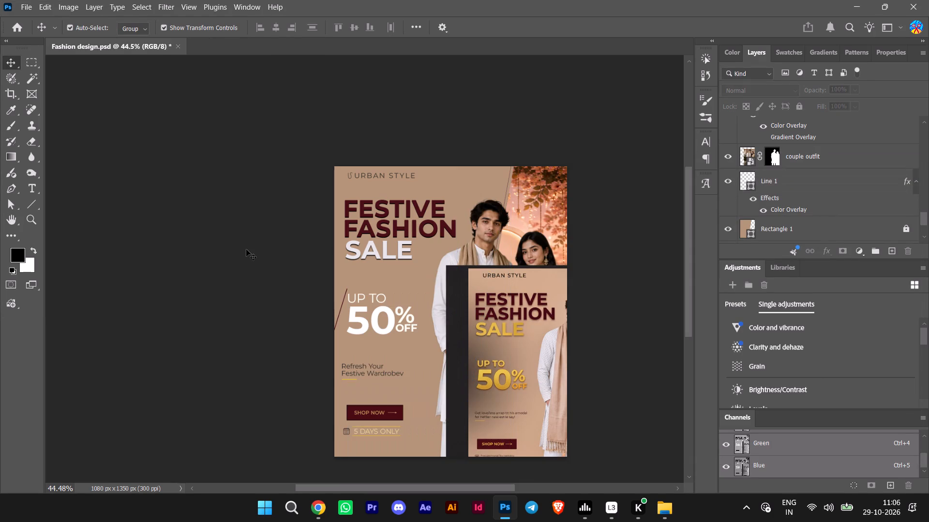
Set the fill of the diagonal Line 1 to none, and deselect it.
{"action": "left_click", "coordinate": [849, 190]}
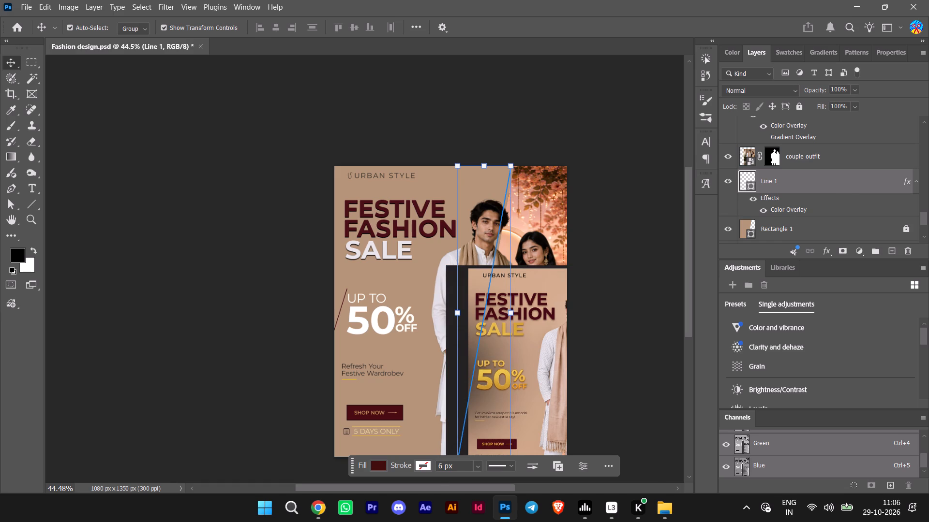
{"action": "left_click", "coordinate": [382, 468]}
{"action": "left_click", "coordinate": [369, 289]}
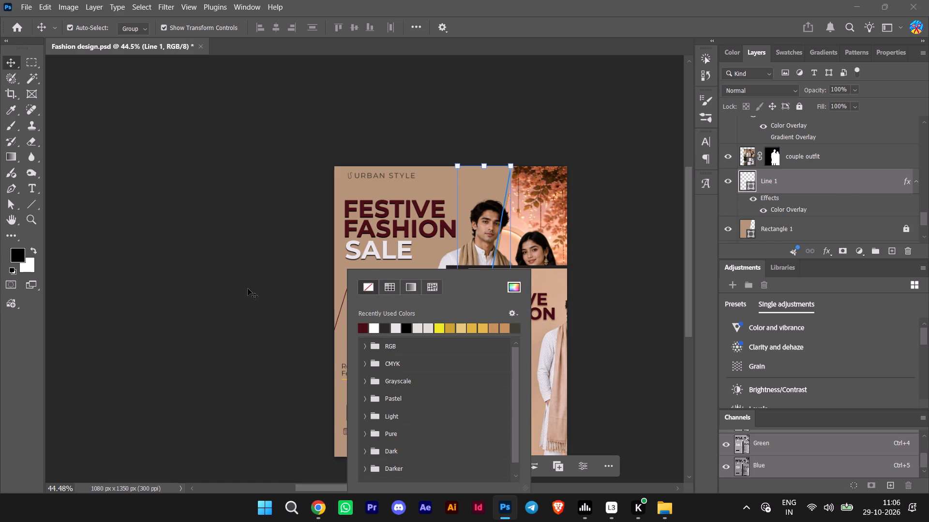
{"action": "left_click", "coordinate": [248, 289]}
{"action": "left_click", "coordinate": [248, 289]}
Give the diagonal Line 1 a 6 px stroke in the recently used maroon, and deselect it.
{"action": "left_click", "coordinate": [839, 182]}
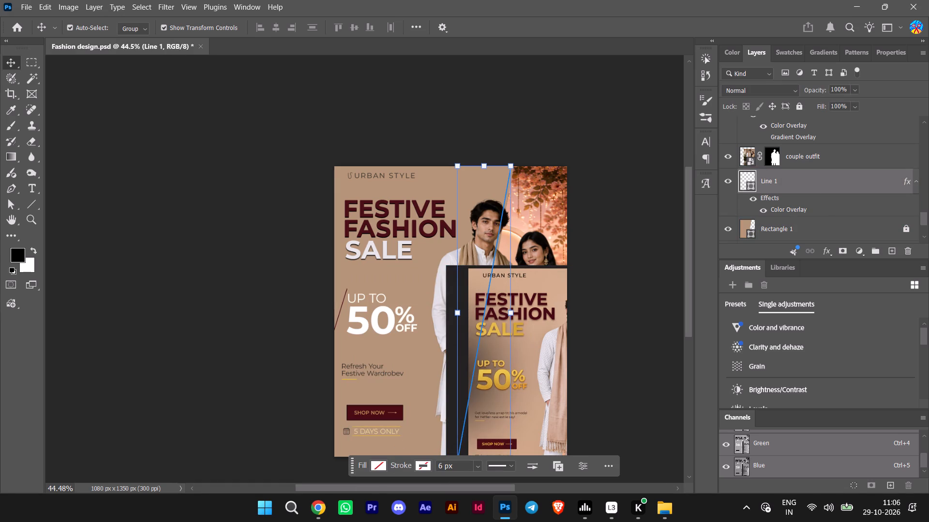
{"action": "left_click", "coordinate": [416, 467]}
{"action": "left_click", "coordinate": [367, 324]}
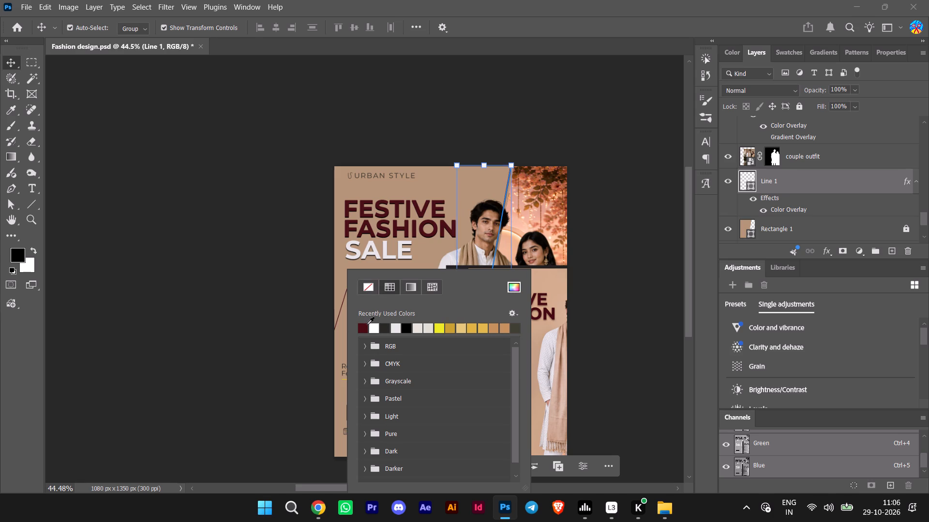
{"action": "left_click", "coordinate": [610, 307]}
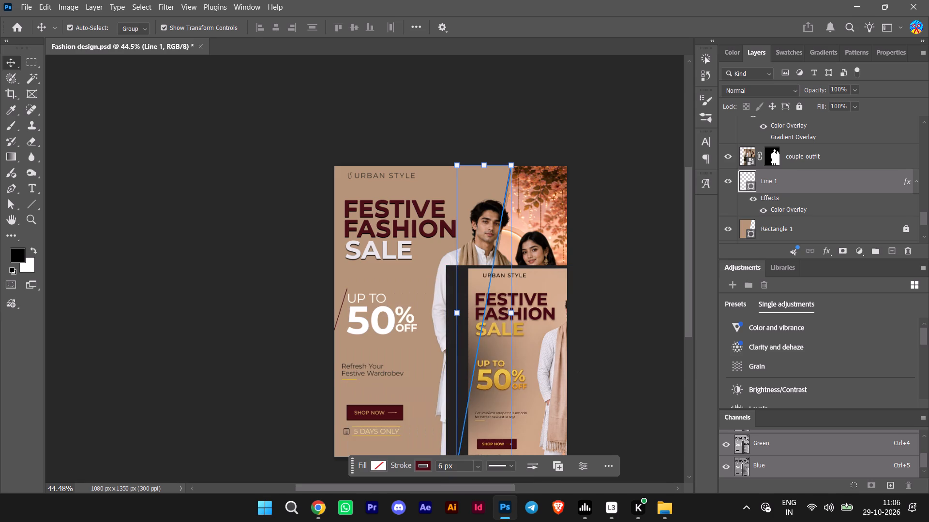
{"action": "left_click", "coordinate": [460, 465]}
{"action": "key", "text": "Return"}
{"action": "left_click", "coordinate": [188, 321]}
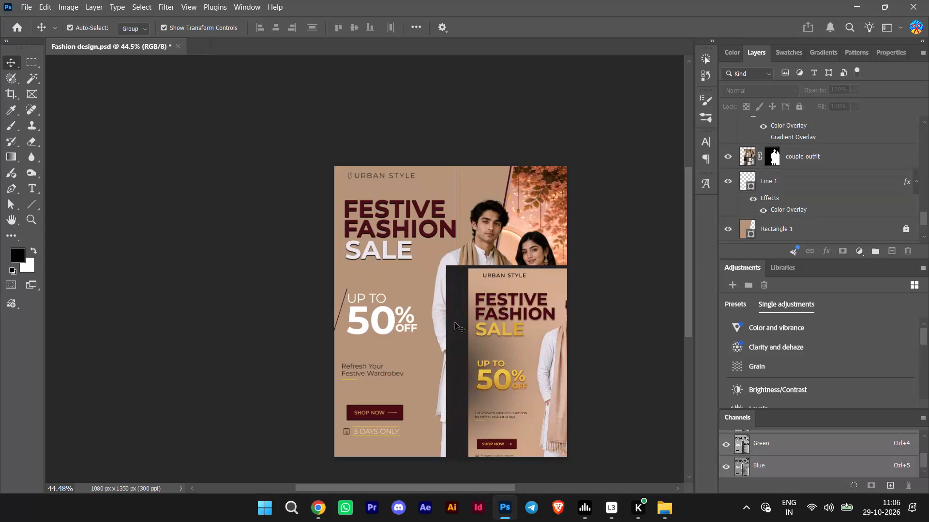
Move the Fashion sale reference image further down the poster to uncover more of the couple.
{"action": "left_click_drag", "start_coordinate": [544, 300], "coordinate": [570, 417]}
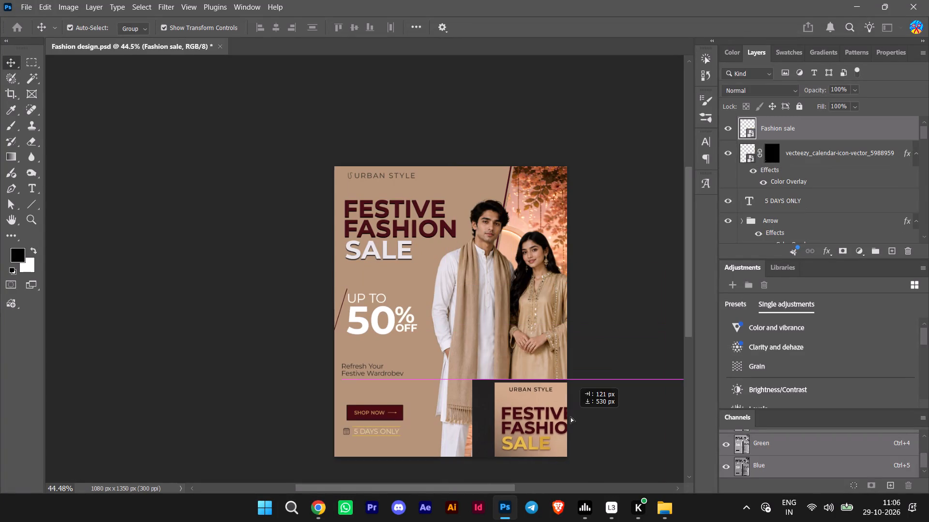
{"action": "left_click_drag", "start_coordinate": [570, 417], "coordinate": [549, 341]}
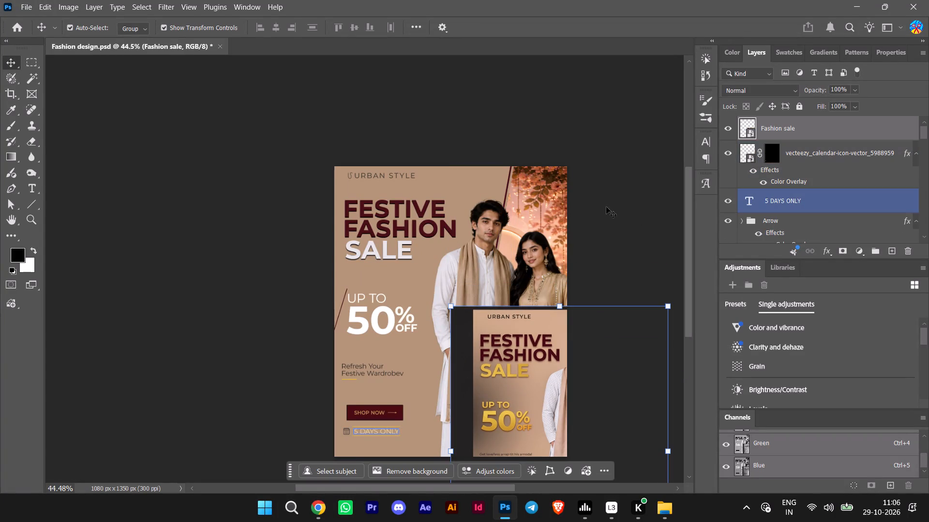
Set the stroke width of the diagonal line beside the couple to 4 px, and deselect it.
{"action": "left_click", "coordinate": [509, 181]}
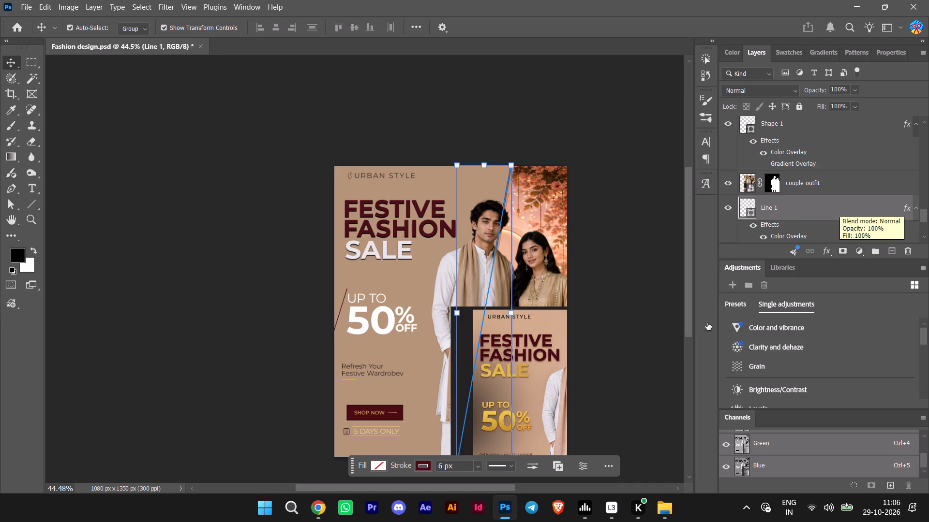
{"action": "left_click", "coordinate": [452, 466]}
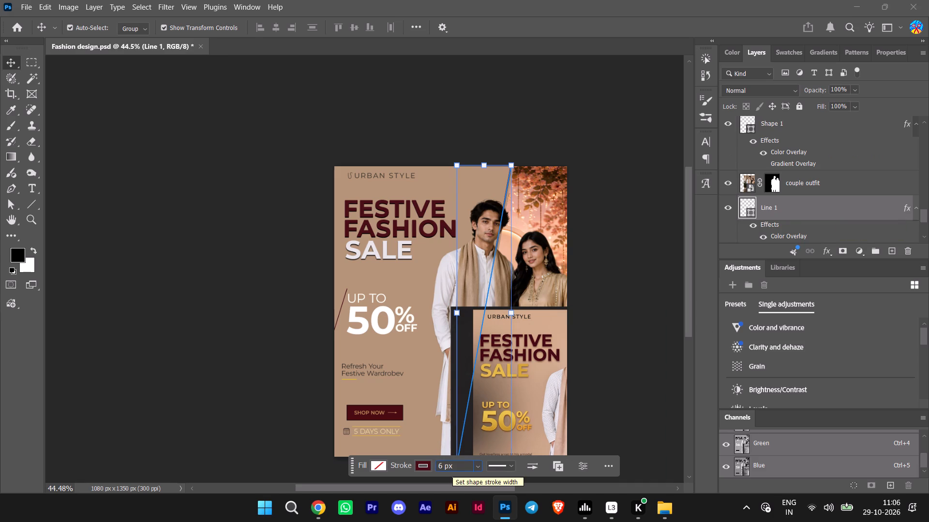
{"action": "scroll", "coordinate": [452, 466], "scroll_direction": "down", "scroll_amount": 2}
{"action": "key", "text": "Return"}
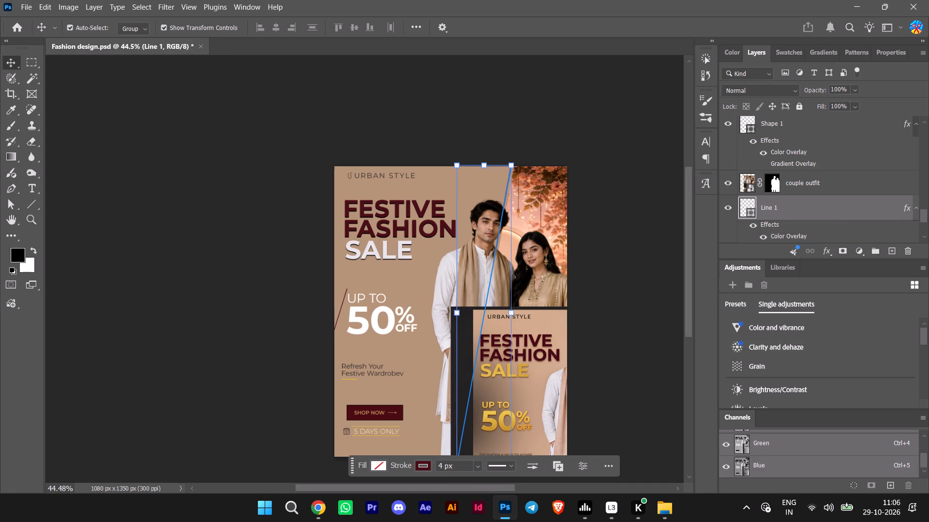
{"action": "left_click", "coordinate": [212, 257]}
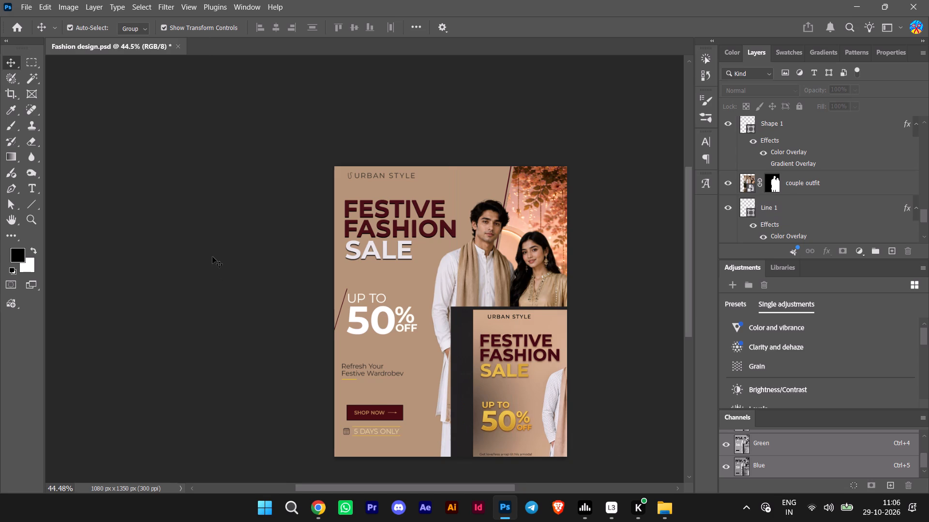
Reposition the Fashion sale reference image over the poster's lower part, slightly lower and closer to the 50% OFF text.
{"action": "scroll", "coordinate": [261, 272], "scroll_direction": "down", "scroll_amount": 2}
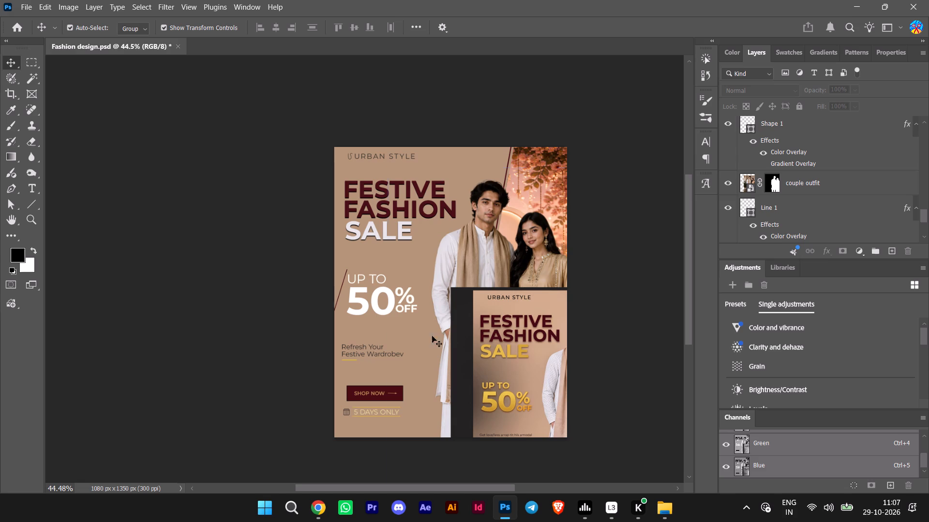
{"action": "left_click", "coordinate": [487, 327]}
{"action": "left_click_drag", "start_coordinate": [487, 327], "coordinate": [539, 366]}
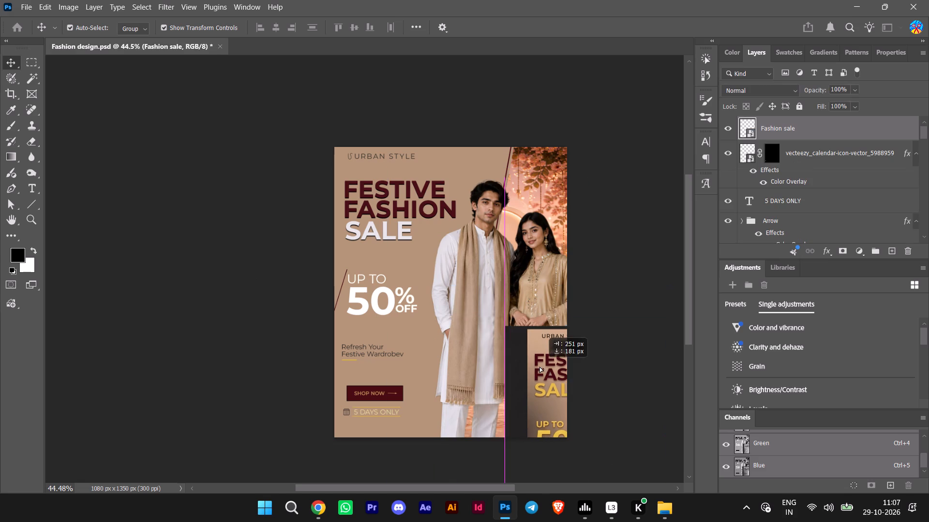
{"action": "left_click_drag", "start_coordinate": [539, 366], "coordinate": [462, 344]}
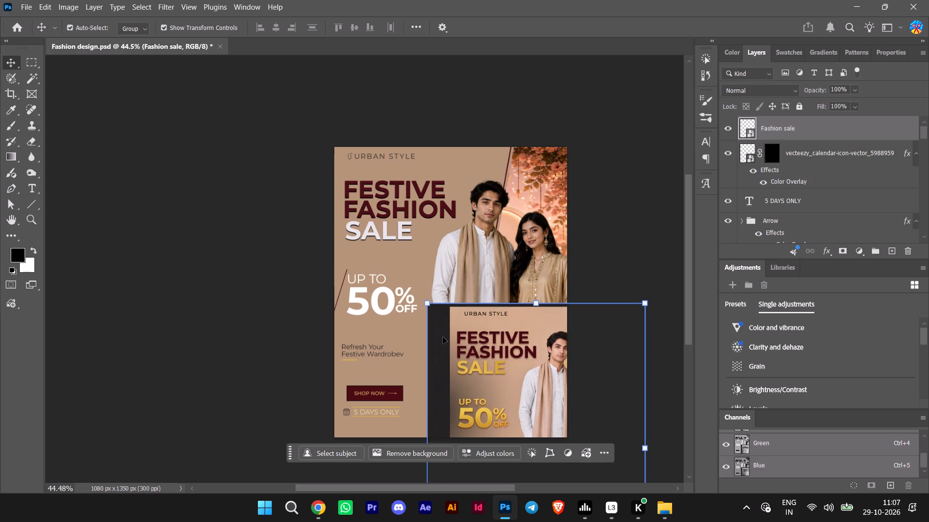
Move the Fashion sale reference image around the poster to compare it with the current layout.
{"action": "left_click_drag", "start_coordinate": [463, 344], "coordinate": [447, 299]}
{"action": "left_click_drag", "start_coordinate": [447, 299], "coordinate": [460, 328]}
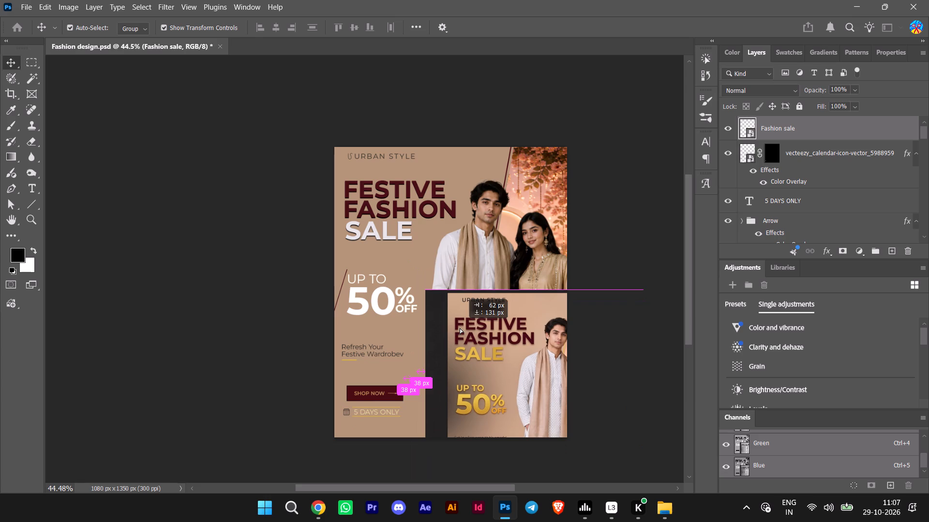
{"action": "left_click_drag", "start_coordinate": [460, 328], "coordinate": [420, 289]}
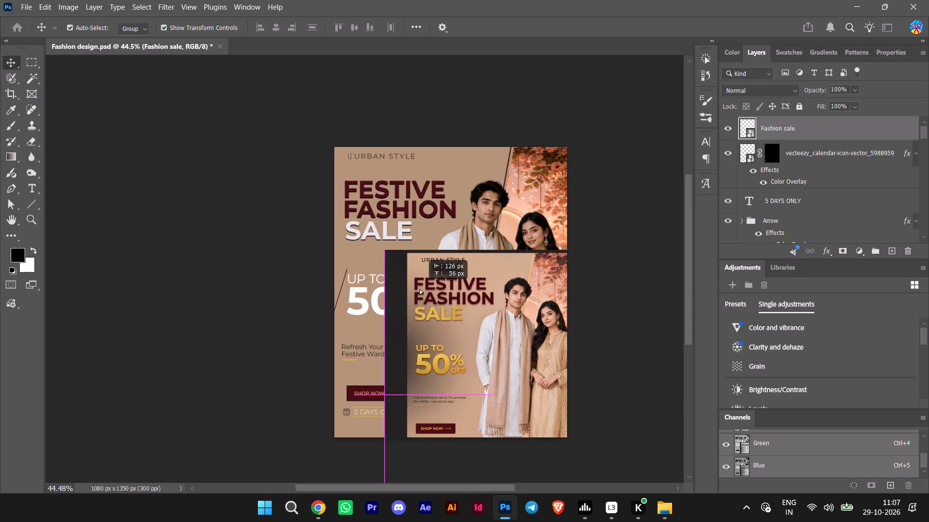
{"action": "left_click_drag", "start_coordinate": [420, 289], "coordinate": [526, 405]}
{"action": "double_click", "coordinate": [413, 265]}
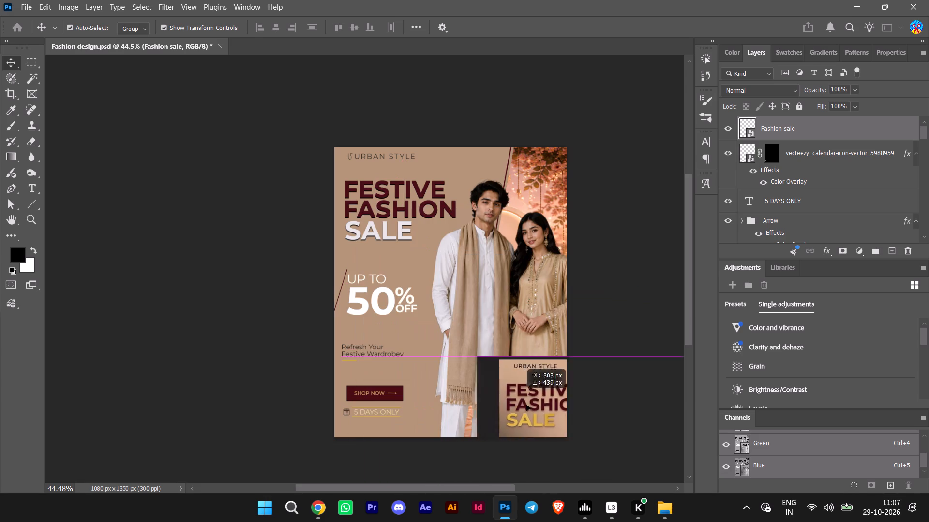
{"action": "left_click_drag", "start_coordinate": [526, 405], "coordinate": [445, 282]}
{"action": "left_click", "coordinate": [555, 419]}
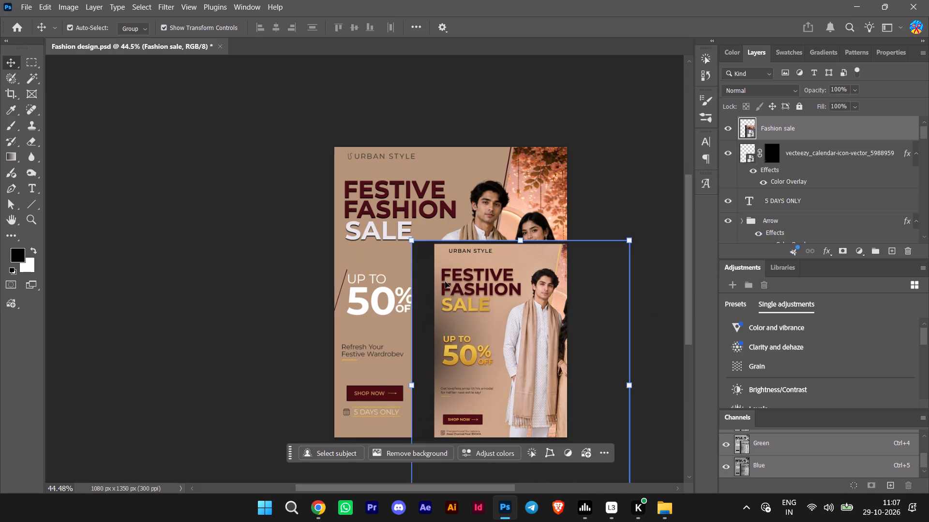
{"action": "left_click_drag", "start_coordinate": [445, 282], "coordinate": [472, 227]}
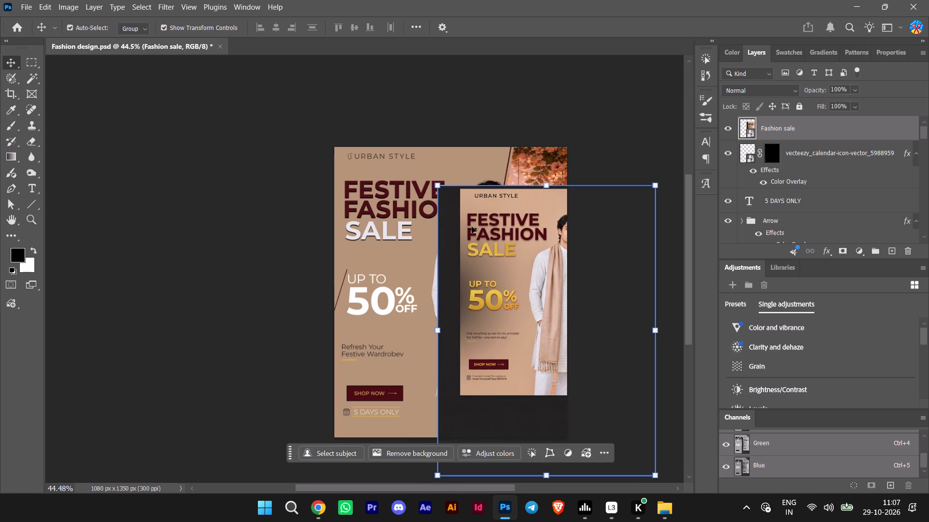
Delete the Fashion sale reference image from the poster.
{"action": "key", "text": "BackSpace"}
{"action": "left_click", "coordinate": [238, 237]}
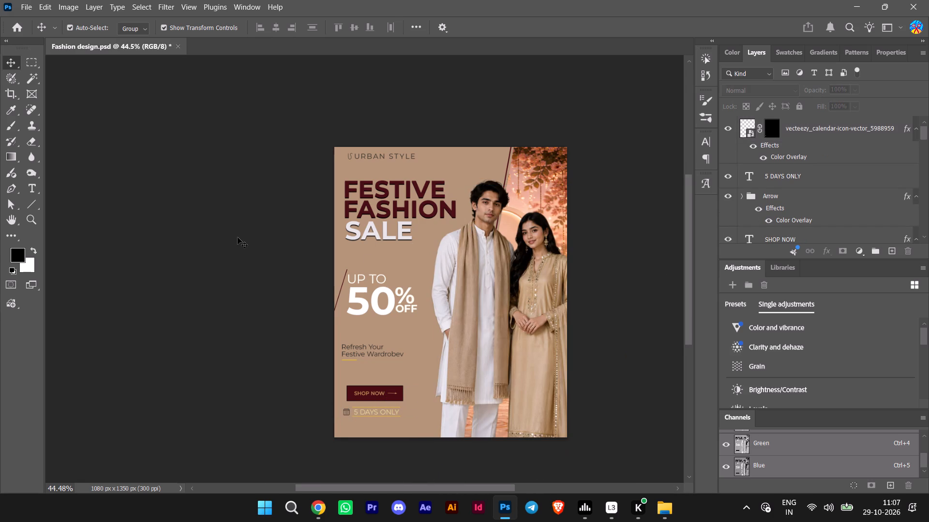
Add a black Multiply drop shadow to the 50 text with 100% opacity, 6 px distance and 0 px size.
{"action": "scroll", "coordinate": [238, 237], "scroll_direction": "down", "scroll_amount": 1}
{"action": "scroll", "coordinate": [245, 261], "scroll_direction": "up", "scroll_amount": 9, "text": "alt"}
{"action": "left_click", "coordinate": [415, 329]}
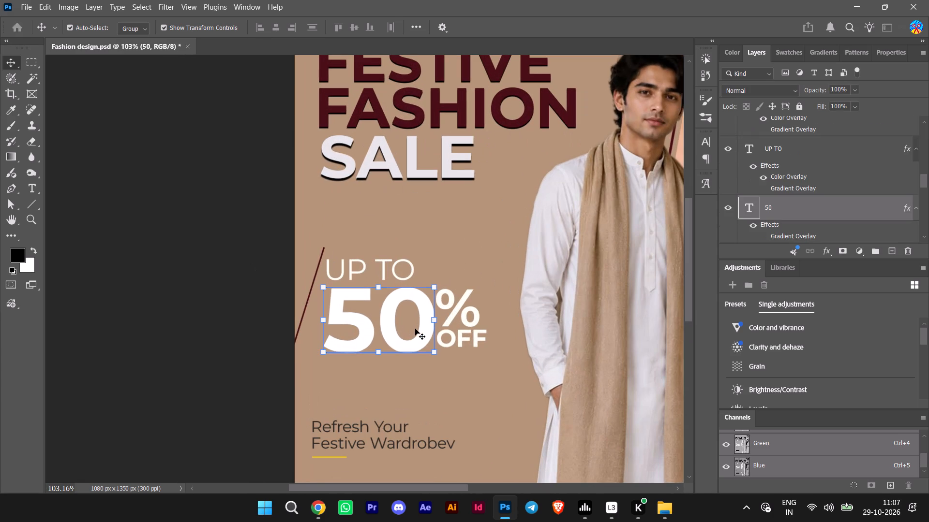
{"action": "double_click", "coordinate": [836, 203]}
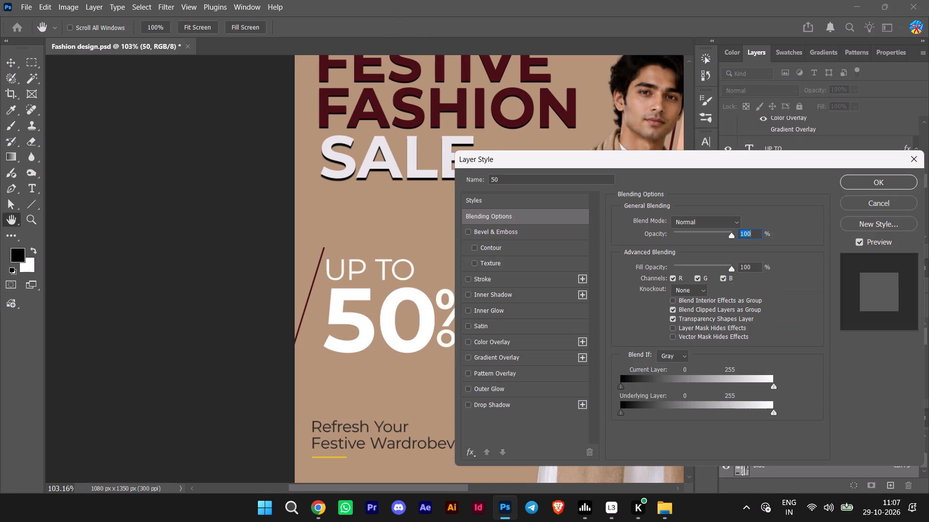
{"action": "left_click", "coordinate": [485, 405]}
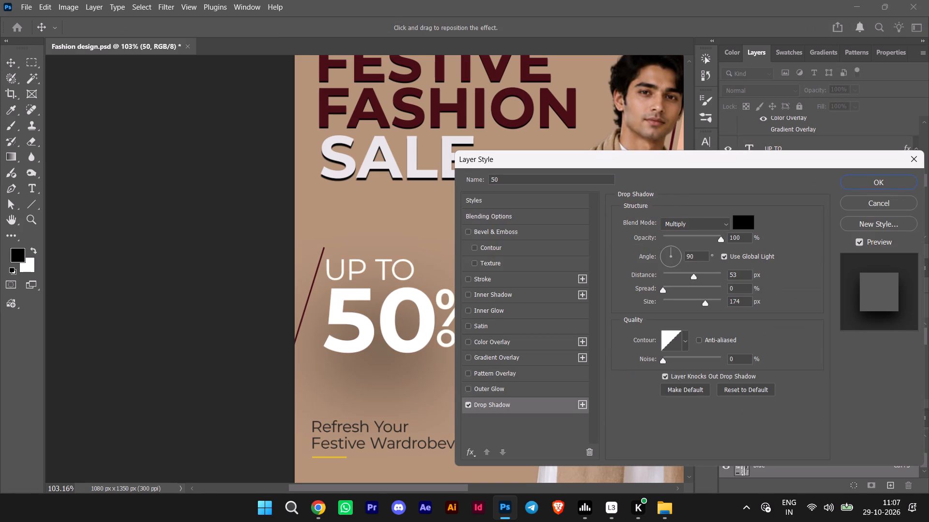
{"action": "left_click_drag", "start_coordinate": [703, 302], "coordinate": [690, 301]}
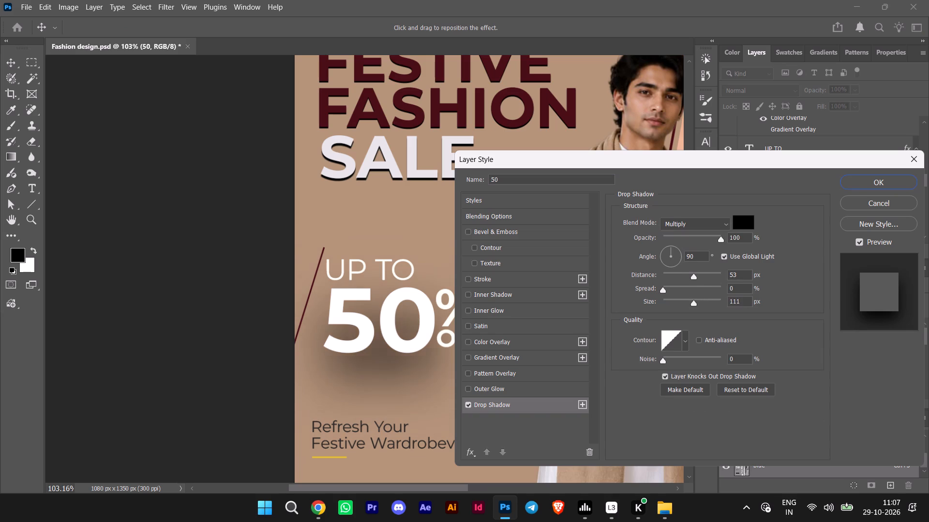
{"action": "left_click_drag", "start_coordinate": [690, 301], "coordinate": [648, 296]}
{"action": "double_click", "coordinate": [678, 299]}
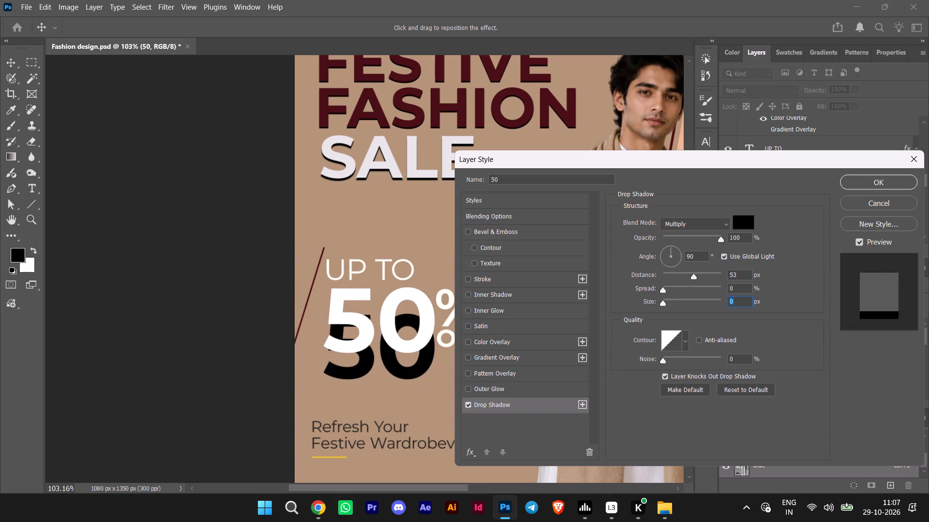
{"action": "left_click_drag", "start_coordinate": [692, 275], "coordinate": [667, 272]}
{"action": "left_click", "coordinate": [878, 182]}
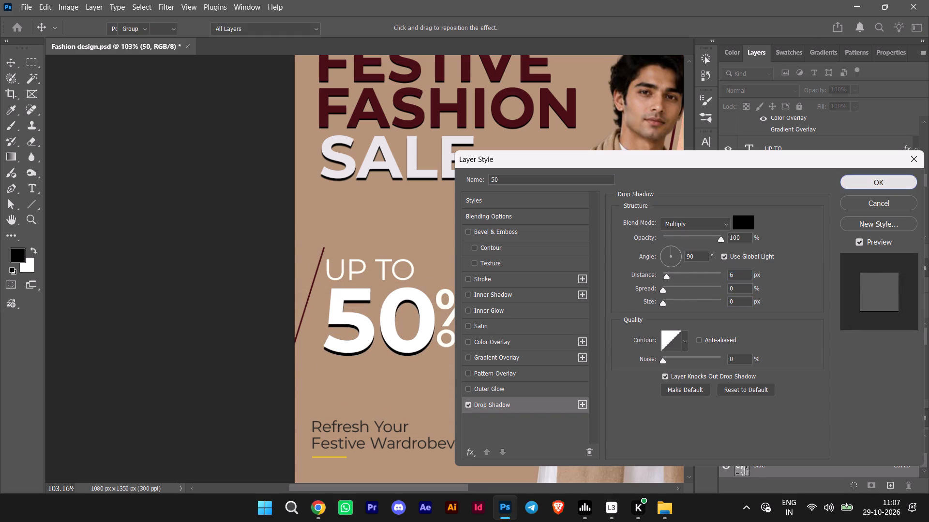
Add a black Multiply drop shadow to the UP TO text with 5 px distance and 0 px size.
{"action": "left_click", "coordinate": [392, 262]}
{"action": "double_click", "coordinate": [858, 142]}
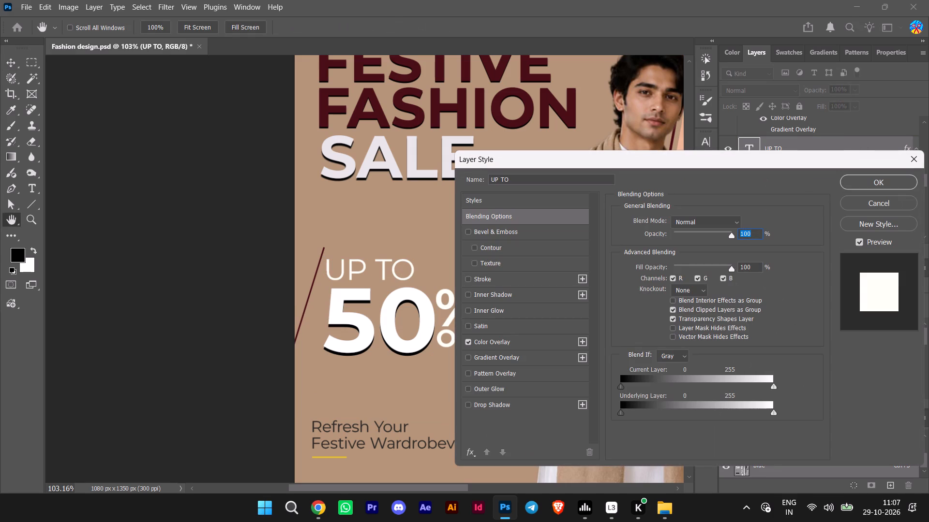
{"action": "left_click", "coordinate": [500, 403]}
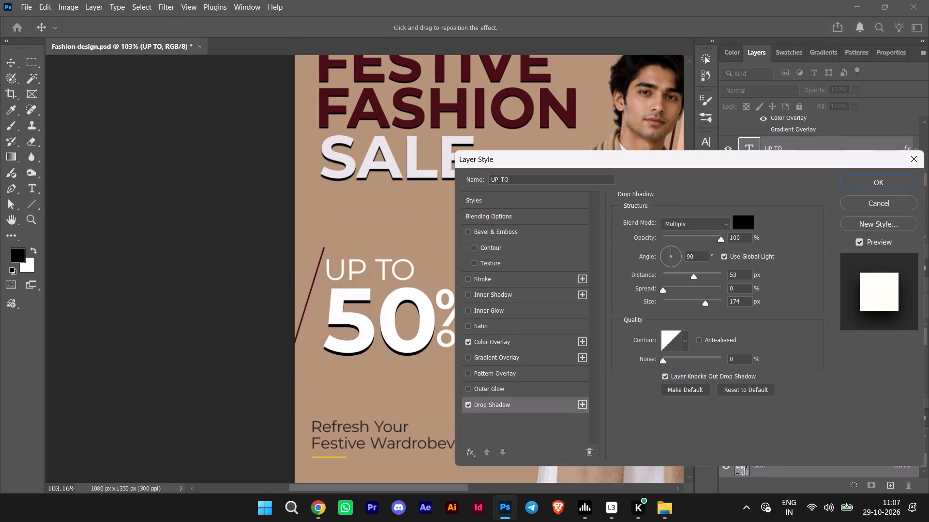
{"action": "left_click_drag", "start_coordinate": [707, 303], "coordinate": [661, 298]}
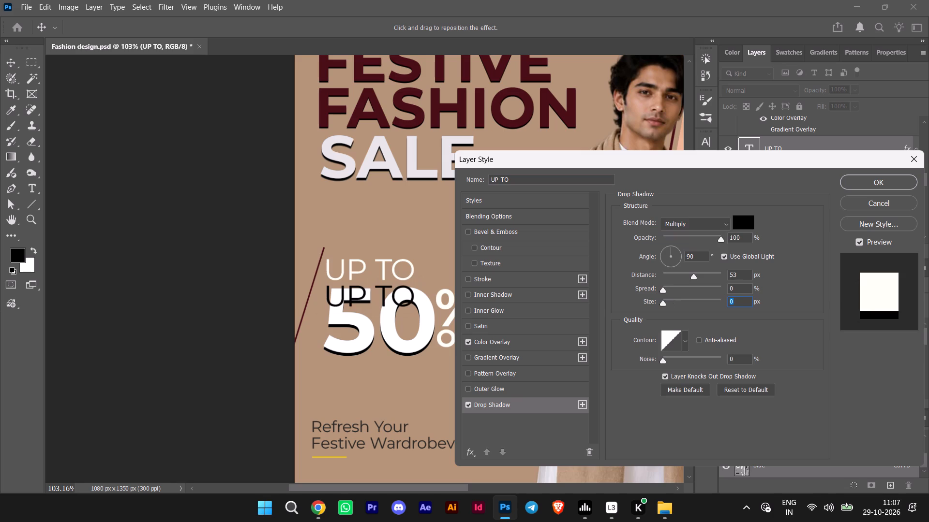
{"action": "left_click_drag", "start_coordinate": [689, 275], "coordinate": [666, 274]}
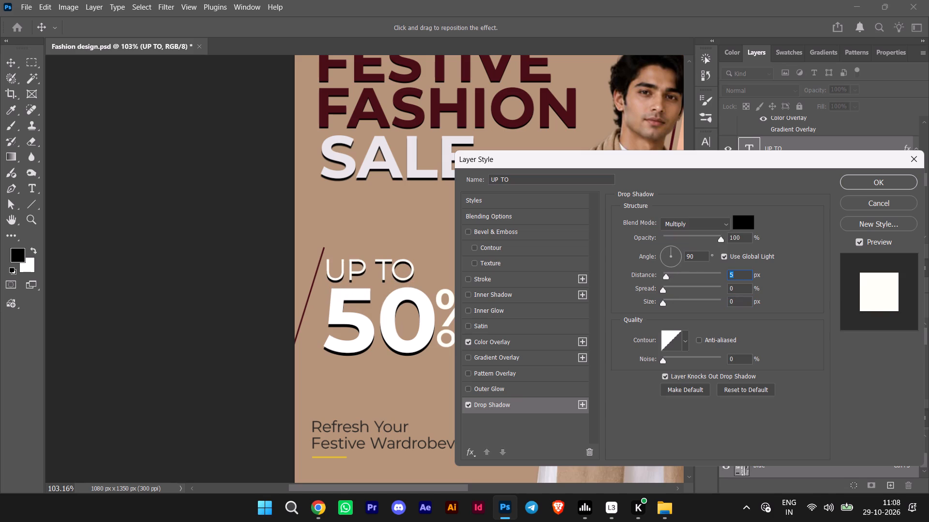
{"action": "left_click", "coordinate": [883, 179]}
{"action": "left_click", "coordinate": [217, 261]}
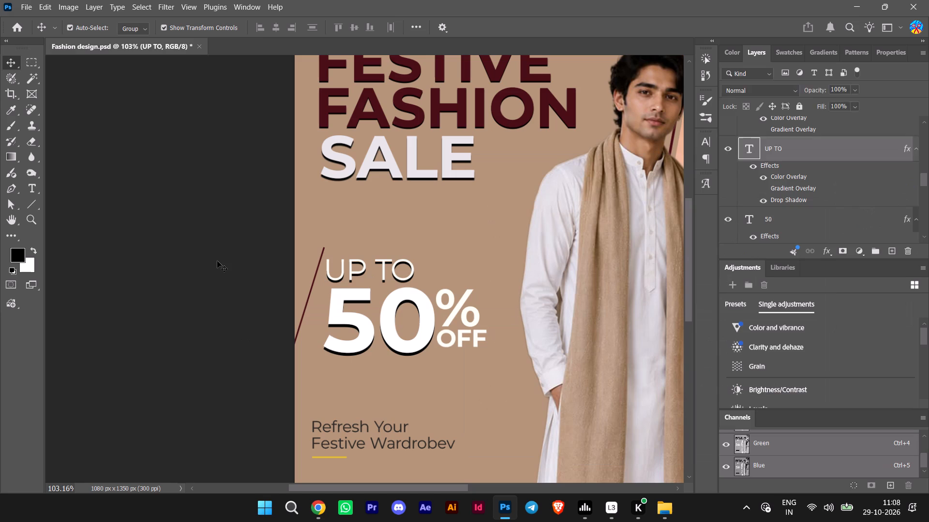
Add a black Multiply drop shadow to the % sign with 5 px distance and 0 px size, and deselect it.
{"action": "left_click", "coordinate": [460, 304]}
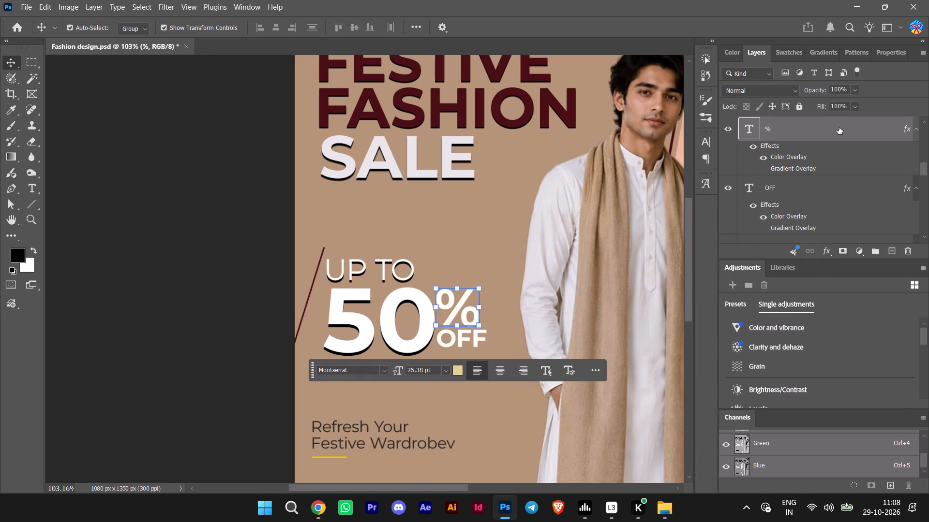
{"action": "double_click", "coordinate": [839, 127]}
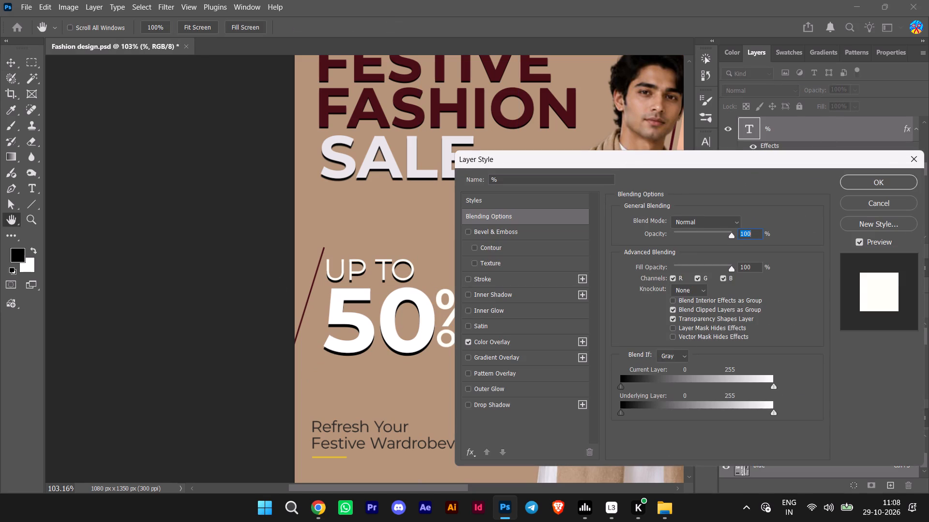
{"action": "left_click", "coordinate": [484, 406]}
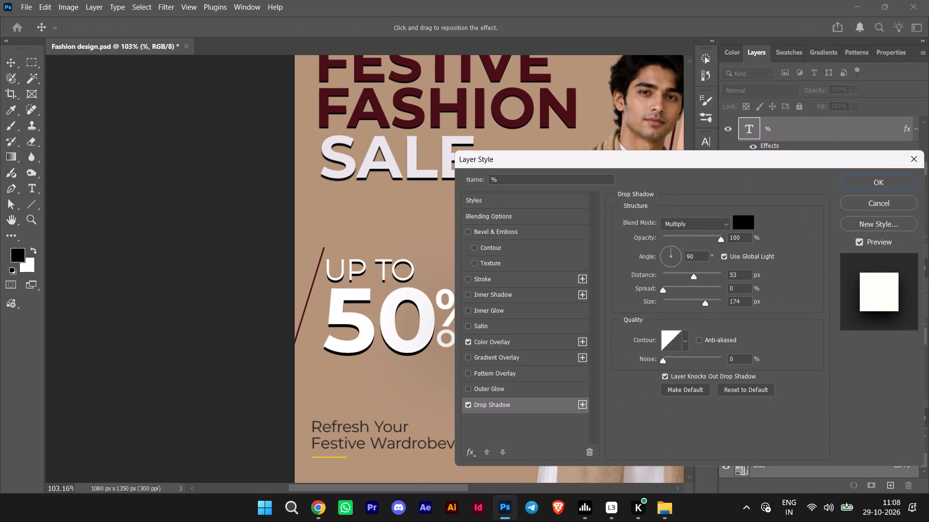
{"action": "left_click_drag", "start_coordinate": [706, 304], "coordinate": [648, 296]}
{"action": "left_click_drag", "start_coordinate": [691, 275], "coordinate": [667, 273]}
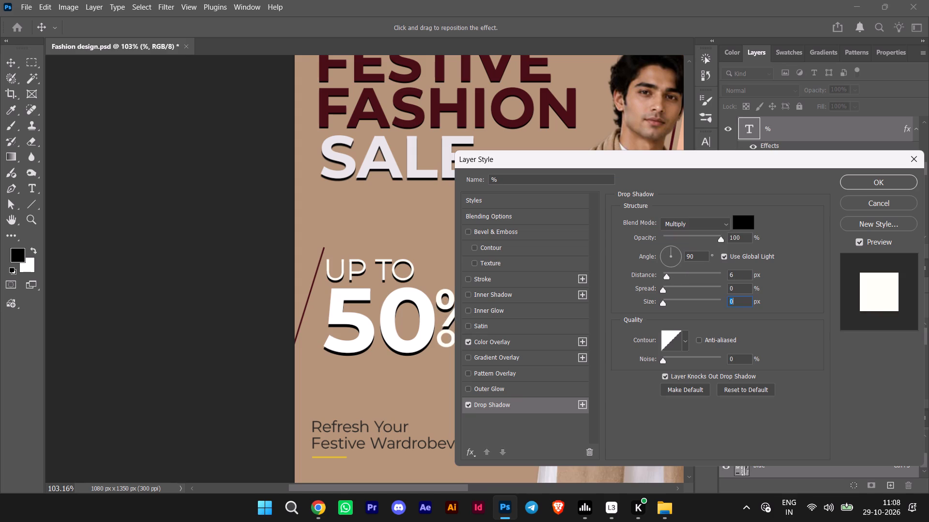
{"action": "left_click_drag", "start_coordinate": [667, 273], "coordinate": [666, 273]}
{"action": "left_click", "coordinate": [667, 273]}
{"action": "left_click", "coordinate": [887, 176]}
{"action": "left_click", "coordinate": [195, 300]}
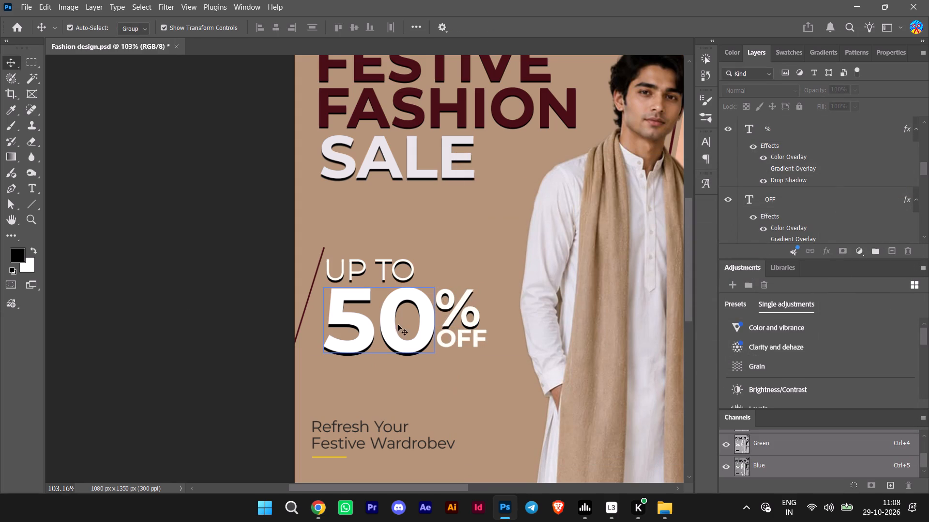
Add a black Multiply drop shadow to the OFF text with 4 px distance and 0 px size, and deselect it.
{"action": "left_click", "coordinate": [460, 336]}
{"action": "double_click", "coordinate": [857, 197]}
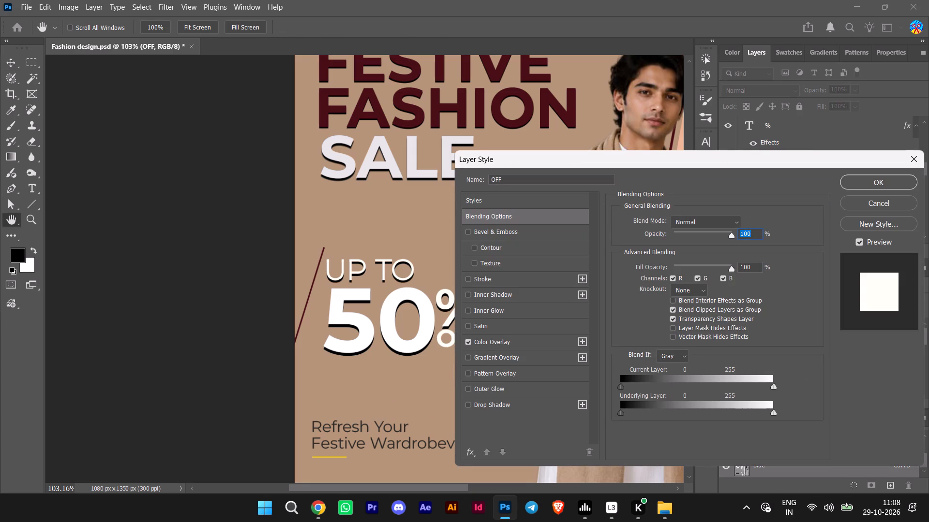
{"action": "left_click", "coordinate": [495, 403]}
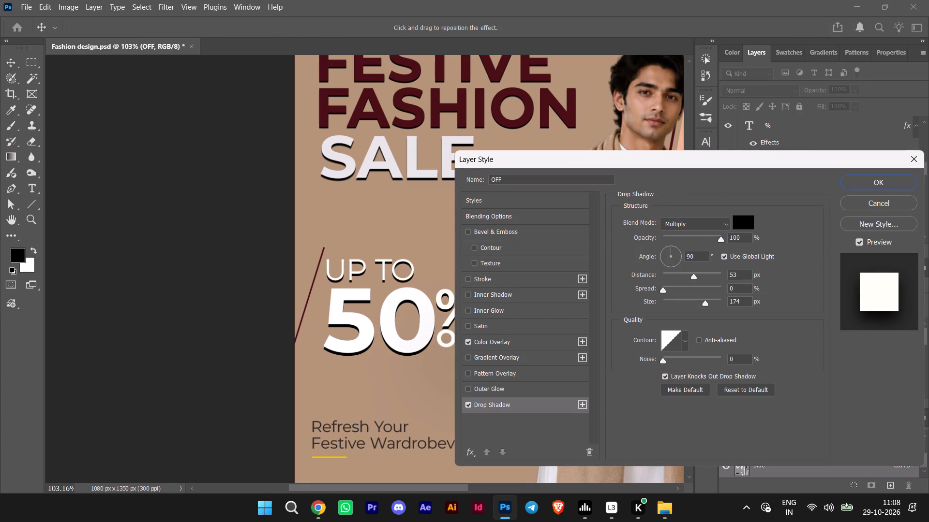
{"action": "left_click_drag", "start_coordinate": [708, 302], "coordinate": [673, 297]}
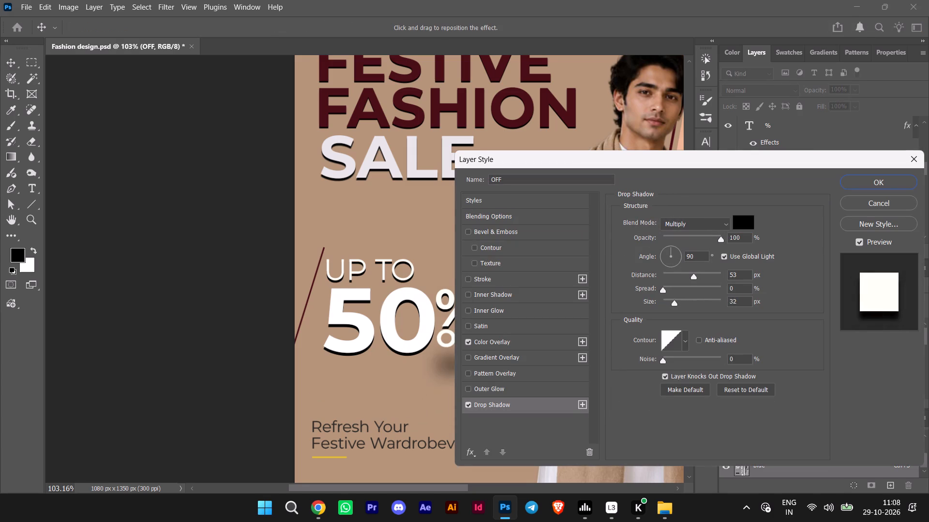
{"action": "left_click_drag", "start_coordinate": [673, 297], "coordinate": [659, 295]}
{"action": "double_click", "coordinate": [692, 276]}
{"action": "left_click_drag", "start_coordinate": [692, 276], "coordinate": [663, 270]}
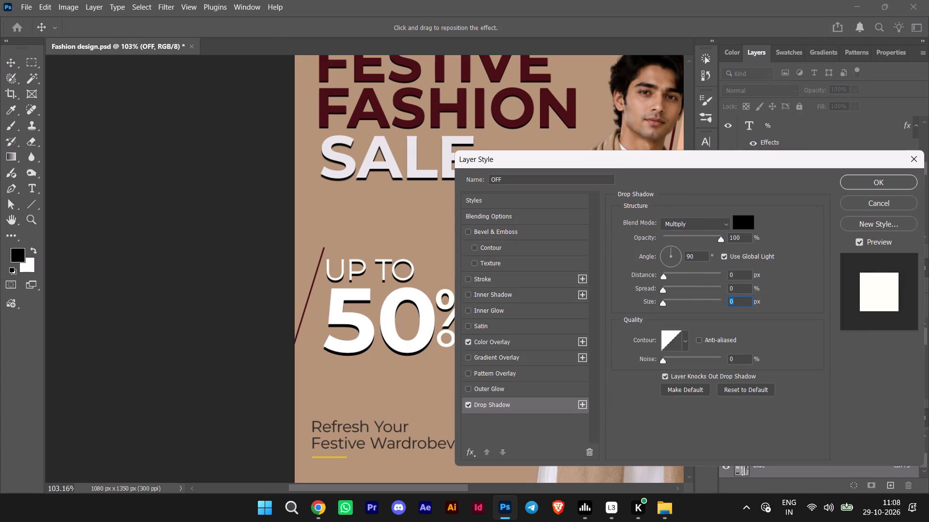
{"action": "left_click_drag", "start_coordinate": [663, 270], "coordinate": [666, 271]}
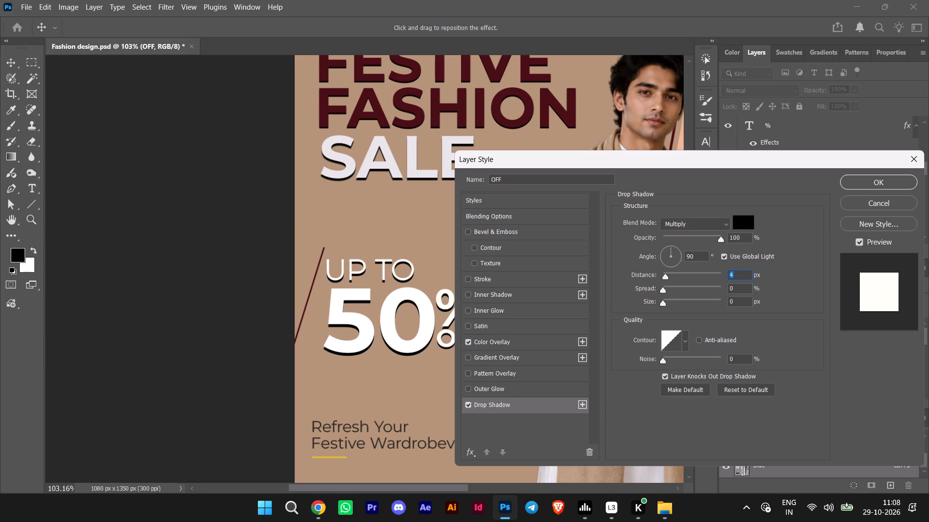
{"action": "left_click_drag", "start_coordinate": [693, 162], "coordinate": [682, 178]}
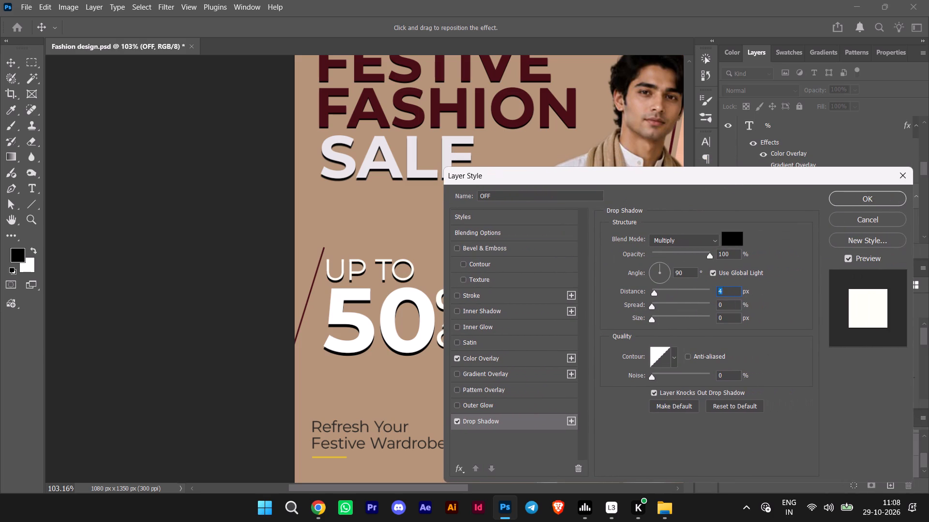
{"action": "left_click", "coordinate": [850, 197]}
{"action": "left_click", "coordinate": [175, 277]}
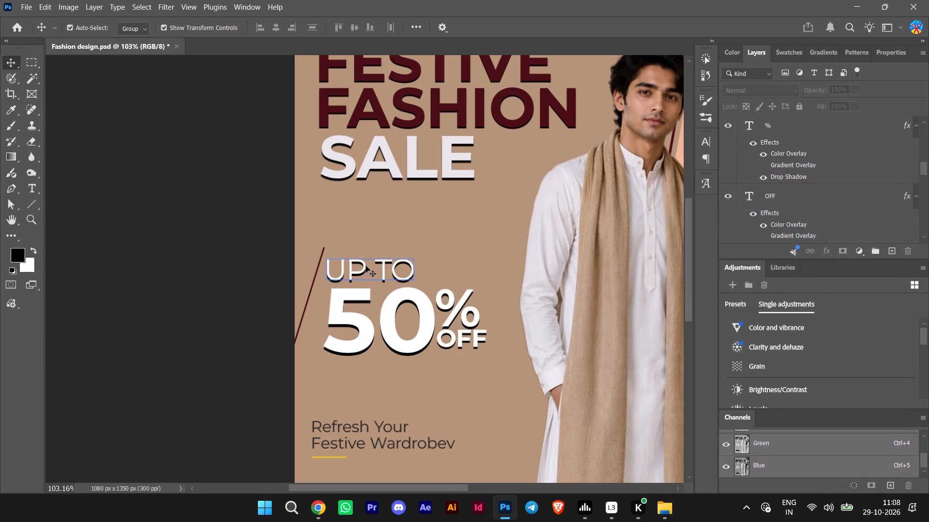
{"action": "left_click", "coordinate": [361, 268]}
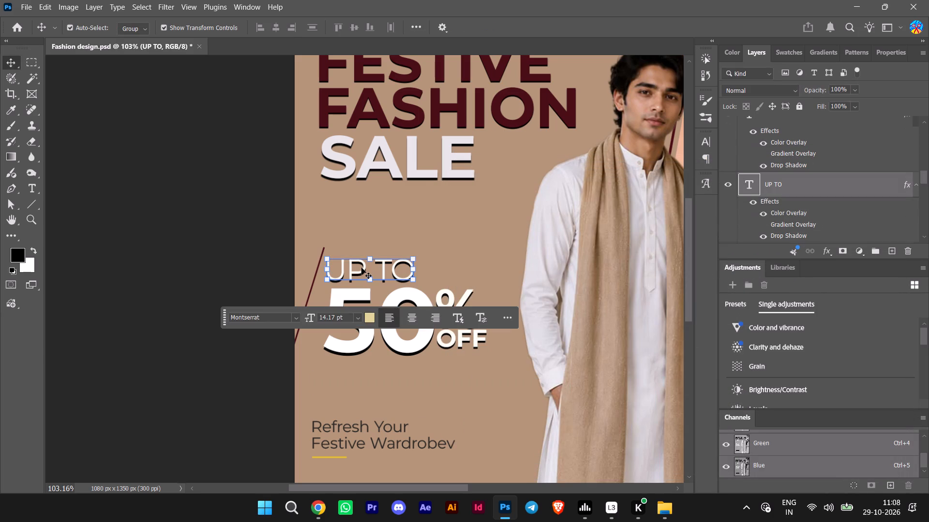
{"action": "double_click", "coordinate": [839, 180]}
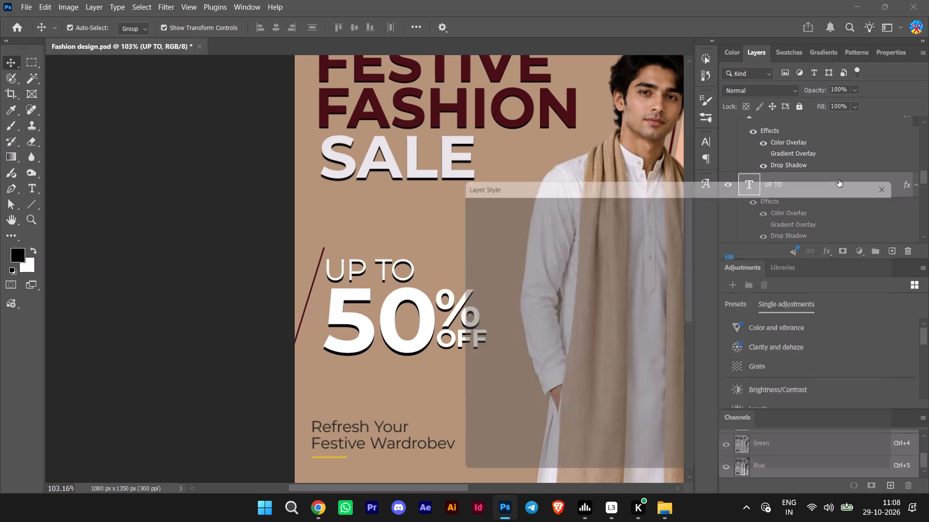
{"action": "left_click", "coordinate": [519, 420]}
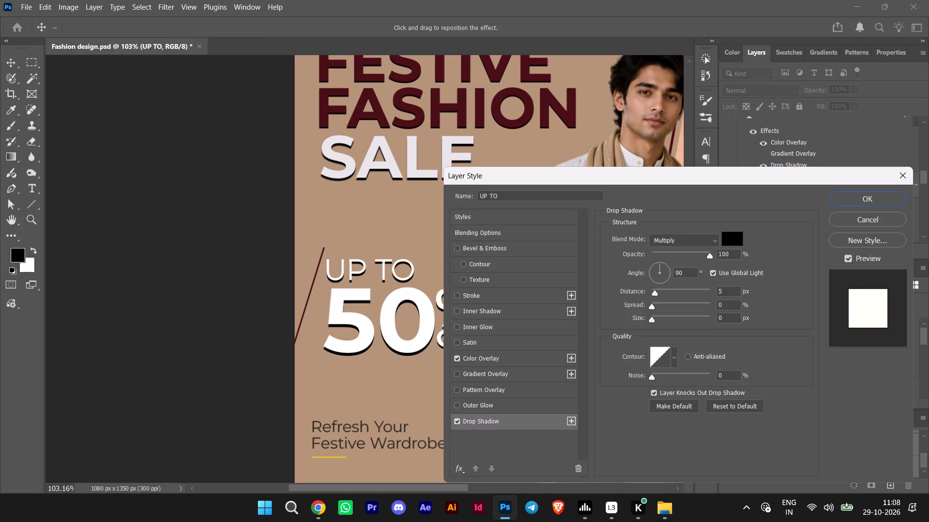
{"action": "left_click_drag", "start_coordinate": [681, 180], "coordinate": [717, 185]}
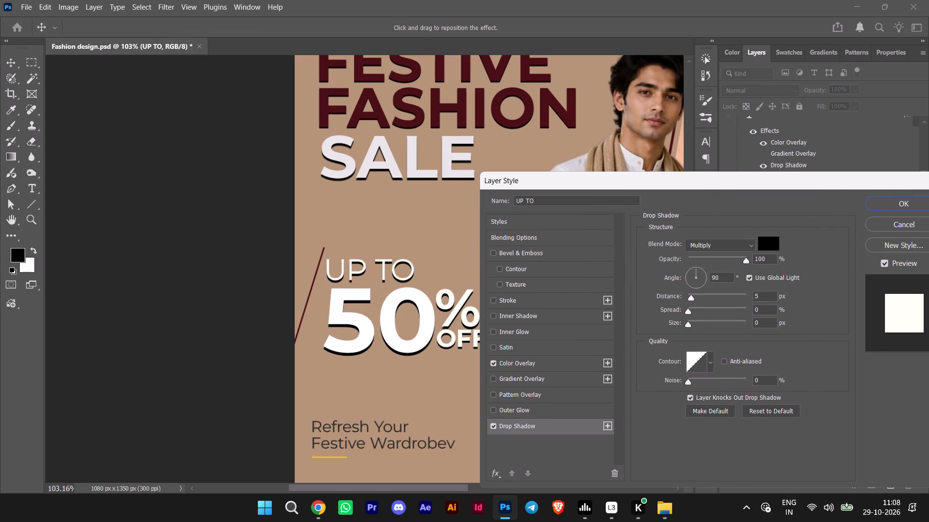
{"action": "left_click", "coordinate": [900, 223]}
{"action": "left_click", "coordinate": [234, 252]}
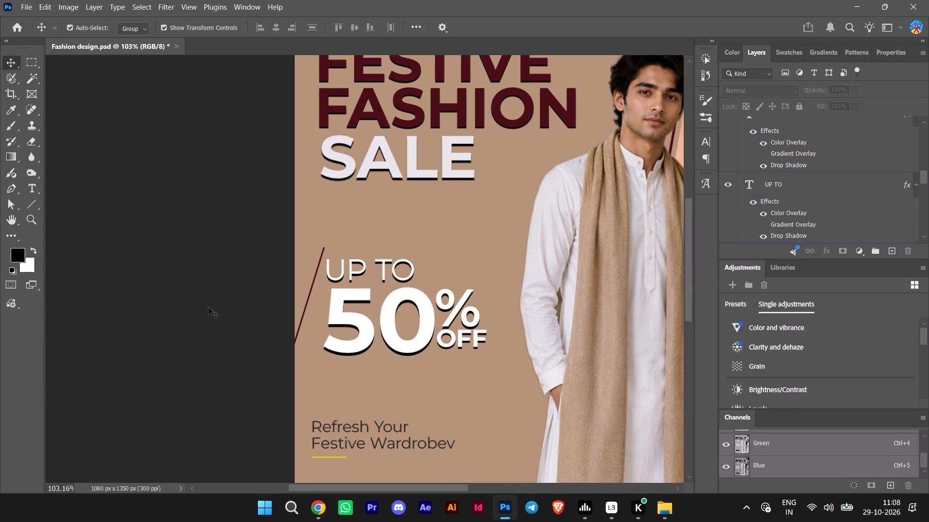
Change the stroke of the line above the 5 DAYS ONLY text to the recently used dark maroon.
{"action": "scroll", "coordinate": [209, 307], "scroll_direction": "down", "scroll_amount": 8, "text": "alt"}
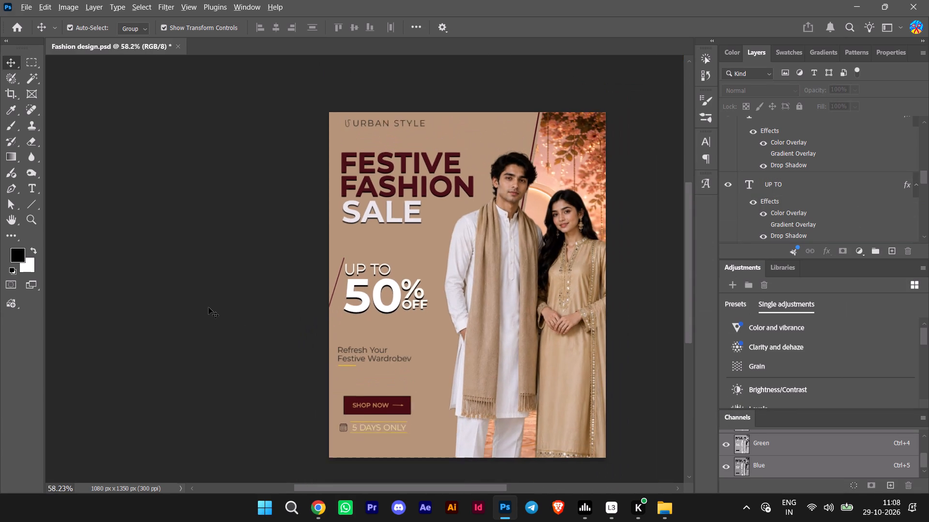
{"action": "scroll", "coordinate": [209, 307], "scroll_direction": "down", "scroll_amount": 2, "text": "alt"}
{"action": "left_click", "coordinate": [407, 493]}
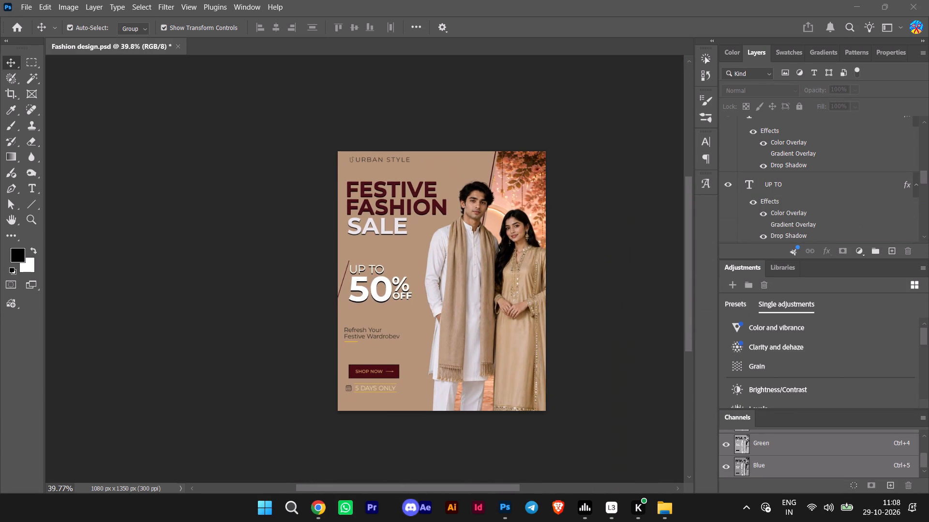
{"action": "scroll", "coordinate": [366, 452], "scroll_direction": "up", "scroll_amount": 7, "text": "alt"}
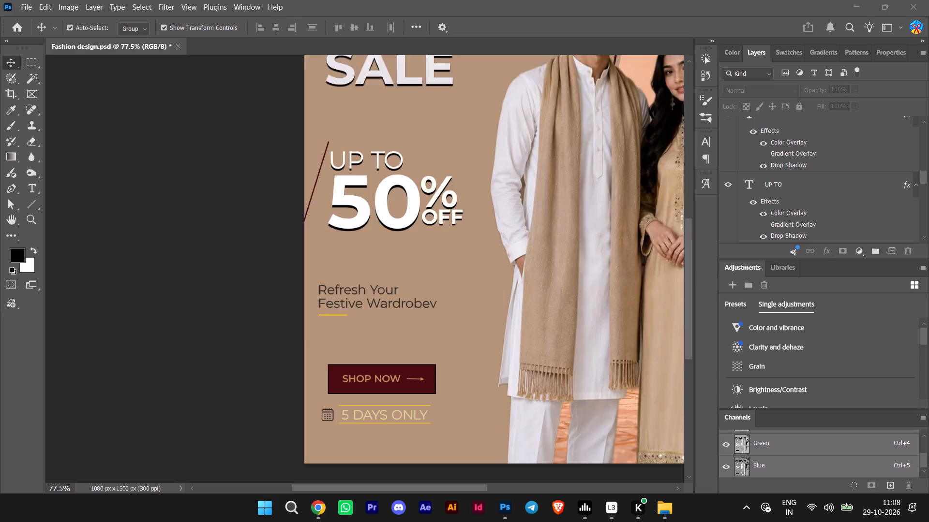
{"action": "scroll", "coordinate": [370, 448], "scroll_direction": "up", "scroll_amount": 10, "text": "alt"}
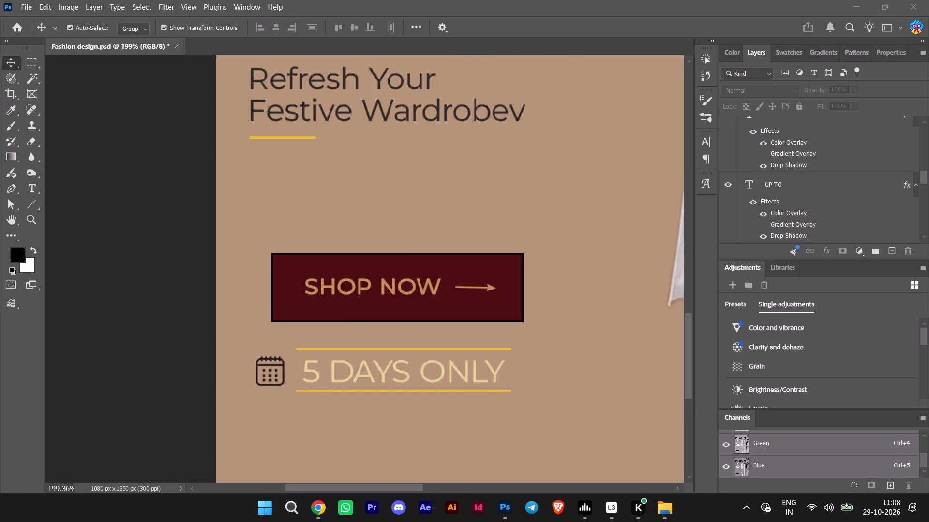
{"action": "scroll", "coordinate": [366, 367], "scroll_direction": "up", "scroll_amount": 5, "text": "alt"}
{"action": "left_click", "coordinate": [407, 339]}
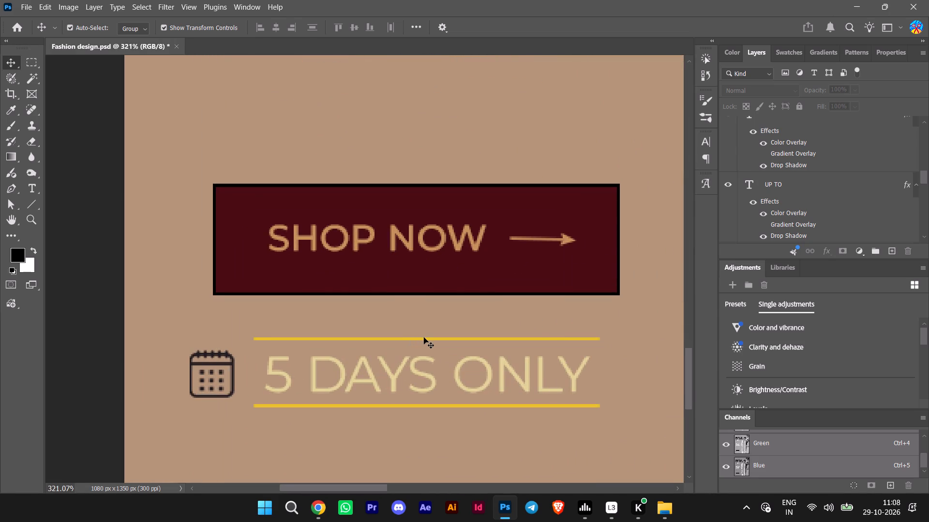
{"action": "left_click", "coordinate": [424, 337]}
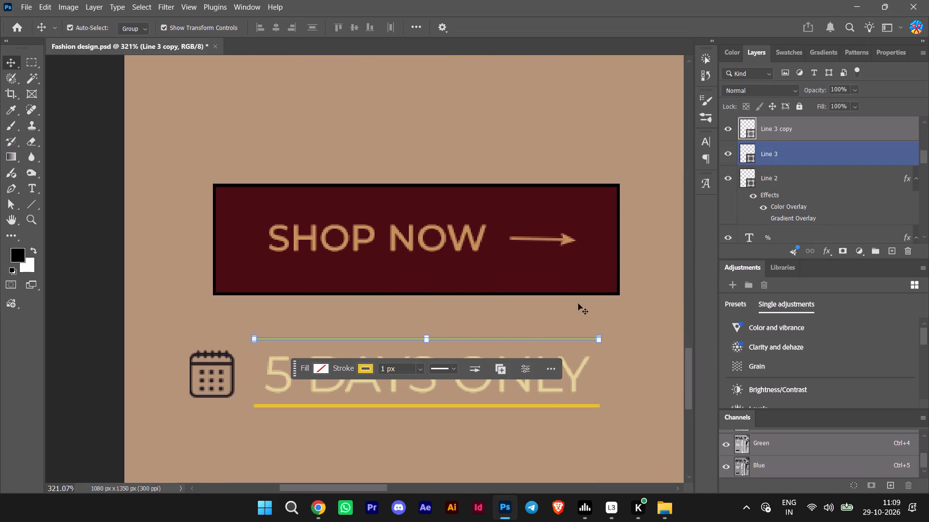
{"action": "left_click", "coordinate": [360, 371]}
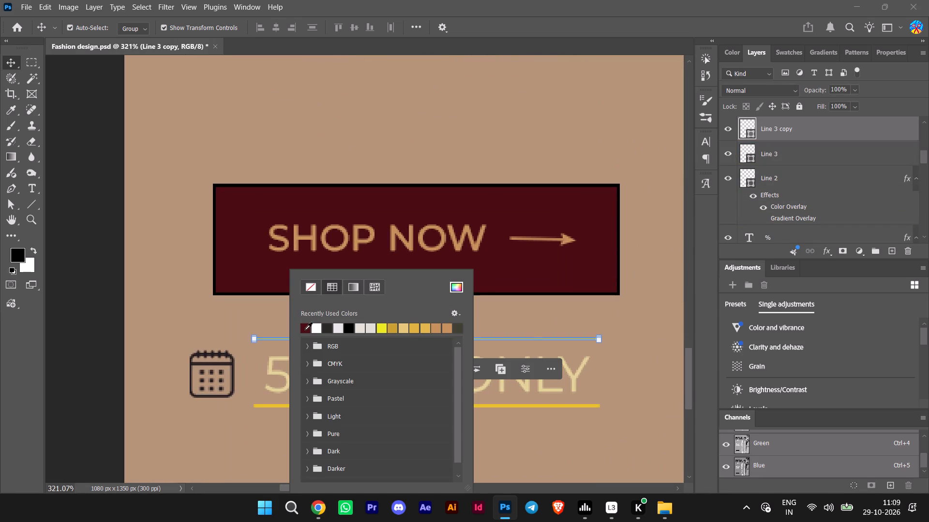
{"action": "left_click", "coordinate": [305, 330]}
{"action": "left_click", "coordinate": [79, 290]}
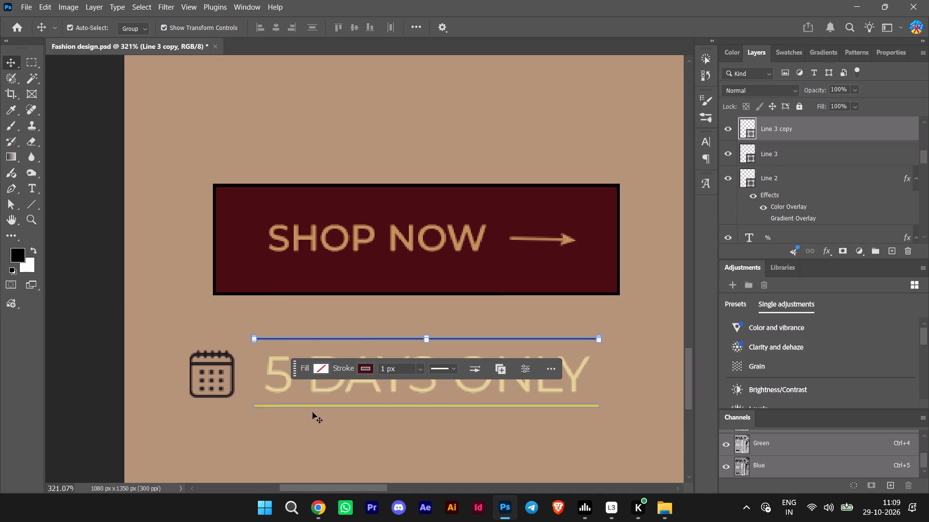
Change the stroke of the line below the 5 DAYS ONLY text to the same dark maroon.
{"action": "left_click", "coordinate": [323, 406]}
{"action": "left_click", "coordinate": [357, 435]}
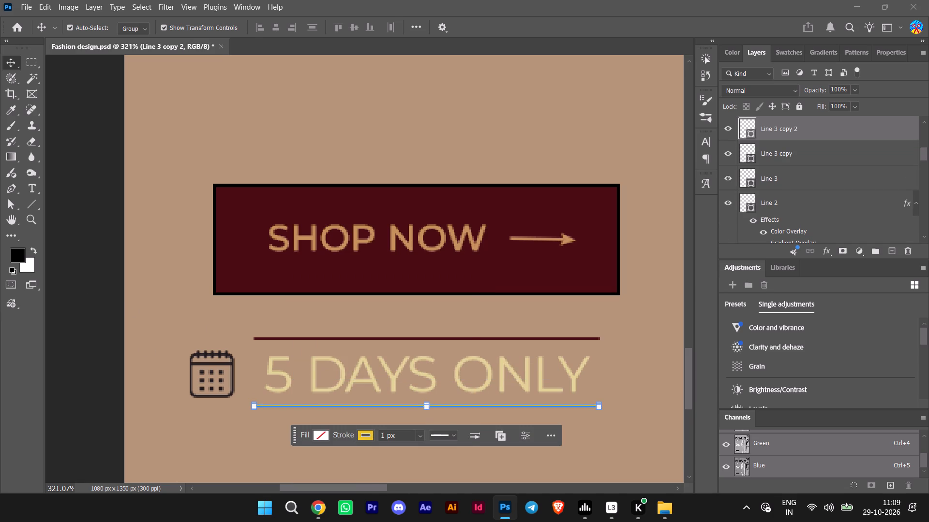
{"action": "left_click", "coordinate": [359, 435]}
{"action": "left_click", "coordinate": [305, 327]}
{"action": "left_click", "coordinate": [92, 306]}
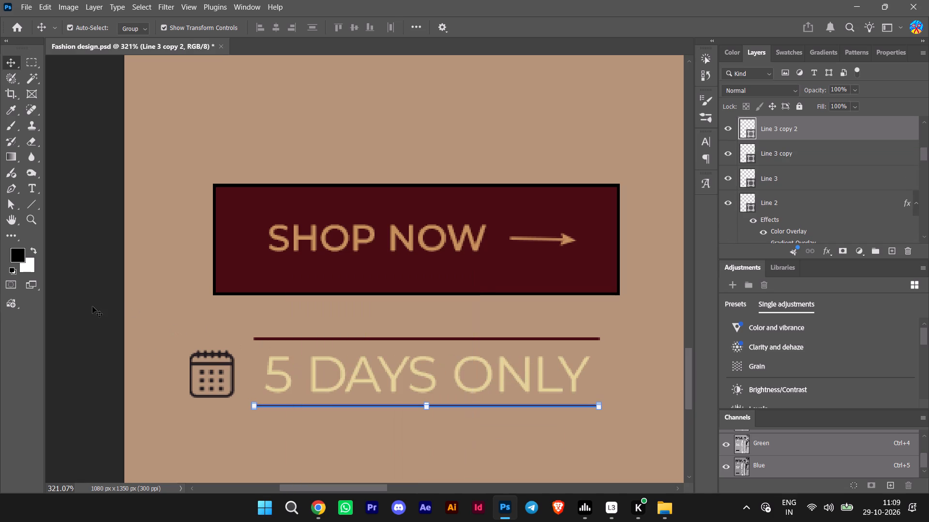
Set the calendar icon's color overlay to the SHOP NOW button's maroon, 490c13, and deselect the icon.
{"action": "scroll", "coordinate": [92, 306], "scroll_direction": "down", "scroll_amount": 1}
{"action": "left_click", "coordinate": [227, 355]}
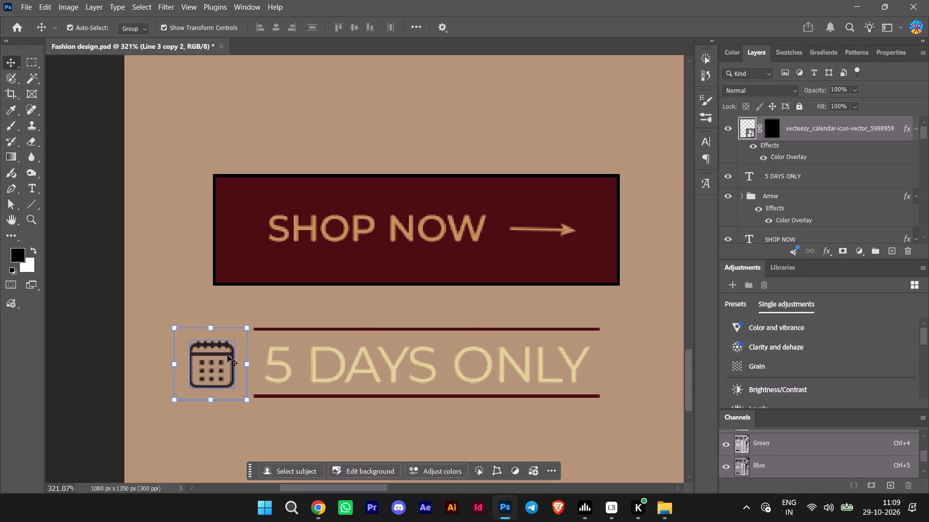
{"action": "scroll", "coordinate": [839, 134], "scroll_direction": "up", "scroll_amount": 1}
{"action": "double_click", "coordinate": [839, 134]}
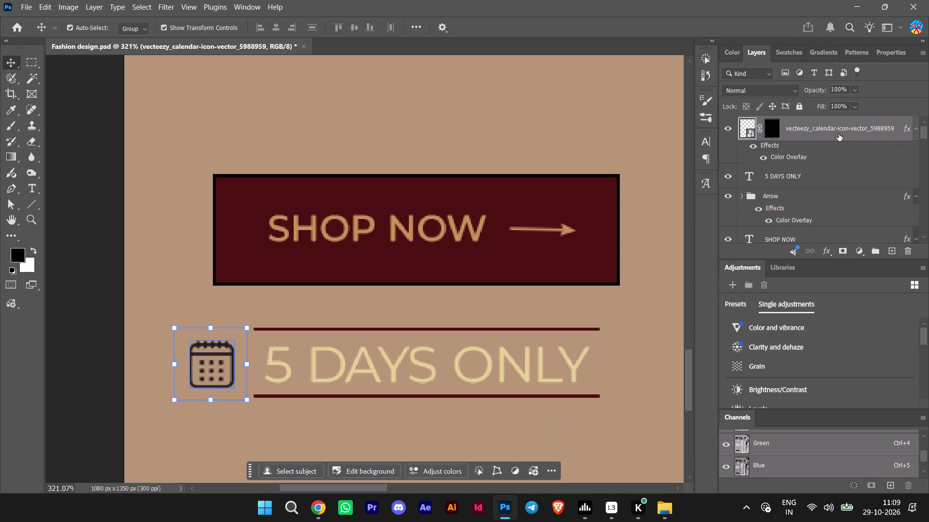
{"action": "double_click", "coordinate": [804, 157]}
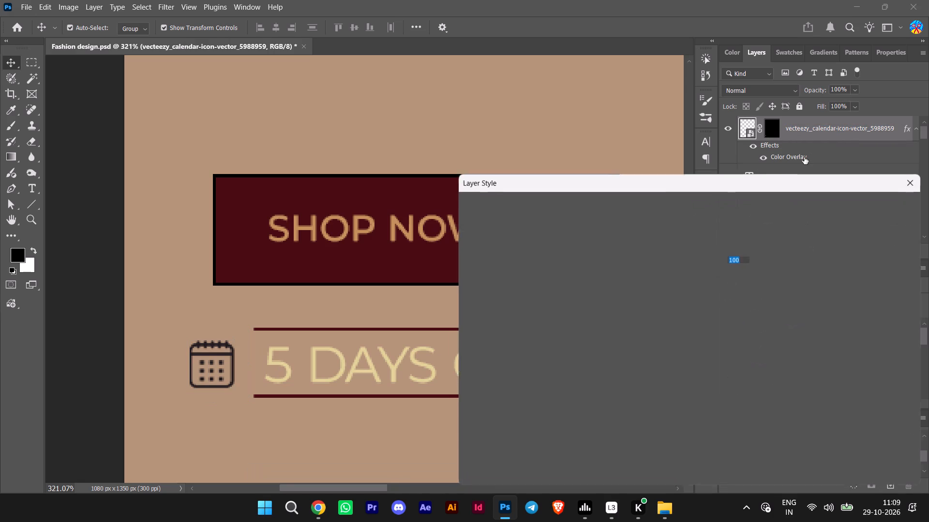
{"action": "left_click", "coordinate": [743, 247]}
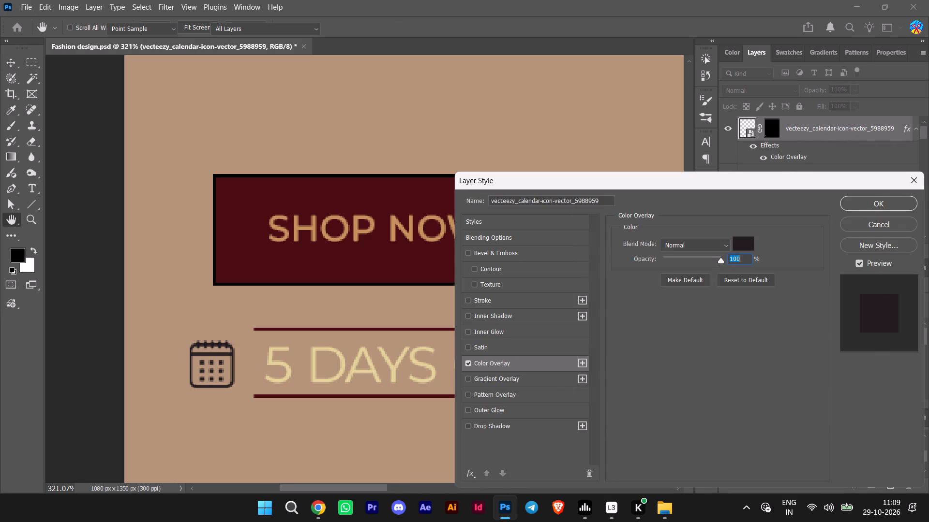
{"action": "left_click", "coordinate": [401, 200]}
{"action": "left_click", "coordinate": [847, 224]}
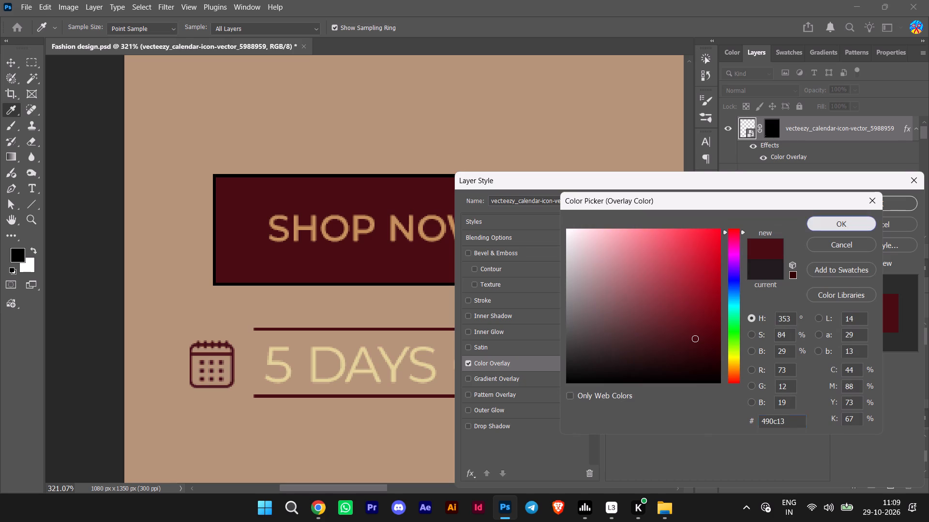
{"action": "left_click", "coordinate": [874, 203]}
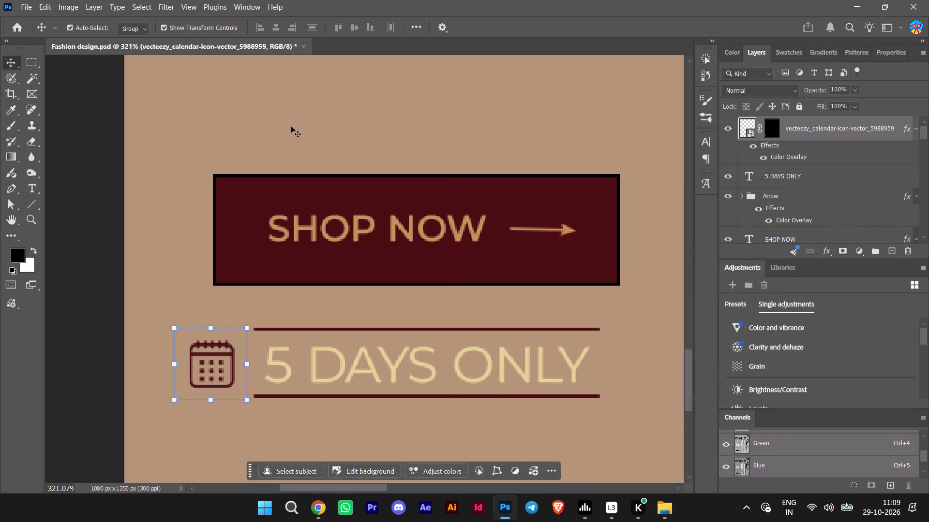
{"action": "left_click", "coordinate": [291, 126]}
Set the 5 DAYS ONLY text color to white, ffffff, and deselect it.
{"action": "scroll", "coordinate": [291, 126], "scroll_direction": "down", "scroll_amount": 10, "text": "alt"}
{"action": "scroll", "coordinate": [302, 260], "scroll_direction": "up", "scroll_amount": 9, "text": "alt"}
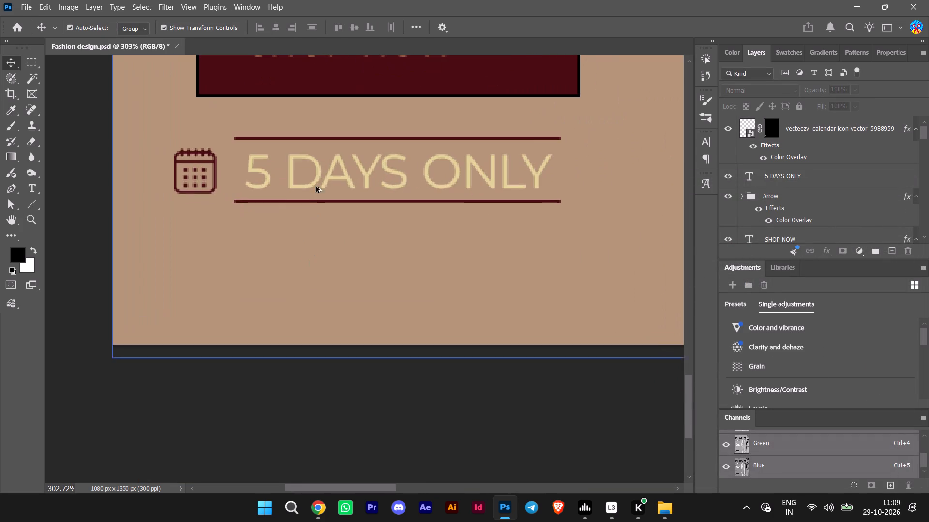
{"action": "left_click", "coordinate": [316, 174]}
{"action": "left_click", "coordinate": [400, 234]}
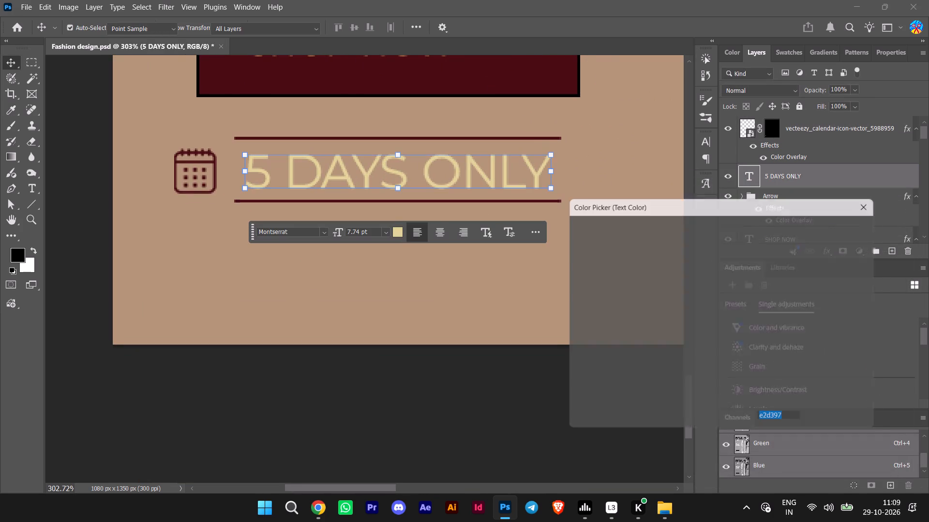
{"action": "left_click_drag", "start_coordinate": [588, 263], "coordinate": [554, 205]}
{"action": "left_click", "coordinate": [836, 228]}
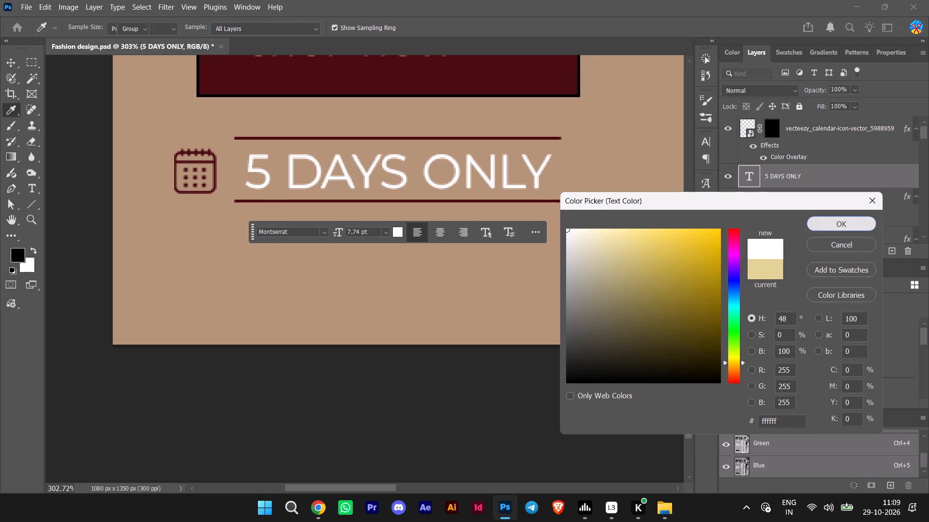
{"action": "left_click", "coordinate": [397, 386]}
Scale the 5 DAYS ONLY text down to about 76% and centre it between its two maroon lines.
{"action": "scroll", "coordinate": [273, 367], "scroll_direction": "up", "scroll_amount": 3}
{"action": "scroll", "coordinate": [273, 367], "scroll_direction": "down", "scroll_amount": 17, "text": "alt"}
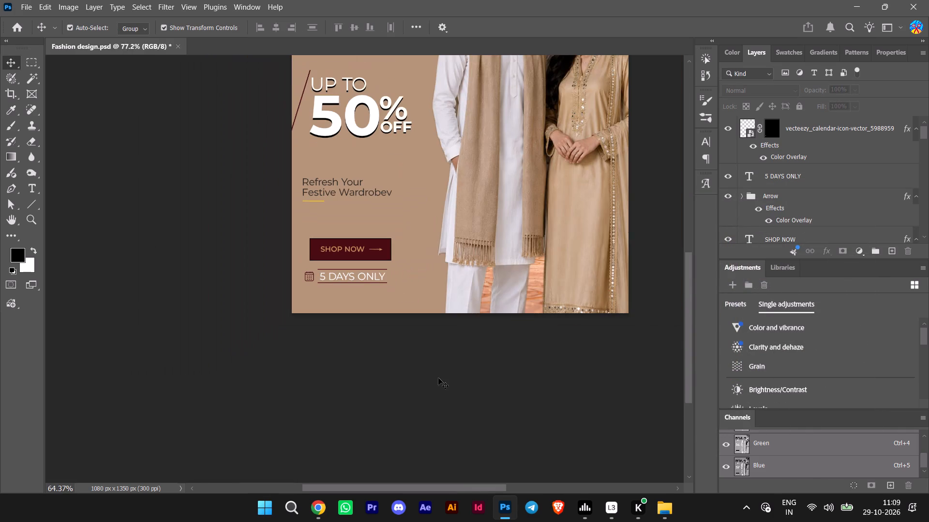
{"action": "scroll", "coordinate": [565, 367], "scroll_direction": "up", "scroll_amount": 11}
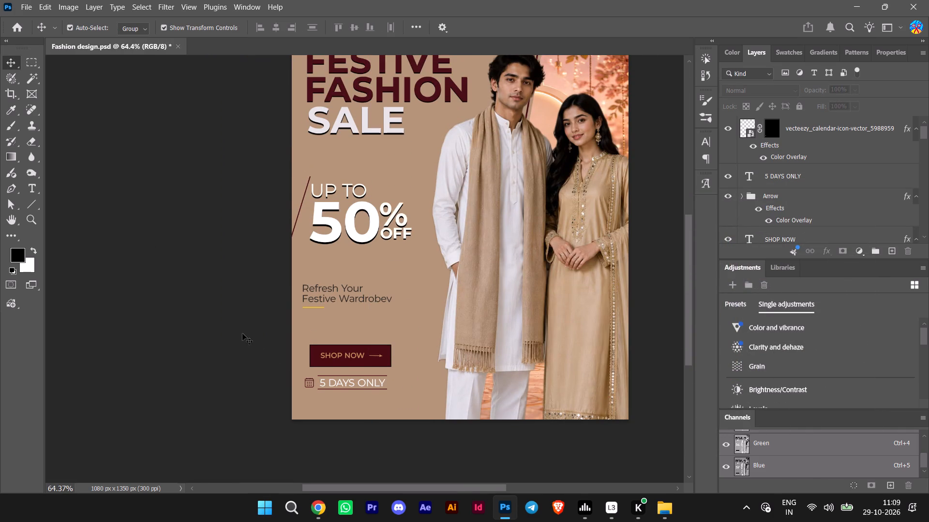
{"action": "scroll", "coordinate": [242, 333], "scroll_direction": "up", "scroll_amount": 3}
{"action": "scroll", "coordinate": [242, 333], "scroll_direction": "down", "scroll_amount": 3}
{"action": "scroll", "coordinate": [242, 333], "scroll_direction": "up", "scroll_amount": 3}
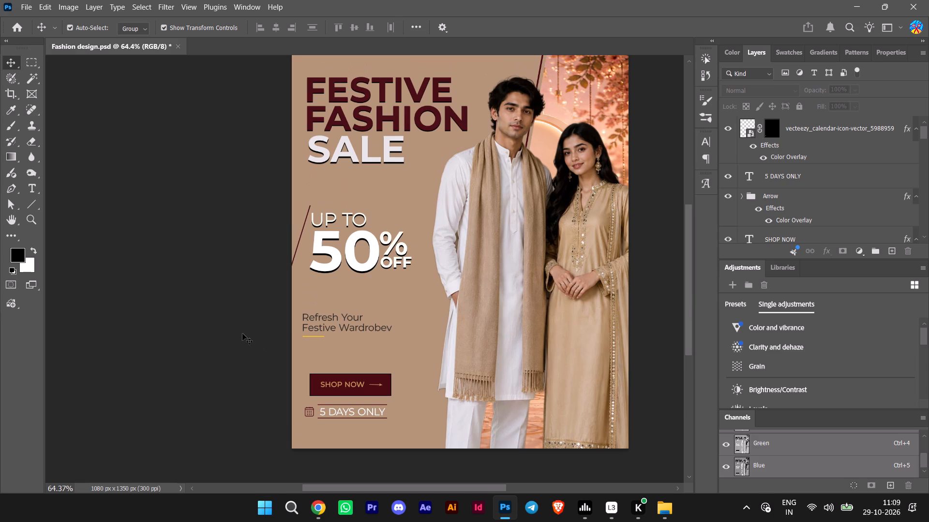
{"action": "scroll", "coordinate": [242, 333], "scroll_direction": "down", "scroll_amount": 2}
{"action": "scroll", "coordinate": [270, 341], "scroll_direction": "up", "scroll_amount": 4, "text": "alt"}
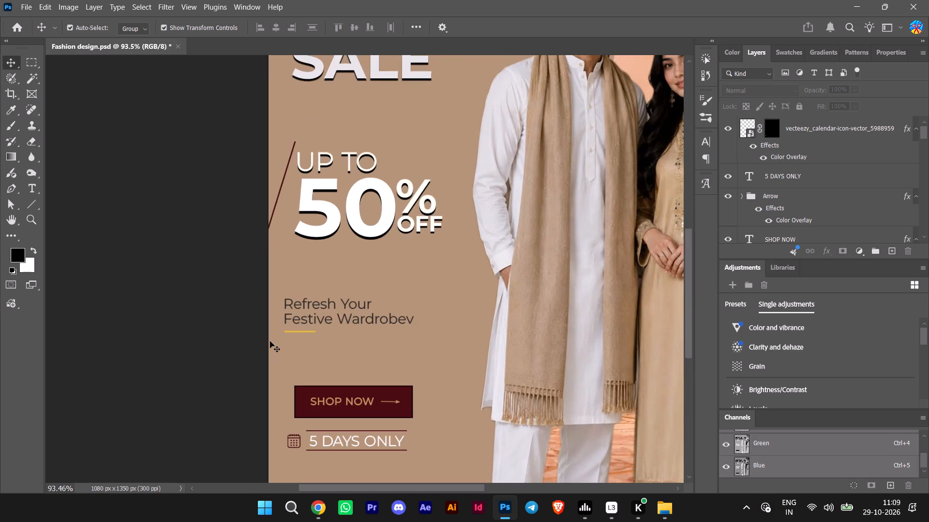
{"action": "scroll", "coordinate": [270, 341], "scroll_direction": "up", "scroll_amount": 4, "text": "alt"}
{"action": "scroll", "coordinate": [270, 341], "scroll_direction": "down", "scroll_amount": 10}
{"action": "left_click", "coordinate": [371, 388]}
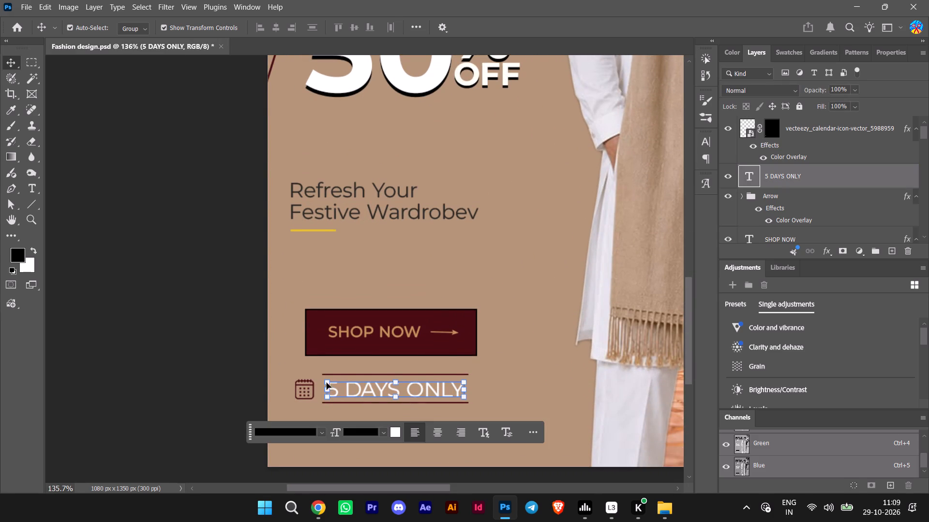
{"action": "left_click_drag", "start_coordinate": [325, 382], "coordinate": [358, 389], "text": "shift"}
{"action": "left_click_drag", "start_coordinate": [379, 393], "coordinate": [364, 389]}
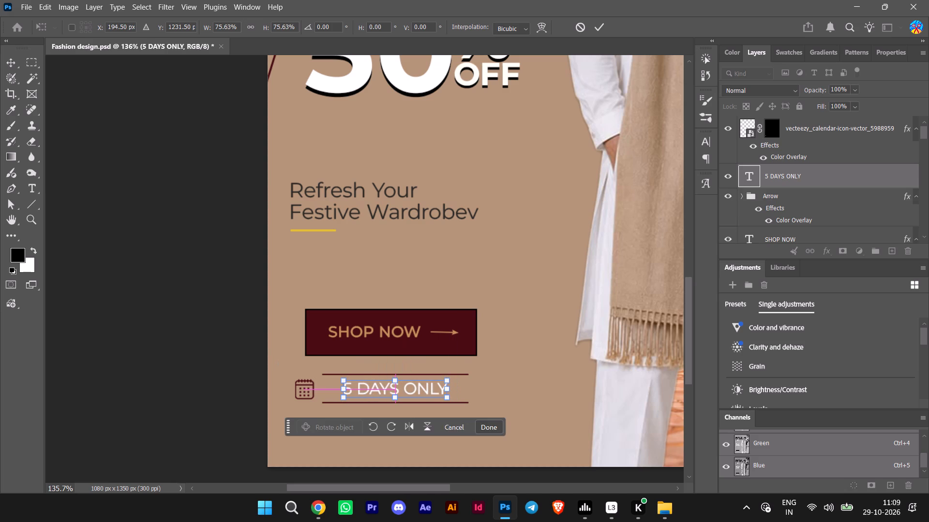
{"action": "left_click", "coordinate": [204, 341]}
{"action": "left_click", "coordinate": [204, 341]}
{"action": "left_click", "coordinate": [204, 341]}
{"action": "left_click", "coordinate": [165, 324]}
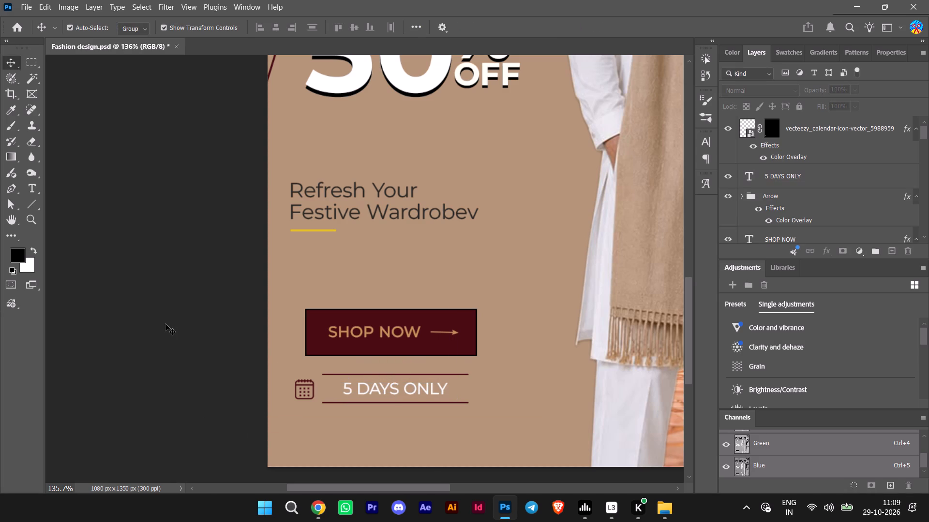
Move the logo symbol beside URBAN STYLE about 40 px to the left, away from the brand name.
{"action": "scroll", "coordinate": [165, 324], "scroll_direction": "down", "scroll_amount": 1}
{"action": "scroll", "coordinate": [165, 324], "scroll_direction": "down", "scroll_amount": 11, "text": "alt"}
{"action": "scroll", "coordinate": [576, 380], "scroll_direction": "up", "scroll_amount": 9}
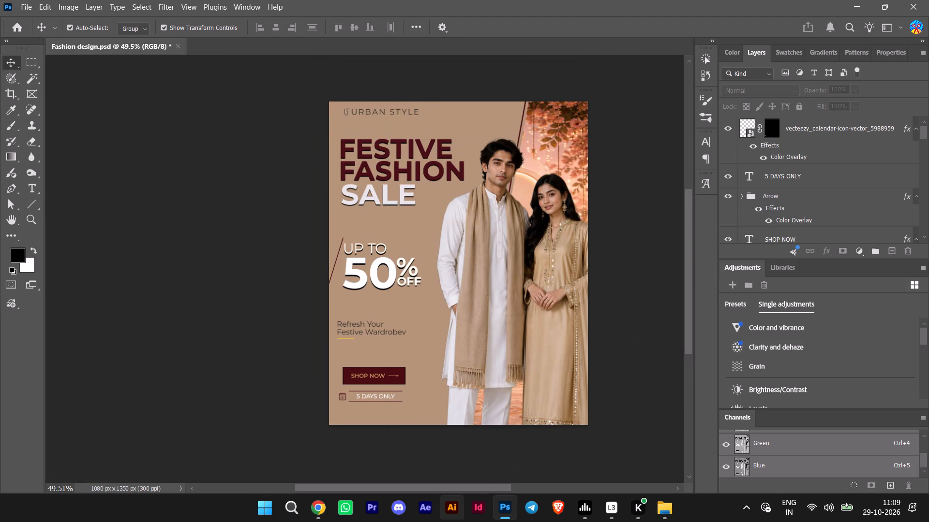
{"action": "left_click_drag", "start_coordinate": [492, 489], "coordinate": [509, 490]}
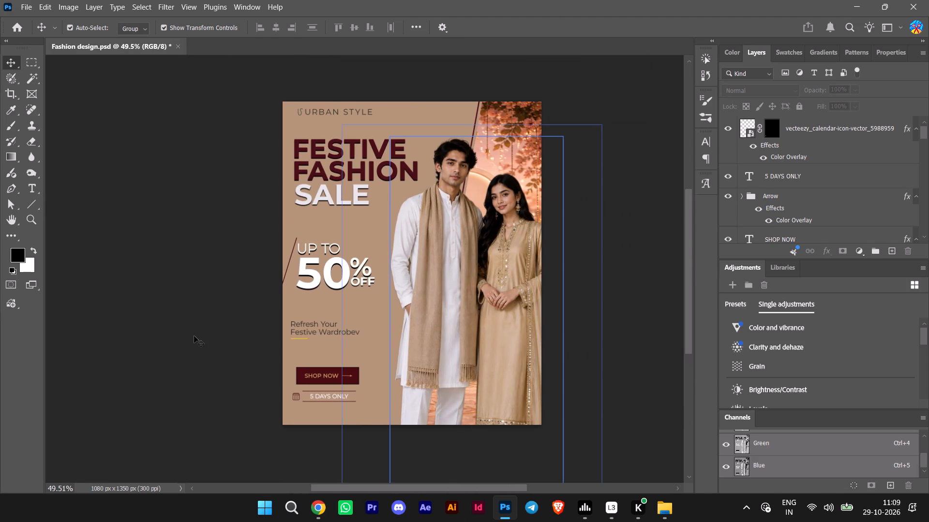
{"action": "left_click", "coordinate": [194, 336]}
{"action": "scroll", "coordinate": [194, 336], "scroll_direction": "up", "scroll_amount": 4}
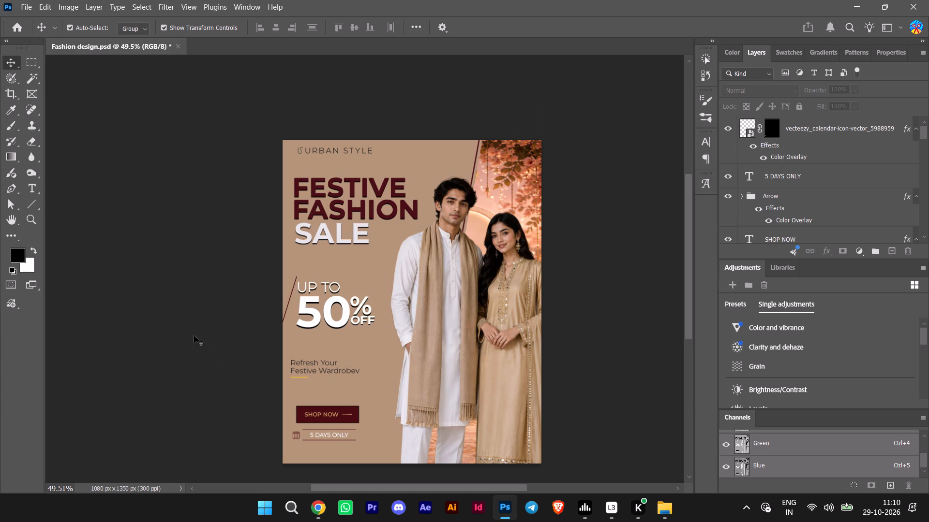
{"action": "scroll", "coordinate": [194, 336], "scroll_direction": "up", "scroll_amount": 17}
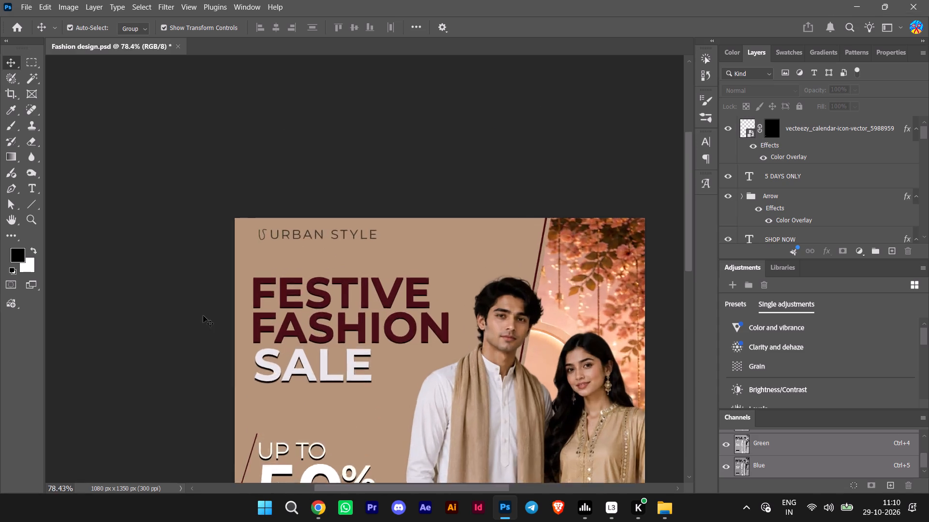
{"action": "scroll", "coordinate": [203, 316], "scroll_direction": "up", "scroll_amount": 7}
{"action": "left_click", "coordinate": [227, 175]}
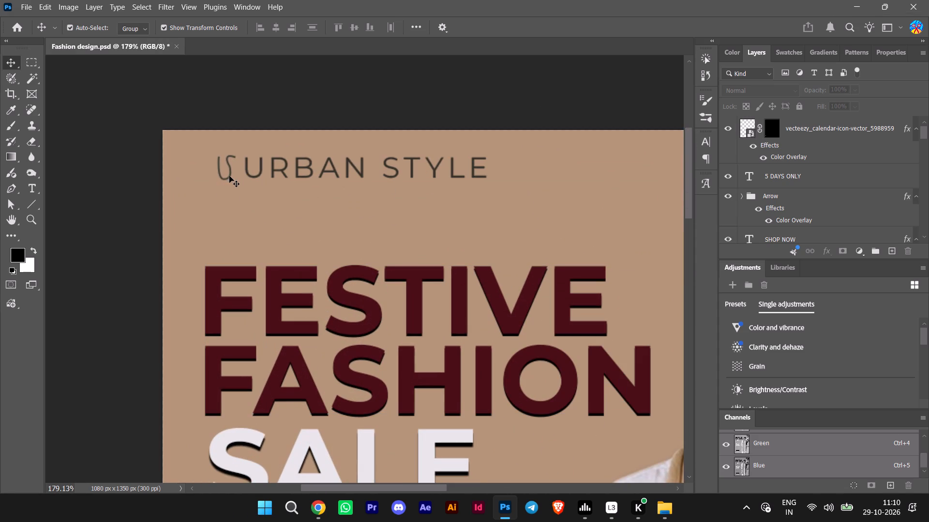
{"action": "left_click", "coordinate": [232, 176]}
{"action": "left_click", "coordinate": [229, 172]}
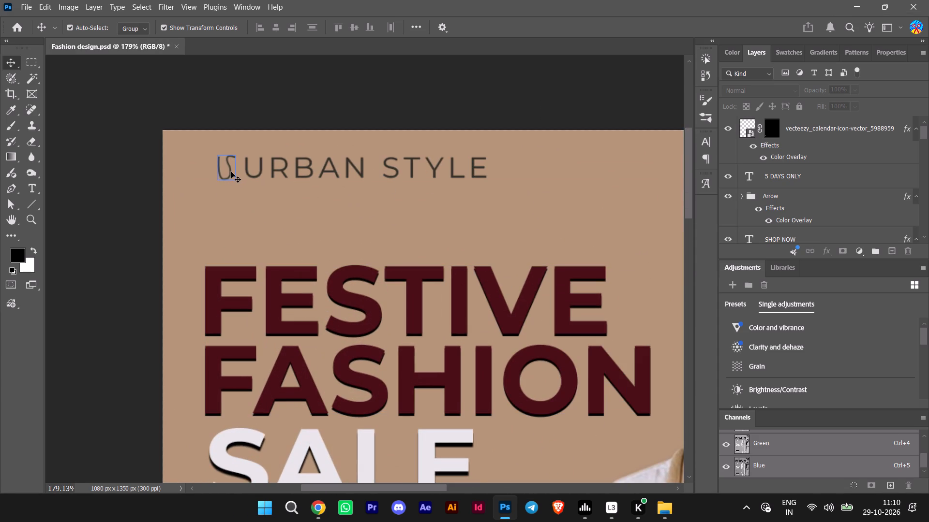
{"action": "left_click", "coordinate": [231, 172]}
{"action": "left_click_drag", "start_coordinate": [231, 172], "coordinate": [196, 168]}
{"action": "left_click", "coordinate": [197, 168]}
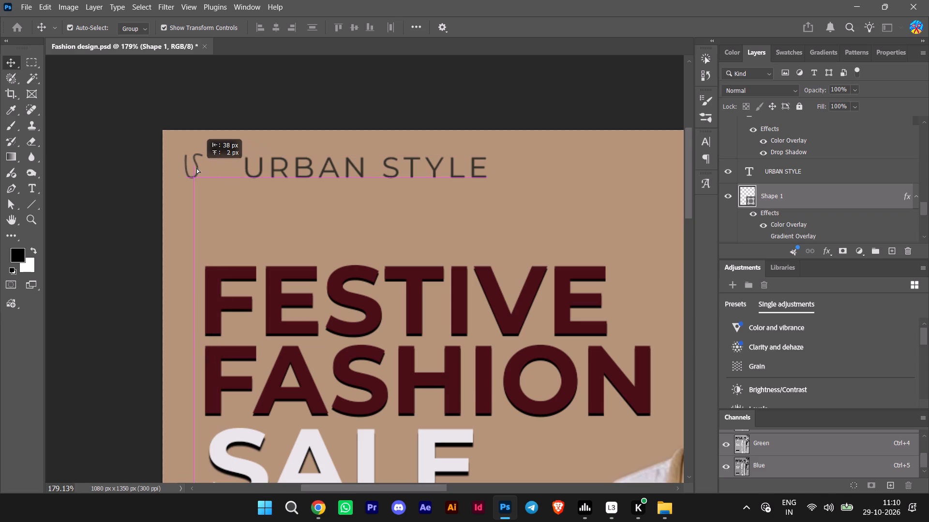
{"action": "left_click_drag", "start_coordinate": [196, 168], "coordinate": [195, 168]}
{"action": "double_click", "coordinate": [106, 173]}
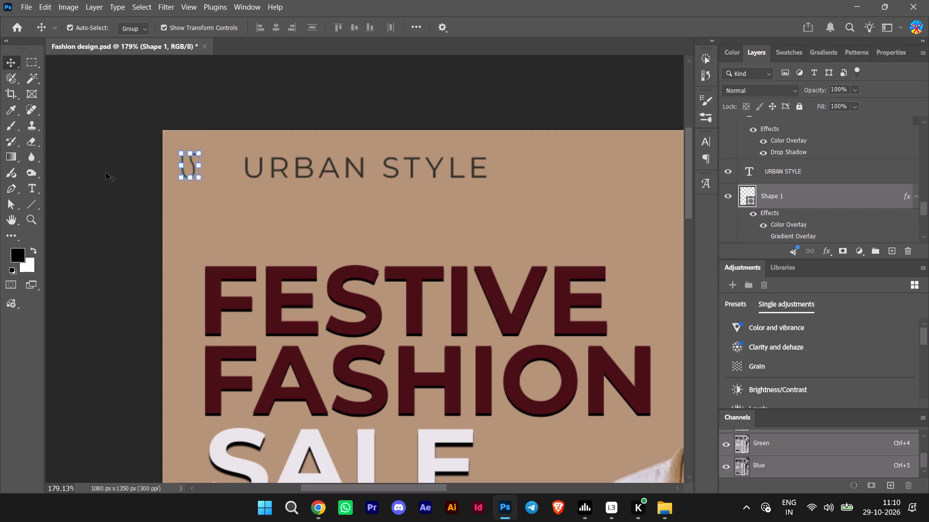
Raise the couple outfit photo's exposure to +0.65 with the Camera Raw Filter, leaving Whites at 0, and deselect the layer.
{"action": "scroll", "coordinate": [106, 173], "scroll_direction": "down", "scroll_amount": 11, "text": "alt"}
{"action": "scroll", "coordinate": [398, 390], "scroll_direction": "down", "scroll_amount": 6, "text": "alt"}
{"action": "scroll", "coordinate": [571, 364], "scroll_direction": "down", "scroll_amount": 3}
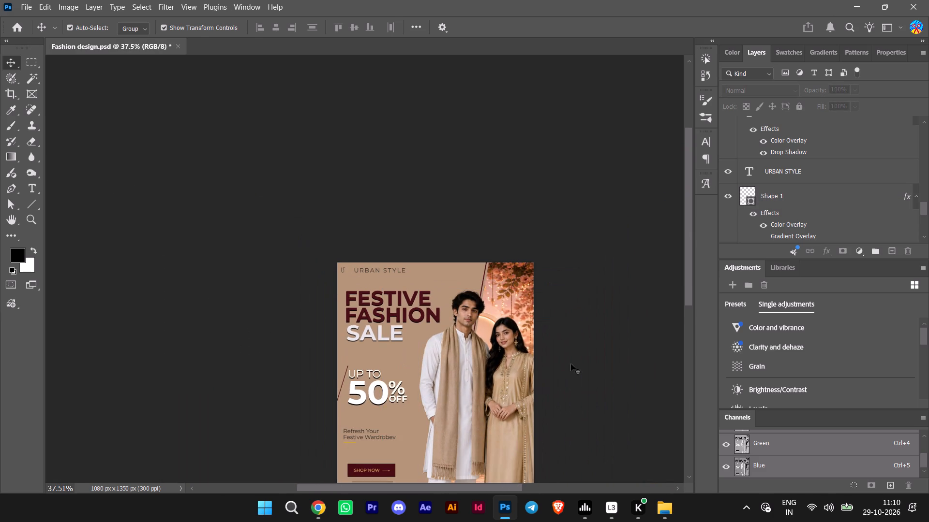
{"action": "scroll", "coordinate": [571, 364], "scroll_direction": "down", "scroll_amount": 2}
{"action": "left_click", "coordinate": [508, 351]}
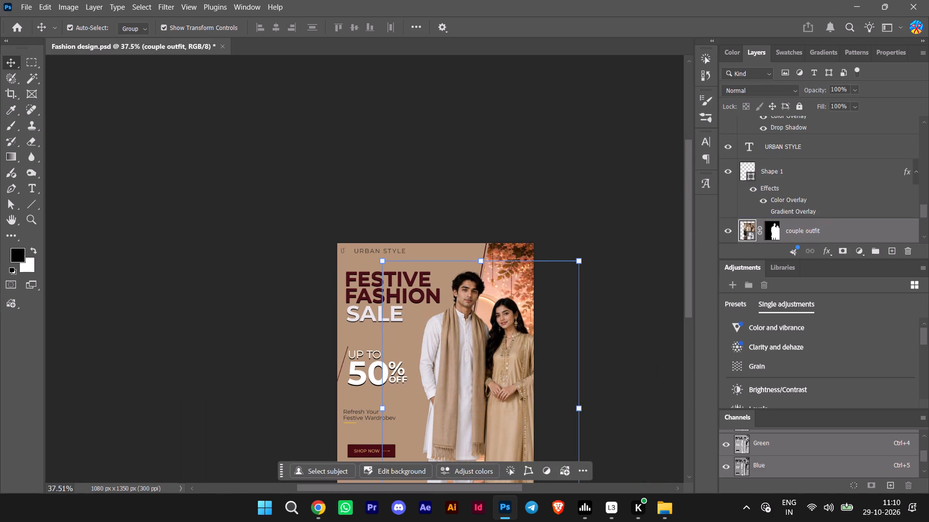
{"action": "left_click", "coordinate": [160, 10]}
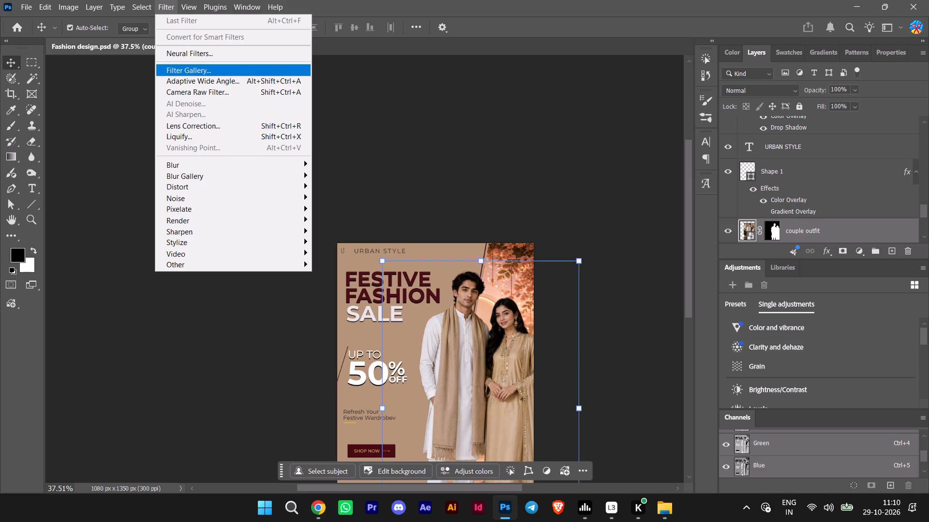
{"action": "left_click", "coordinate": [215, 91]}
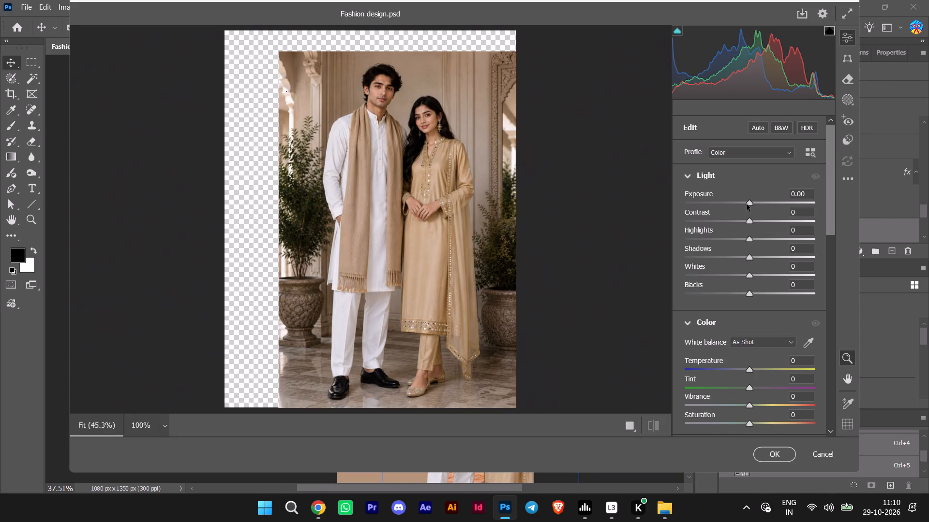
{"action": "left_click_drag", "start_coordinate": [747, 204], "coordinate": [754, 204]}
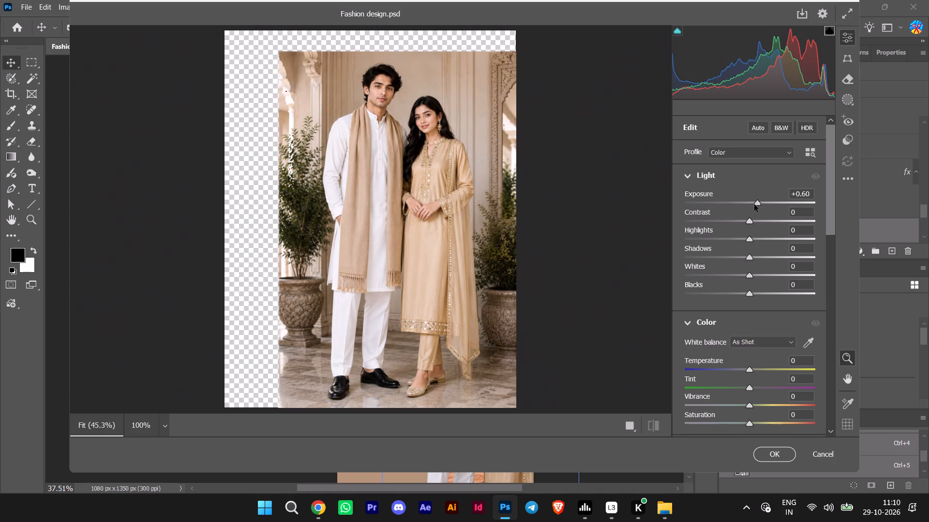
{"action": "left_click_drag", "start_coordinate": [754, 204], "coordinate": [753, 205]}
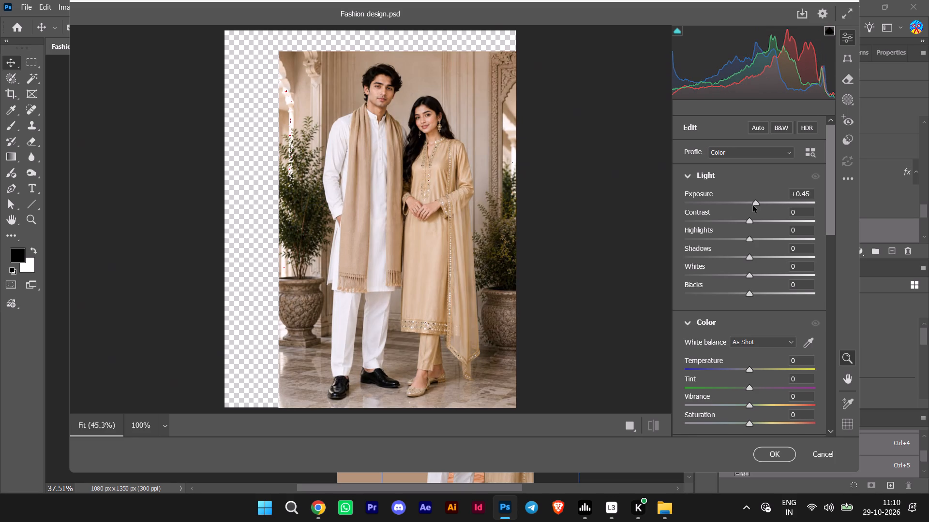
{"action": "left_click_drag", "start_coordinate": [753, 205], "coordinate": [755, 205]}
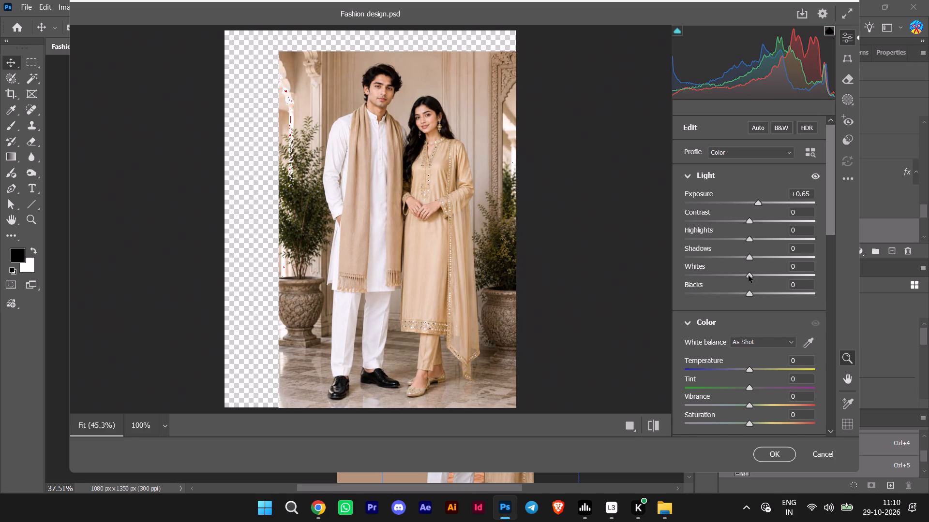
{"action": "left_click", "coordinate": [748, 275]}
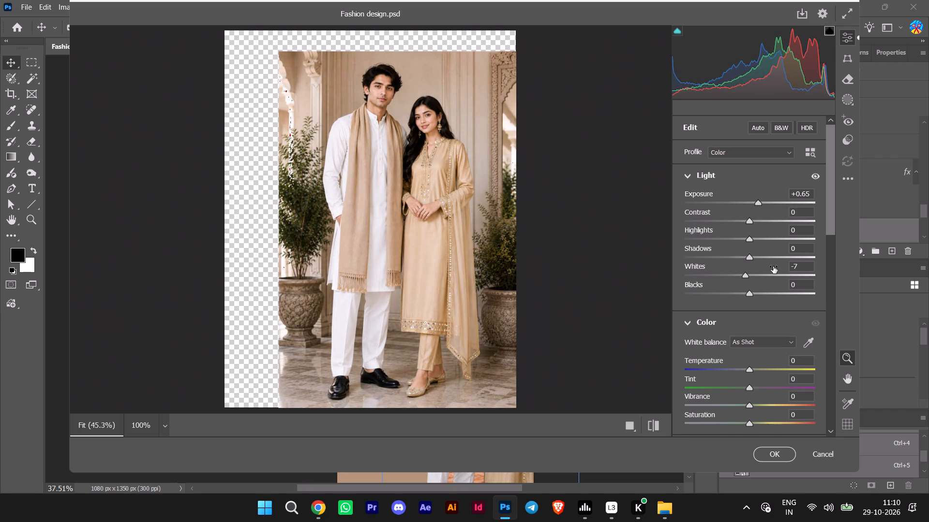
{"action": "key", "text": "ctrl+z"}
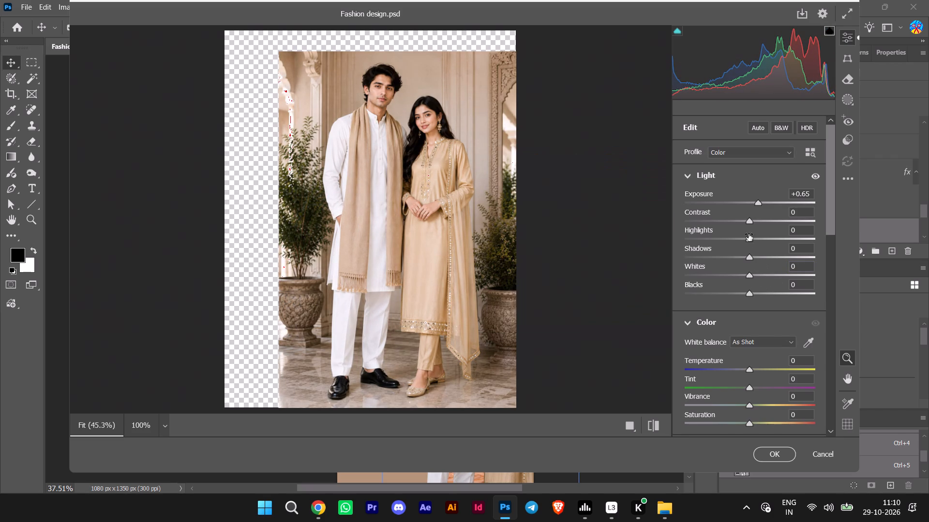
{"action": "left_click", "coordinate": [778, 460]}
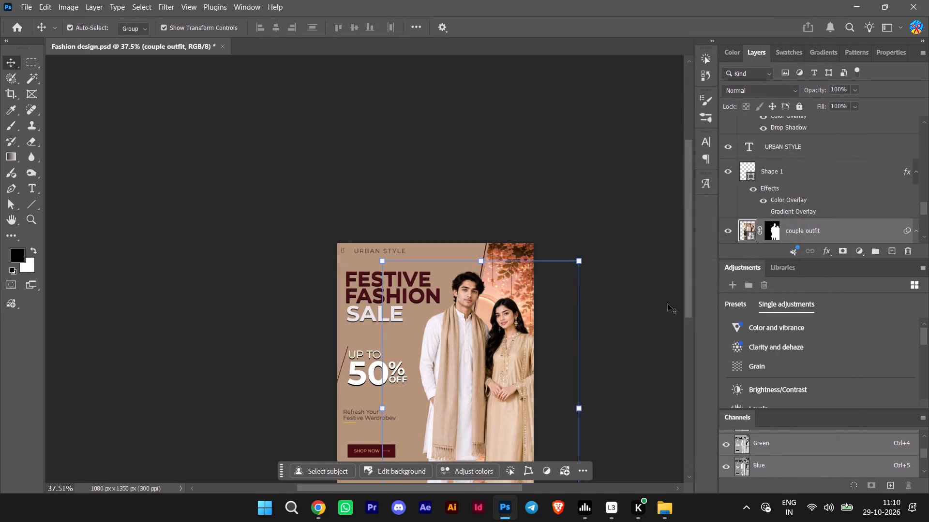
{"action": "scroll", "coordinate": [658, 284], "scroll_direction": "down", "scroll_amount": 5}
{"action": "left_click", "coordinate": [638, 280]}
Examine the whole poster's layout and colors, including the brightened couple photo, the headings and the discount text.
{"action": "scroll", "coordinate": [638, 280], "scroll_direction": "down", "scroll_amount": 2}
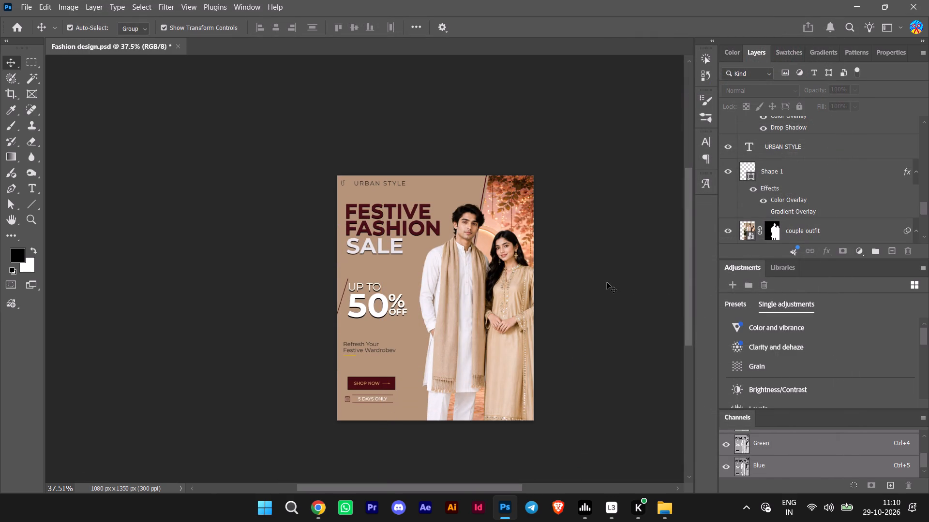
{"action": "scroll", "coordinate": [606, 282], "scroll_direction": "up", "scroll_amount": 3, "text": "alt"}
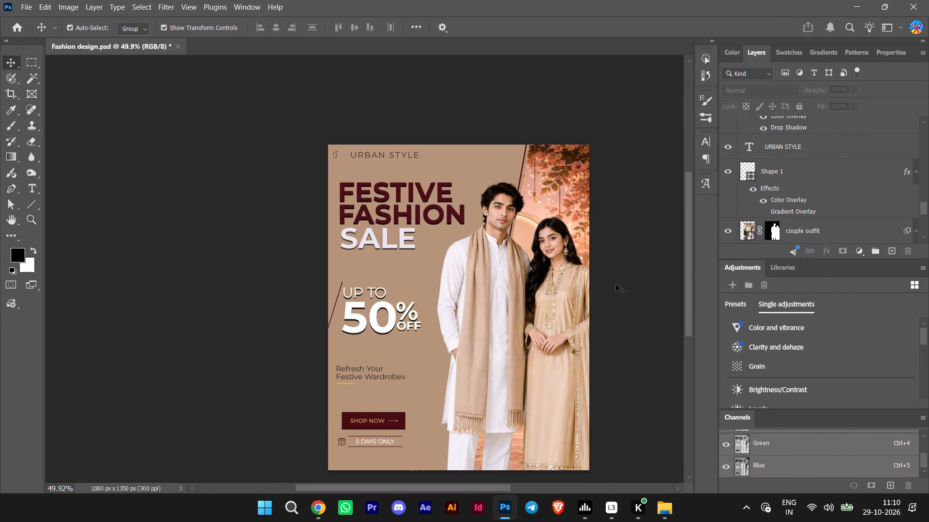
{"action": "left_click_drag", "start_coordinate": [485, 490], "coordinate": [498, 492]}
{"action": "left_click", "coordinate": [170, 319]}
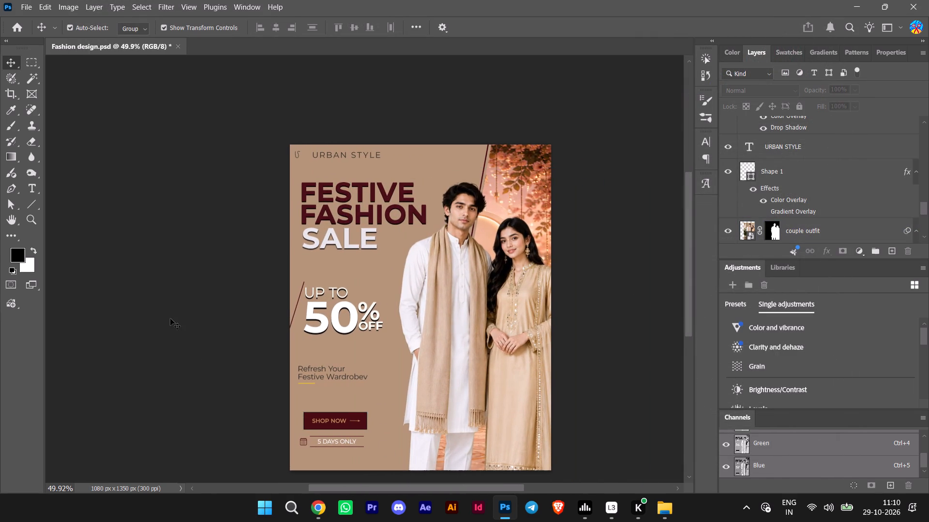
{"action": "scroll", "coordinate": [170, 319], "scroll_direction": "down", "scroll_amount": 1}
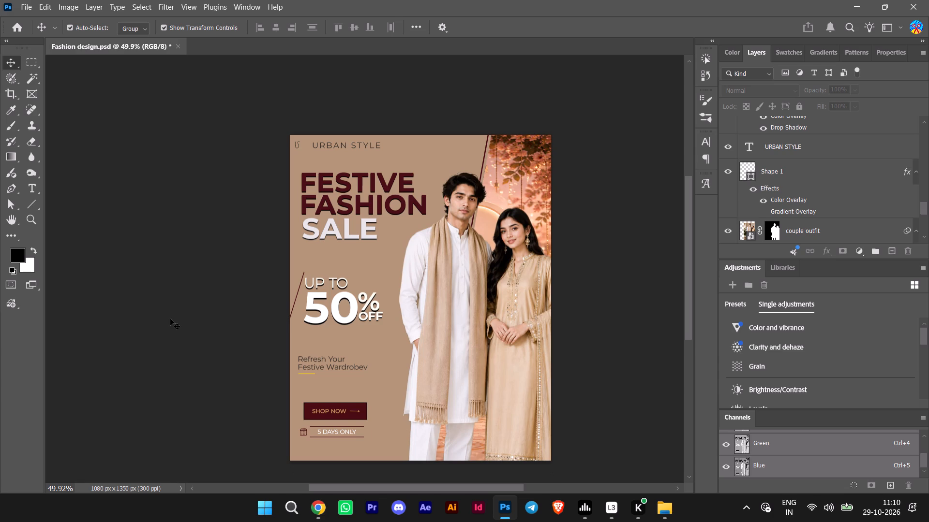
{"action": "scroll", "coordinate": [170, 319], "scroll_direction": "down", "scroll_amount": 1}
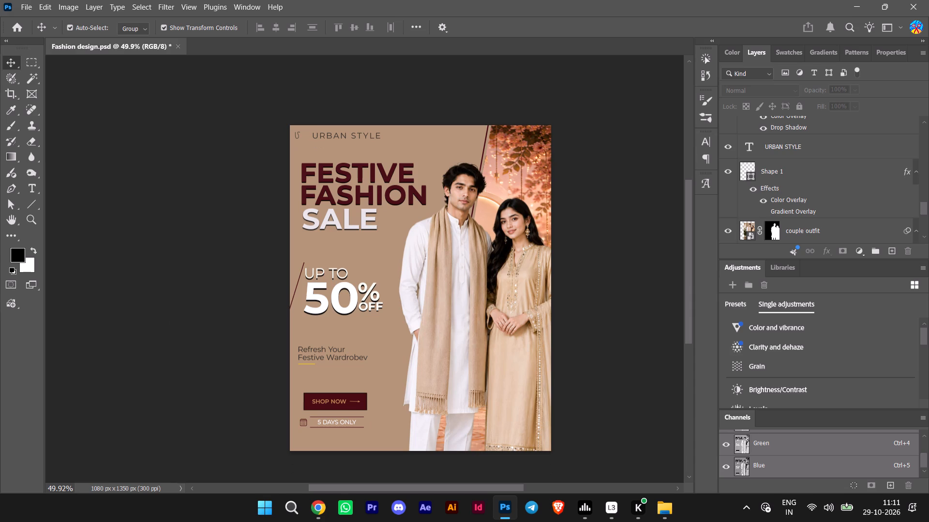
{"action": "scroll", "coordinate": [123, 323], "scroll_direction": "up", "scroll_amount": 3}
{"action": "scroll", "coordinate": [123, 323], "scroll_direction": "up", "scroll_amount": 5, "text": "alt"}
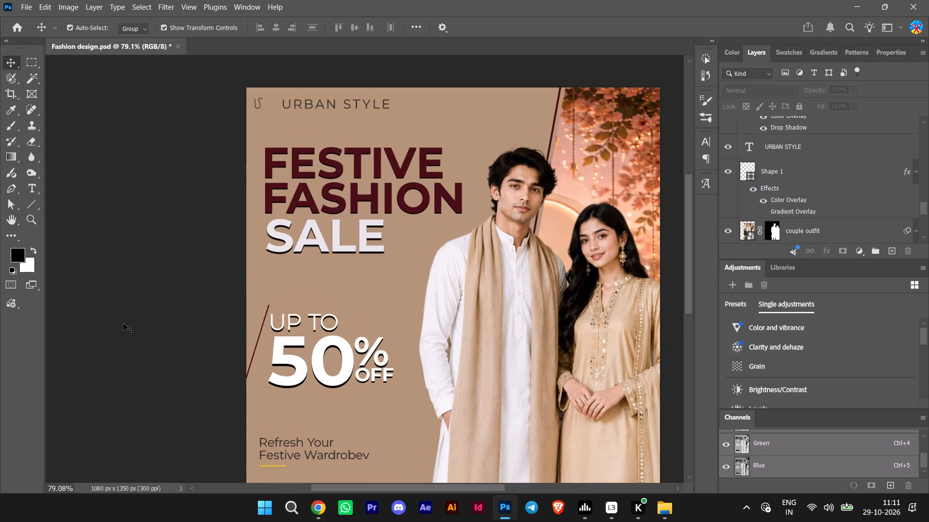
Turn off the gradient overlay in the SALE text's layer style, keeping its color overlay and drop shadow.
{"action": "triple_click", "coordinate": [303, 244]}
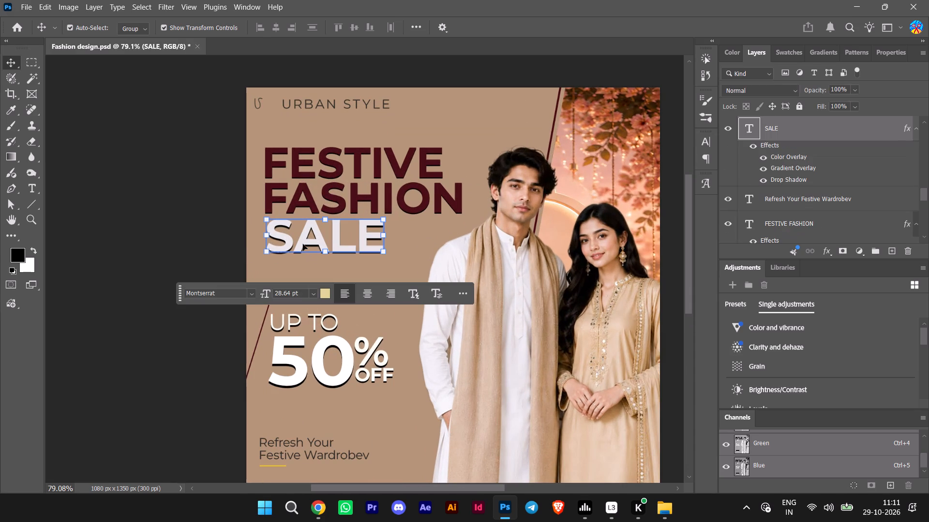
{"action": "left_click_drag", "start_coordinate": [450, 219], "coordinate": [503, 211]}
{"action": "left_click_drag", "start_coordinate": [450, 219], "coordinate": [503, 211]}
{"action": "double_click", "coordinate": [839, 129]}
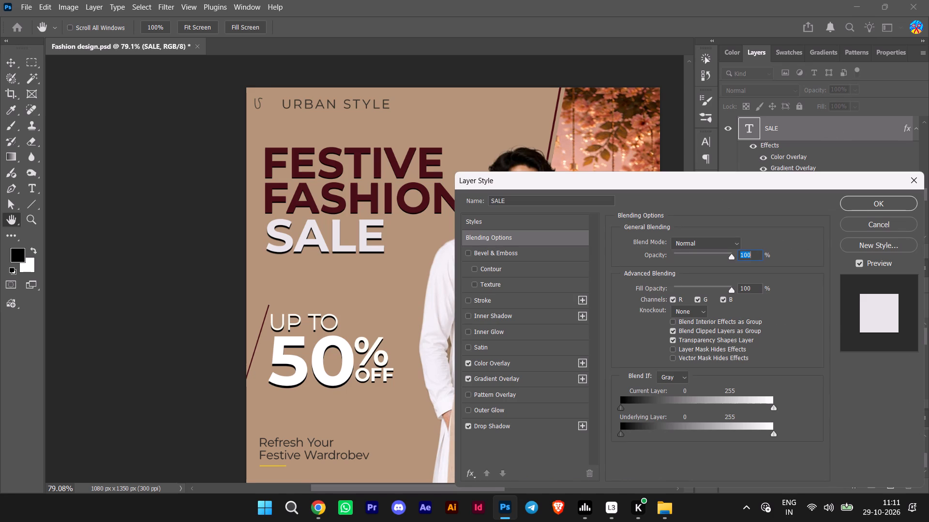
{"action": "left_click", "coordinate": [467, 377]}
{"action": "left_click", "coordinate": [518, 362]}
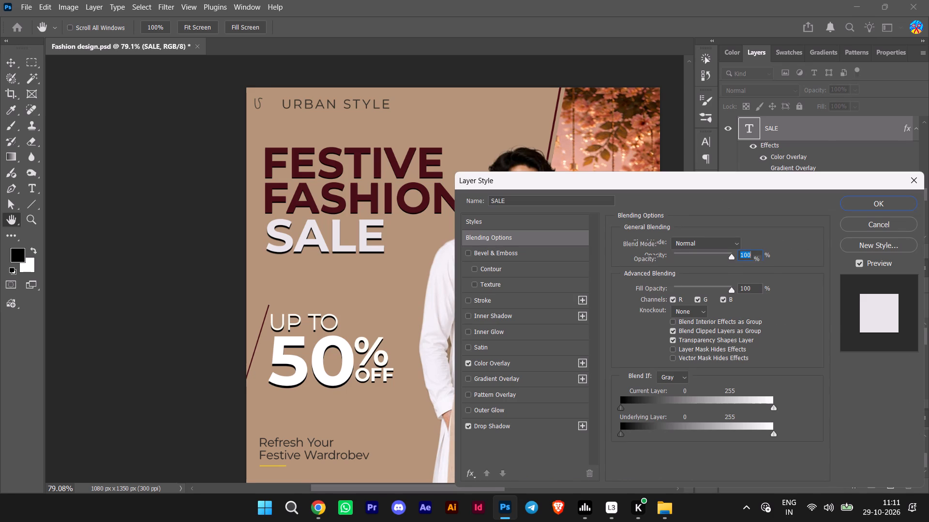
{"action": "left_click", "coordinate": [871, 203]}
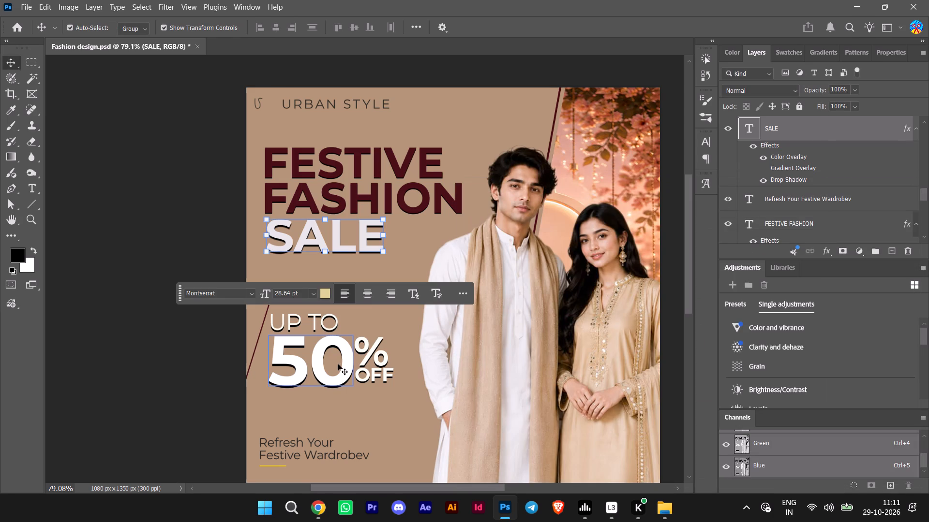
Set the 50 text color to the off-white sampled from SALE, e7e5e6, and deselect it.
{"action": "left_click", "coordinate": [344, 366]}
{"action": "double_click", "coordinate": [839, 129]}
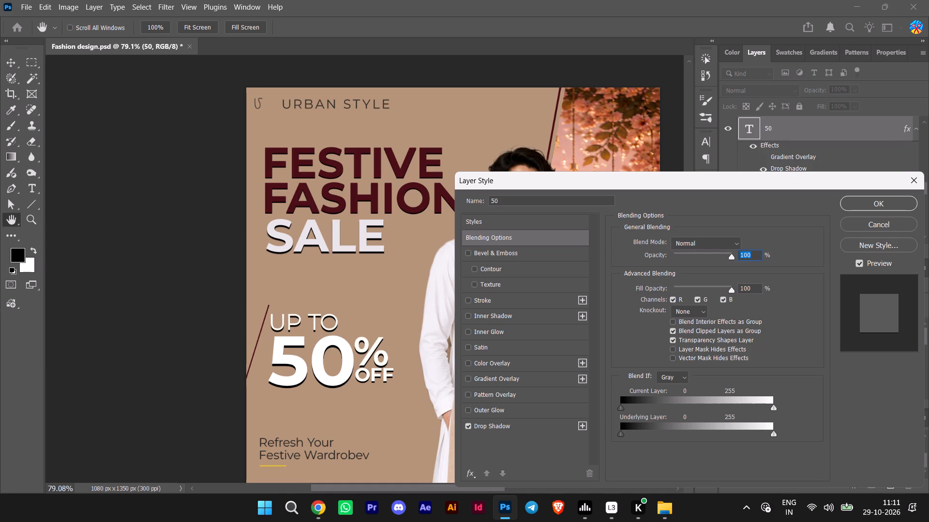
{"action": "left_click", "coordinate": [922, 174]}
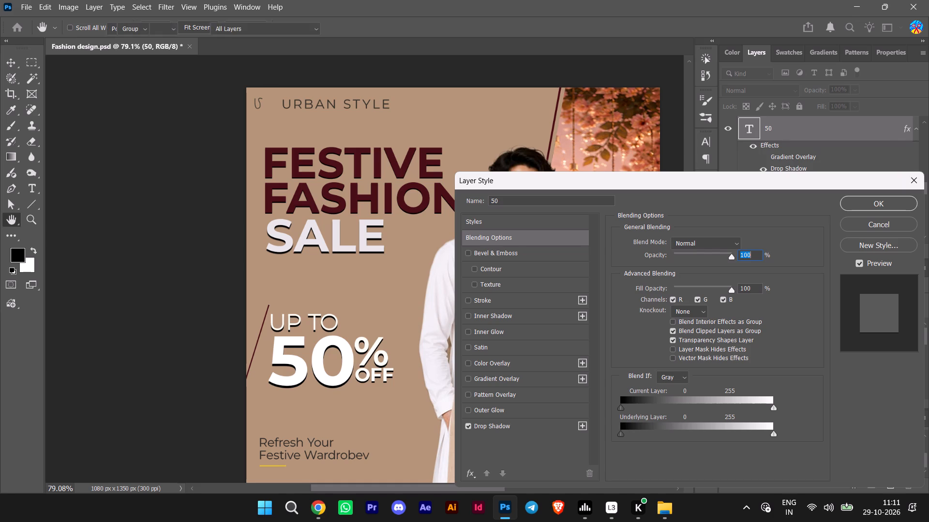
{"action": "left_click", "coordinate": [314, 431]}
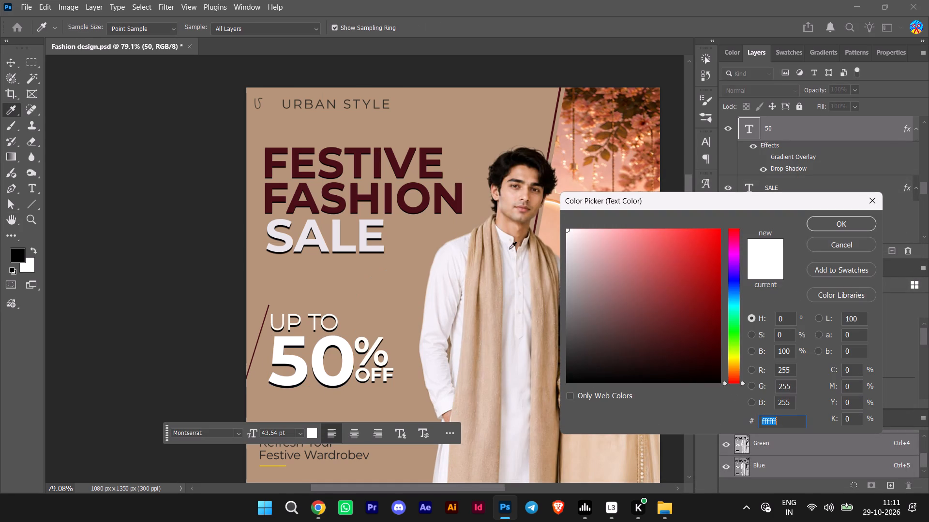
{"action": "left_click", "coordinate": [362, 245]}
{"action": "left_click", "coordinate": [844, 219]}
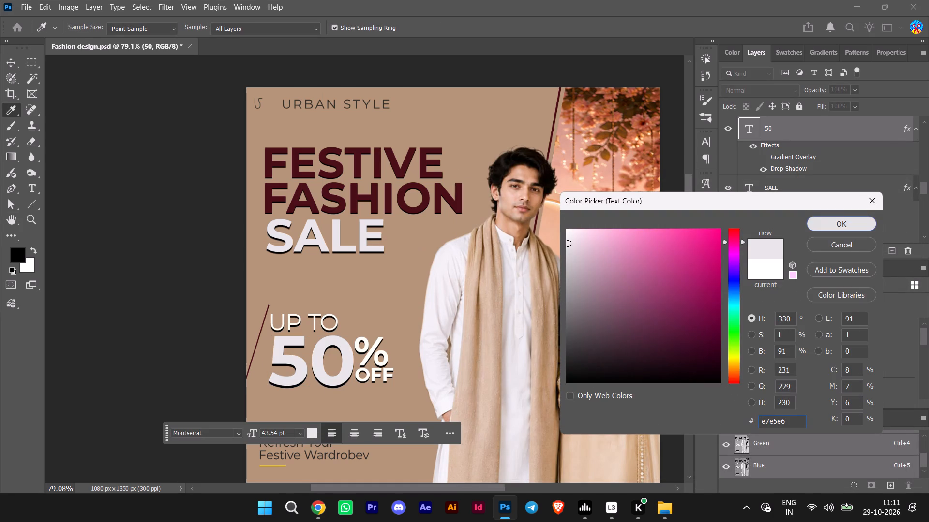
{"action": "left_click", "coordinate": [169, 305]}
Set the UP TO text color to the off-white sampled from SALE, e7e5e6, and deselect it.
{"action": "scroll", "coordinate": [169, 305], "scroll_direction": "down", "scroll_amount": 1}
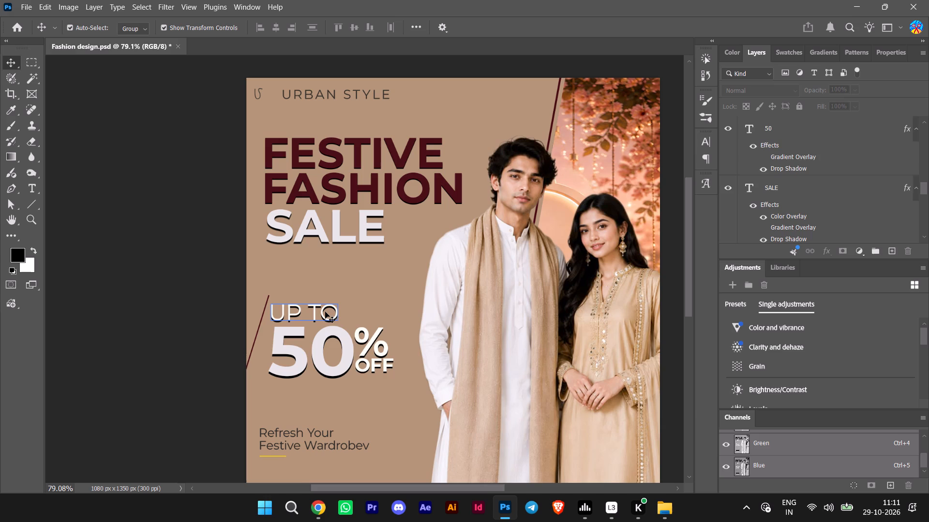
{"action": "left_click", "coordinate": [325, 312]}
{"action": "left_click", "coordinate": [305, 355]}
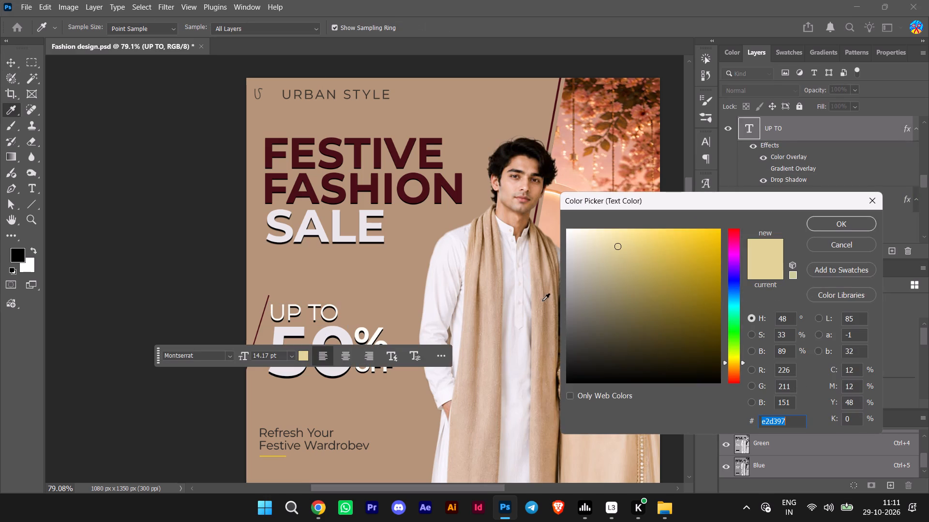
{"action": "left_click", "coordinate": [341, 241]}
{"action": "left_click", "coordinate": [819, 221]}
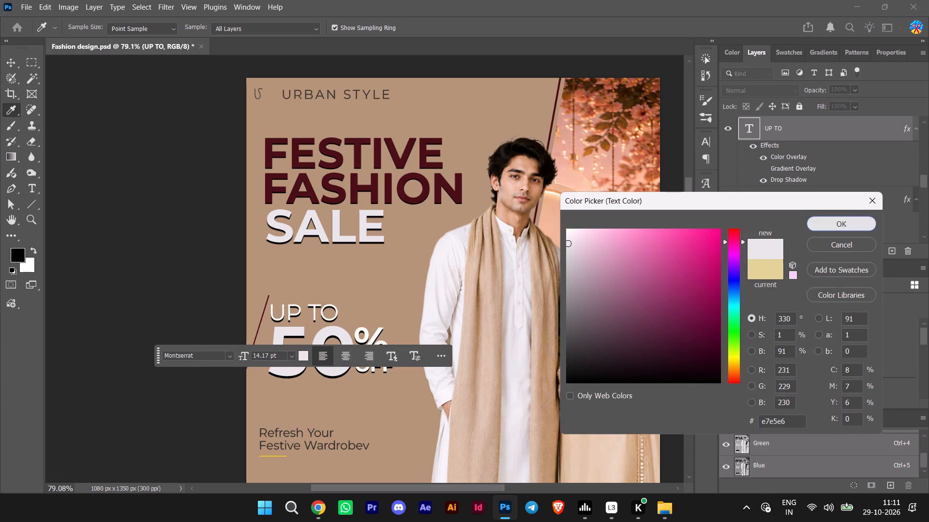
{"action": "left_click", "coordinate": [216, 274]}
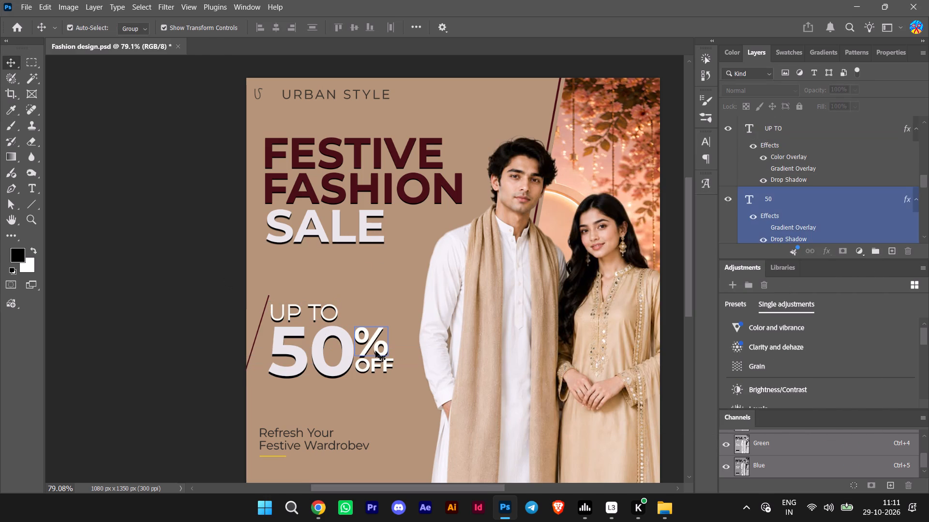
Set the % sign's text color to the off-white sampled from SALE, e7e5e6.
{"action": "left_click", "coordinate": [375, 351]}
{"action": "left_click", "coordinate": [373, 391]}
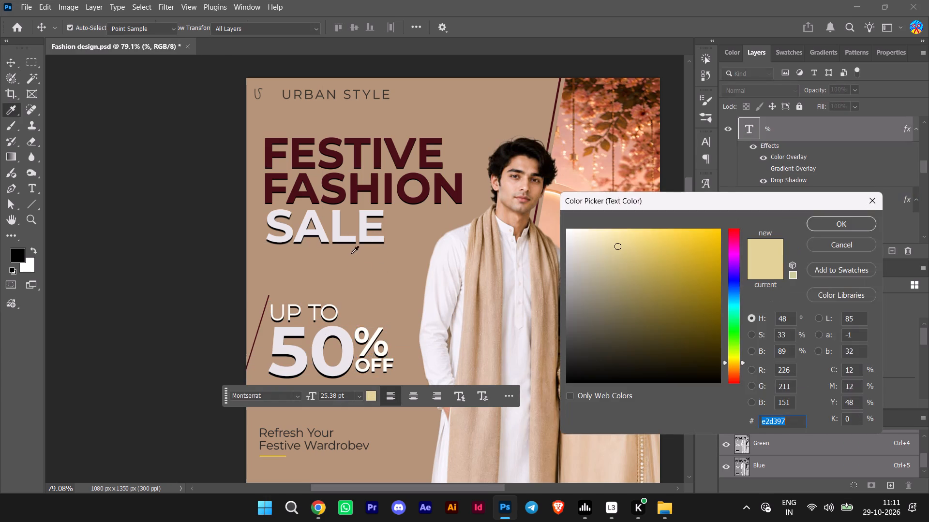
{"action": "left_click", "coordinate": [341, 238]}
{"action": "left_click", "coordinate": [821, 223]}
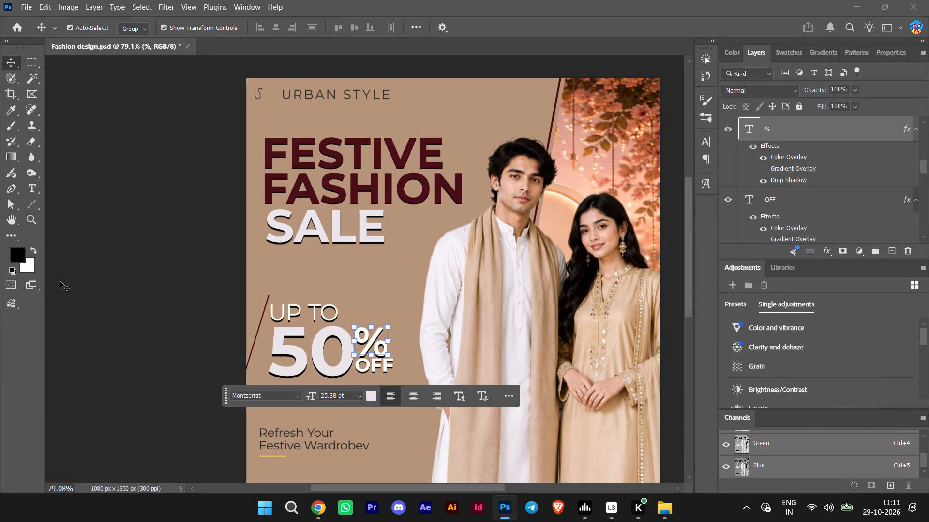
Set the % sign's color overlay to the off-white sampled from SALE, e7e5e6.
{"action": "double_click", "coordinate": [865, 132]}
{"action": "left_click", "coordinate": [515, 361]}
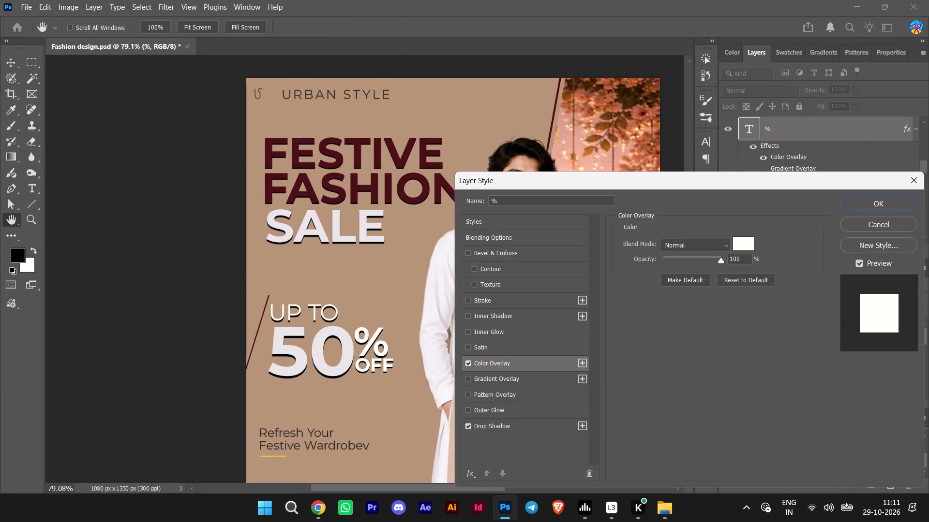
{"action": "left_click", "coordinate": [744, 245]}
{"action": "left_click", "coordinate": [368, 215]}
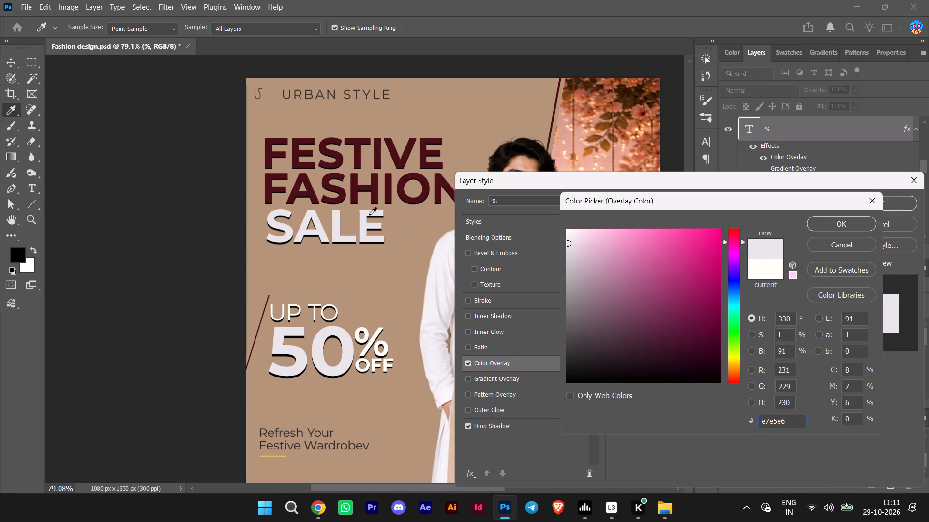
{"action": "left_click", "coordinate": [857, 219]}
{"action": "left_click", "coordinate": [207, 283]}
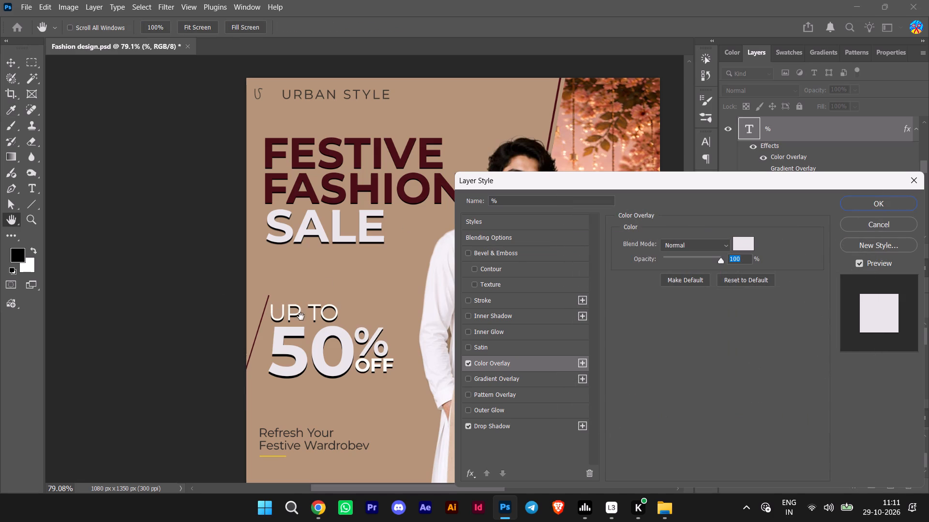
{"action": "left_click", "coordinate": [888, 202]}
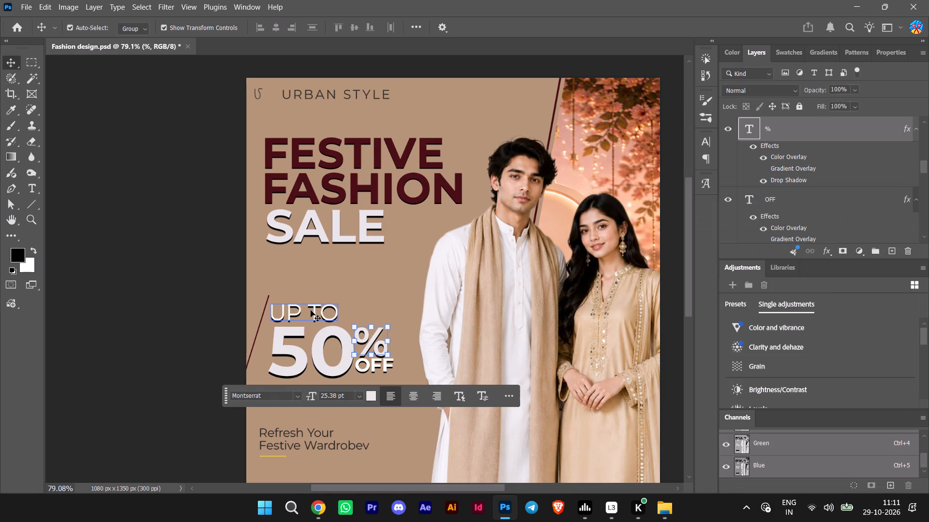
Set the UP TO text's color overlay to the off-white sampled from SALE, e7e5e6.
{"action": "left_click", "coordinate": [311, 310]}
{"action": "double_click", "coordinate": [837, 189]}
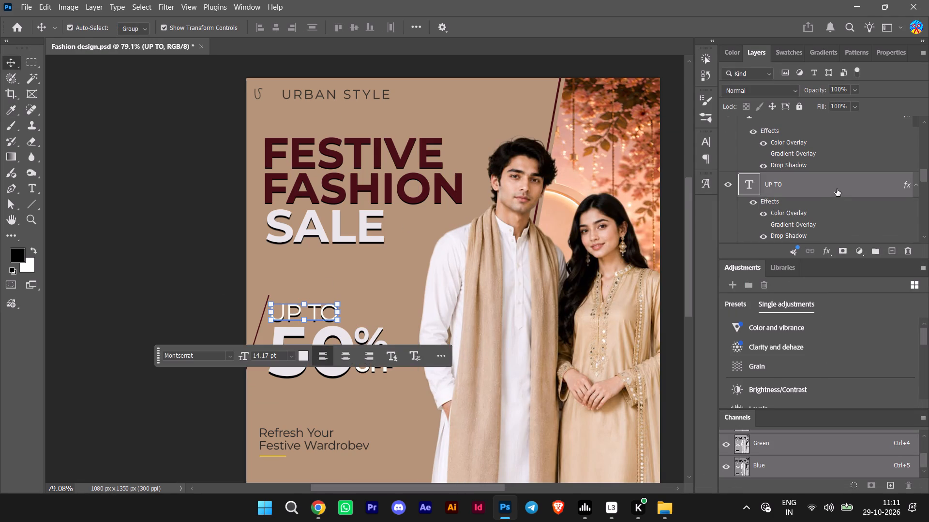
{"action": "left_click", "coordinate": [513, 361]}
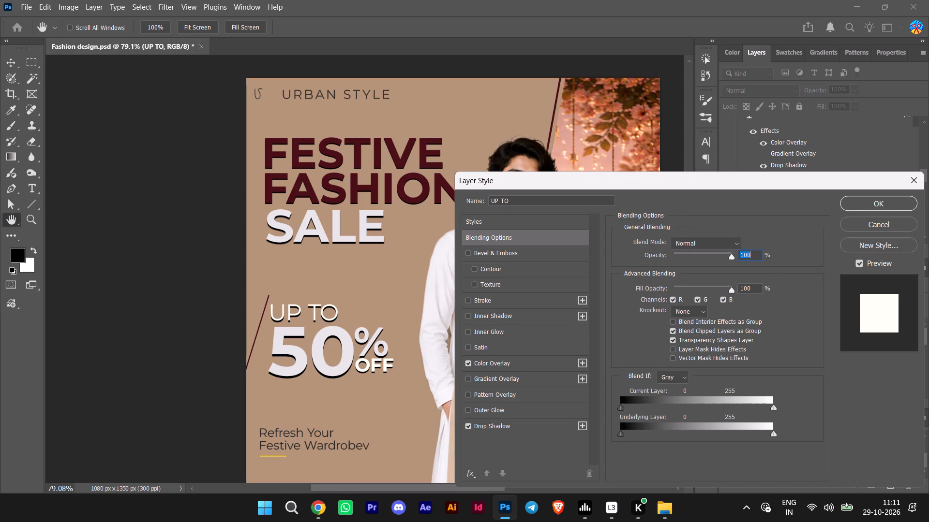
{"action": "left_click", "coordinate": [740, 245]}
{"action": "left_click", "coordinate": [364, 217]}
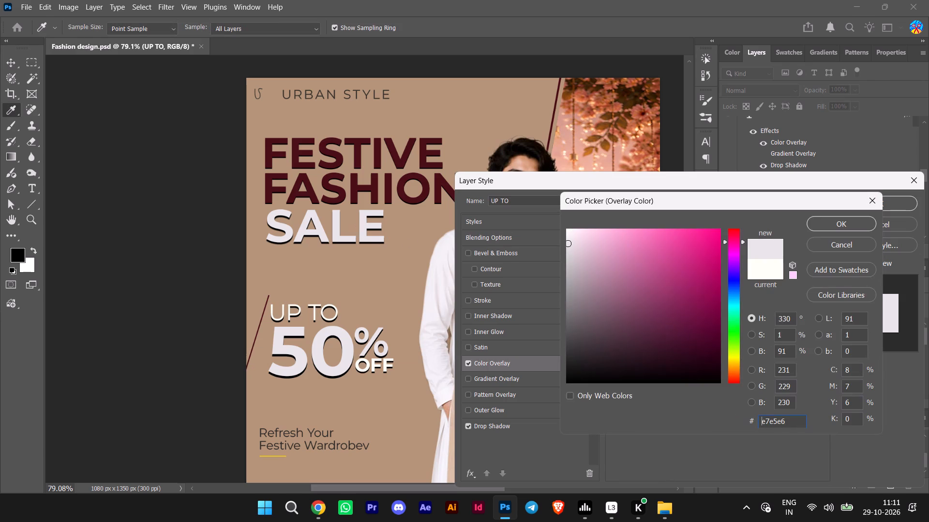
{"action": "left_click", "coordinate": [867, 222]}
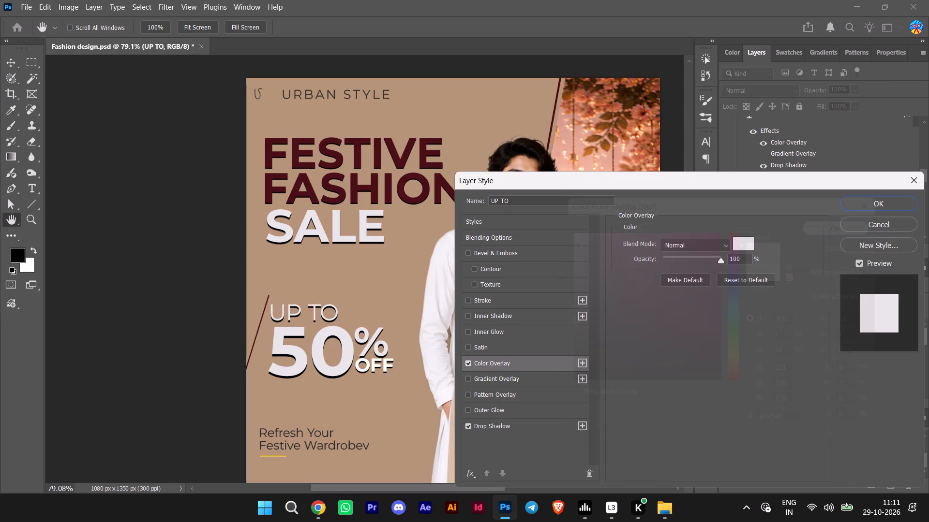
{"action": "left_click", "coordinate": [884, 206]}
Set the OFF text's color overlay to the off-white sampled from SALE, e7e5e6, and deselect it.
{"action": "left_click", "coordinate": [375, 368]}
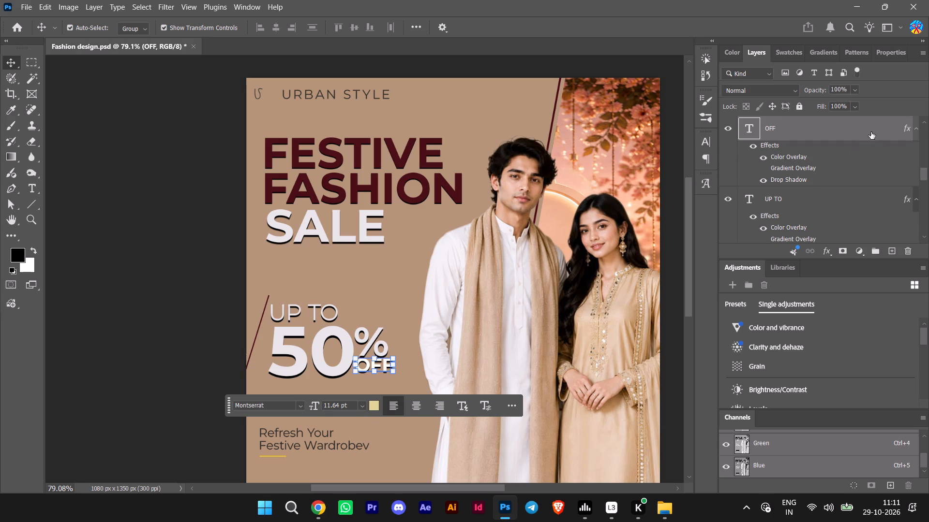
{"action": "double_click", "coordinate": [870, 127]}
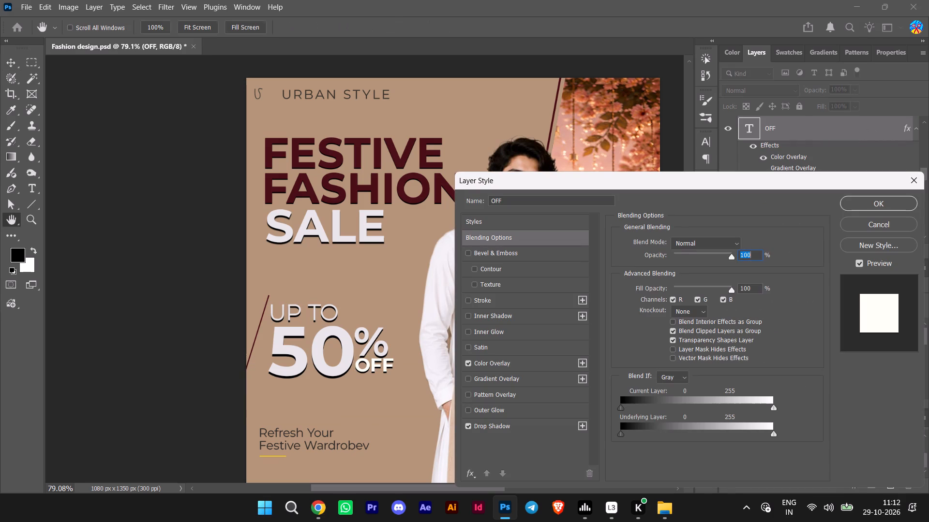
{"action": "left_click", "coordinate": [517, 360]}
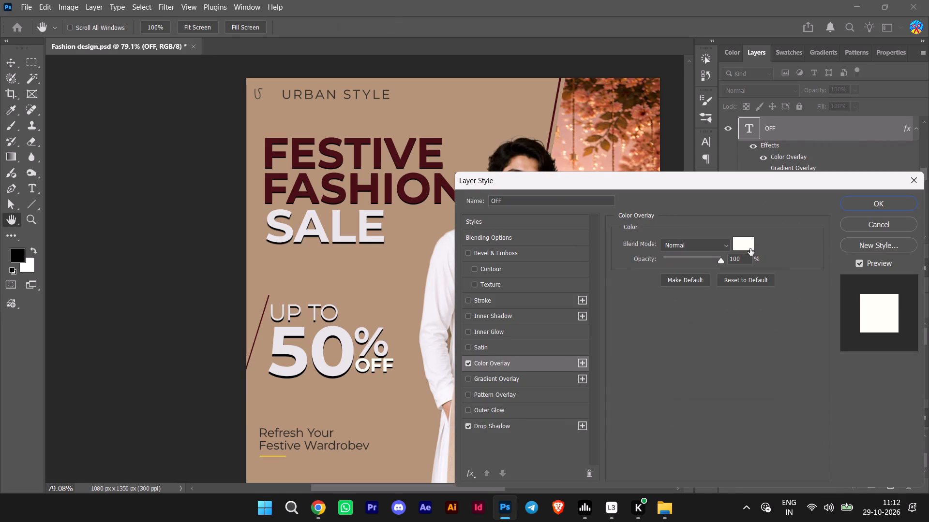
{"action": "left_click", "coordinate": [750, 248]}
{"action": "left_click", "coordinate": [362, 226]}
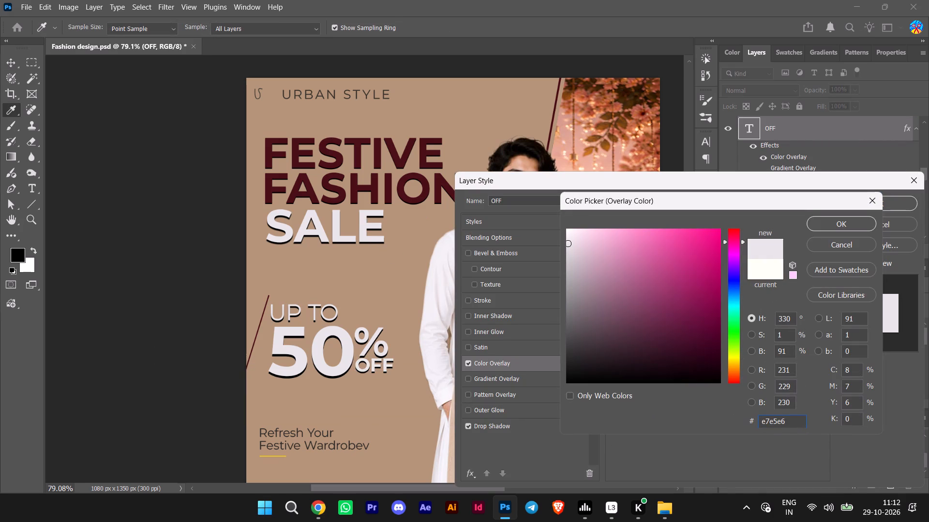
{"action": "left_click", "coordinate": [807, 224]}
{"action": "left_click", "coordinate": [117, 321]}
{"action": "left_click", "coordinate": [871, 198]}
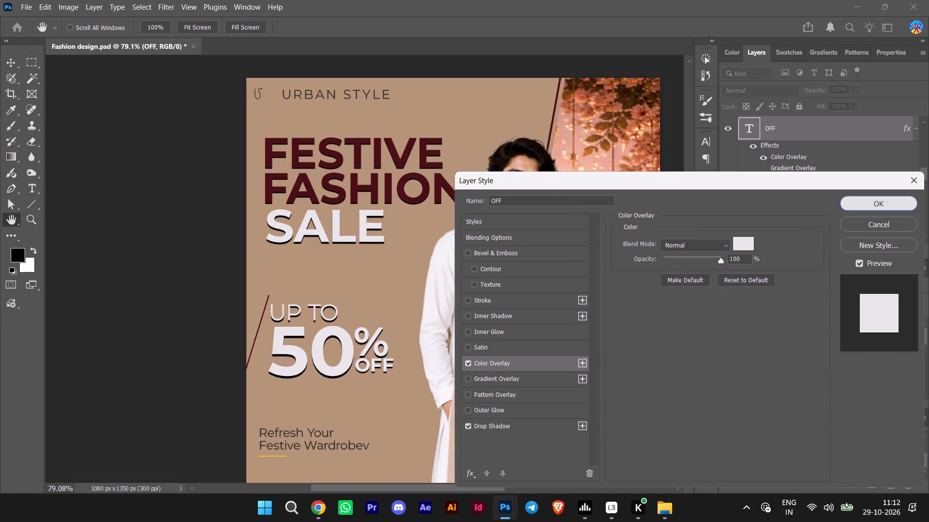
{"action": "left_click", "coordinate": [120, 307]}
Set the 5 DAYS ONLY text color to the off-white sampled from the 50, e7e5e6, and deselect it.
{"action": "scroll", "coordinate": [120, 307], "scroll_direction": "down", "scroll_amount": 5}
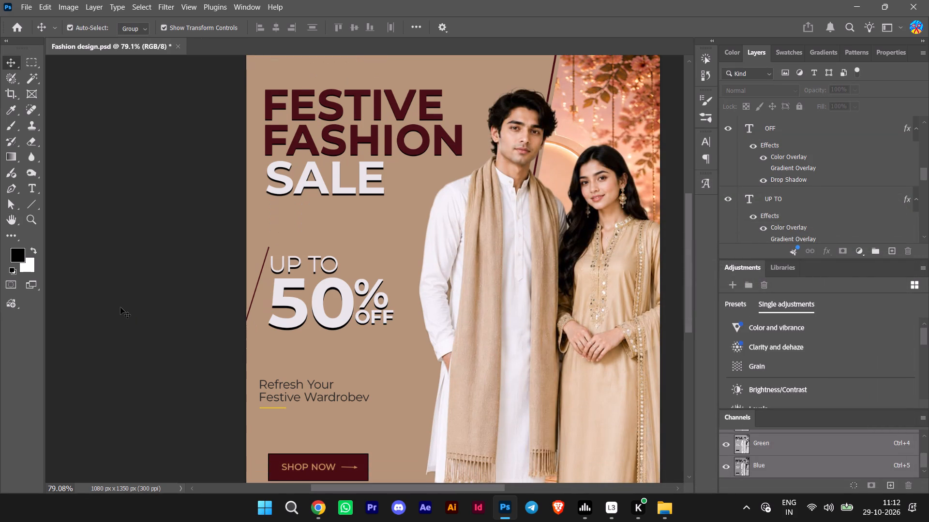
{"action": "scroll", "coordinate": [120, 307], "scroll_direction": "down", "scroll_amount": 13}
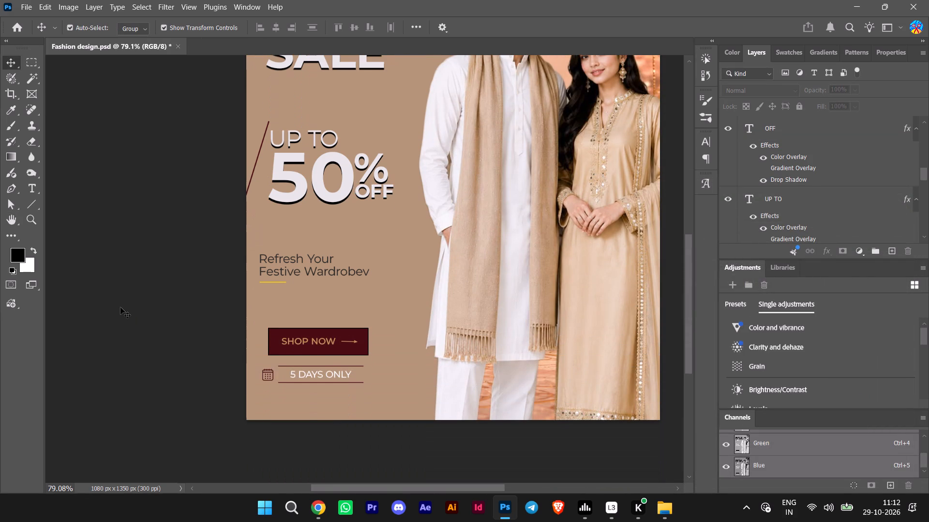
{"action": "scroll", "coordinate": [120, 307], "scroll_direction": "down", "scroll_amount": 3}
{"action": "scroll", "coordinate": [205, 320], "scroll_direction": "up", "scroll_amount": 13, "text": "alt"}
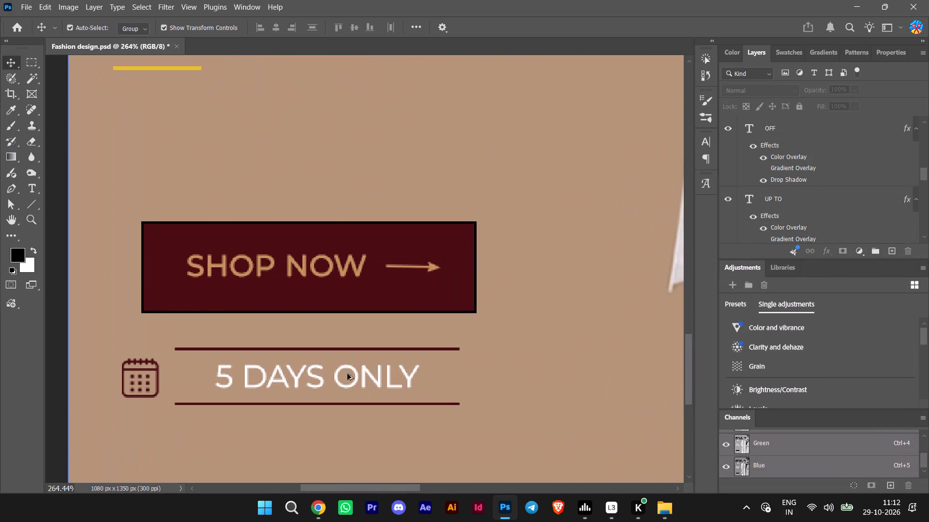
{"action": "left_click", "coordinate": [334, 385]}
{"action": "left_click", "coordinate": [317, 429]}
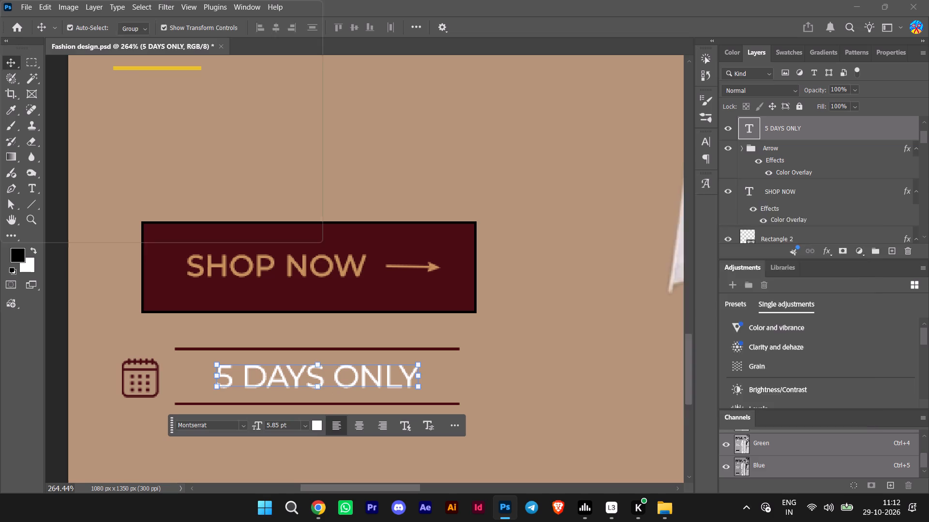
{"action": "left_click", "coordinate": [859, 248]}
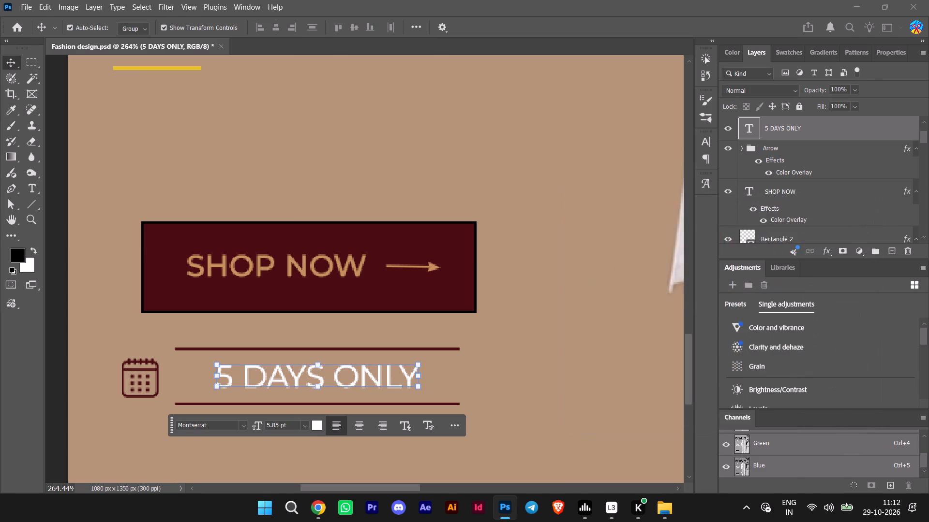
{"action": "scroll", "coordinate": [428, 301], "scroll_direction": "down", "scroll_amount": 5, "text": "alt"}
{"action": "scroll", "coordinate": [509, 291], "scroll_direction": "up", "scroll_amount": 5}
{"action": "scroll", "coordinate": [509, 291], "scroll_direction": "down", "scroll_amount": 5, "text": "alt"}
{"action": "scroll", "coordinate": [509, 291], "scroll_direction": "up", "scroll_amount": 2}
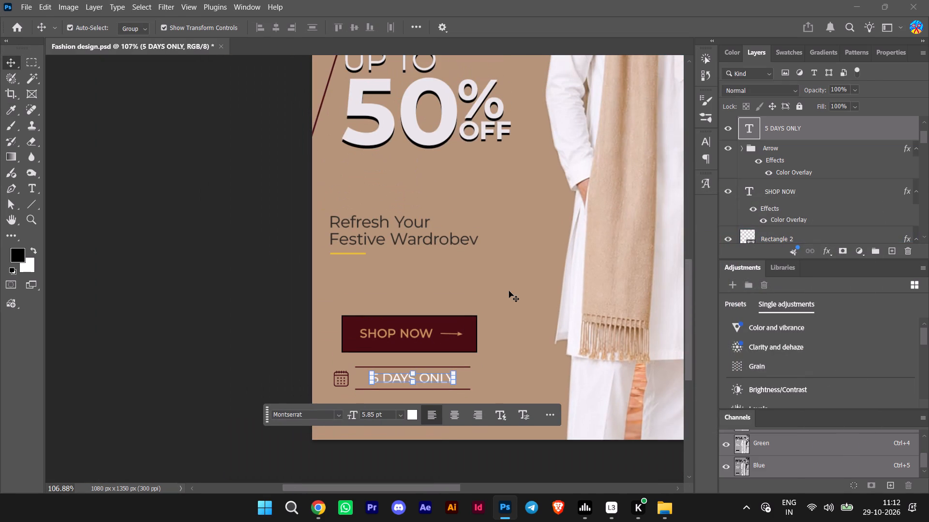
{"action": "left_click", "coordinate": [412, 417]}
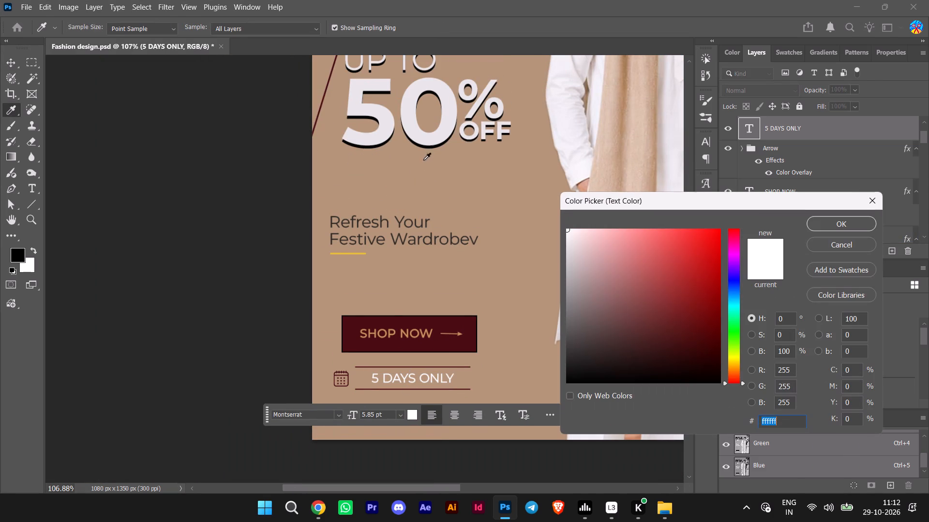
{"action": "left_click", "coordinate": [432, 141]}
{"action": "left_click", "coordinate": [841, 221]}
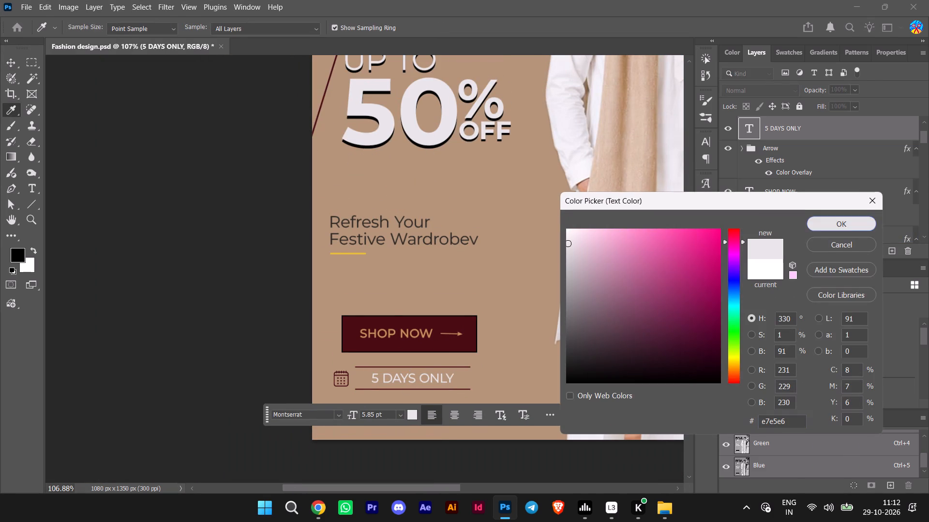
{"action": "left_click", "coordinate": [237, 293]}
Switch to the Brush tool and add a new empty layer at the top of the layer stack.
{"action": "scroll", "coordinate": [237, 293], "scroll_direction": "down", "scroll_amount": 8, "text": "alt"}
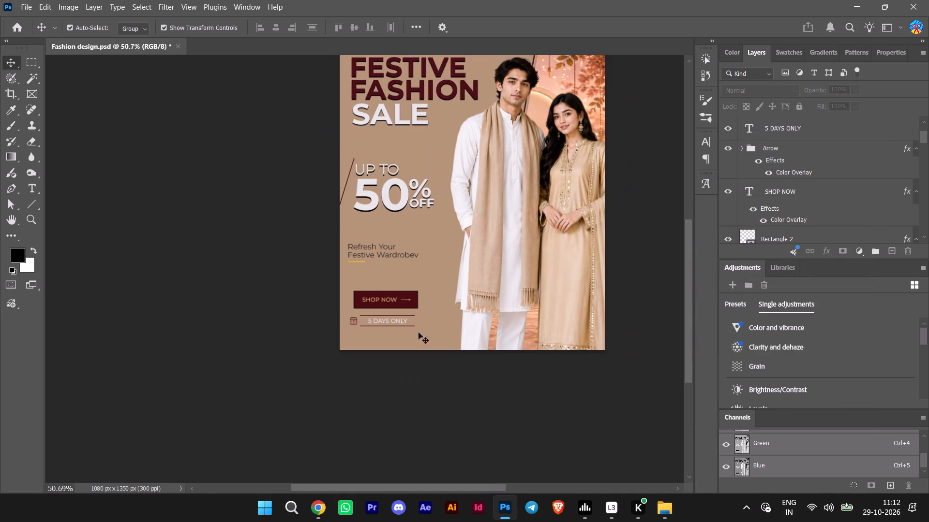
{"action": "scroll", "coordinate": [536, 338], "scroll_direction": "up", "scroll_amount": 9}
{"action": "scroll", "coordinate": [548, 339], "scroll_direction": "down", "scroll_amount": 1}
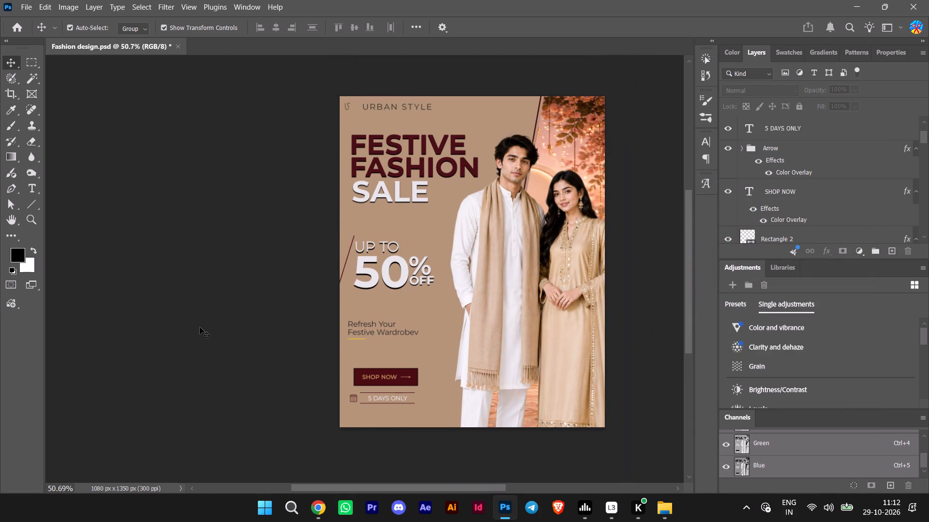
{"action": "scroll", "coordinate": [200, 327], "scroll_direction": "up", "scroll_amount": 3}
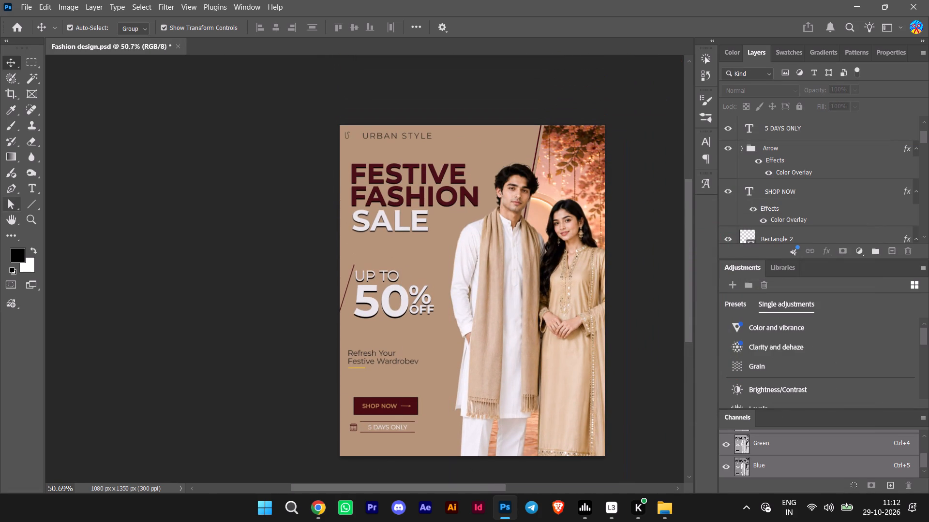
{"action": "left_click", "coordinate": [9, 126]}
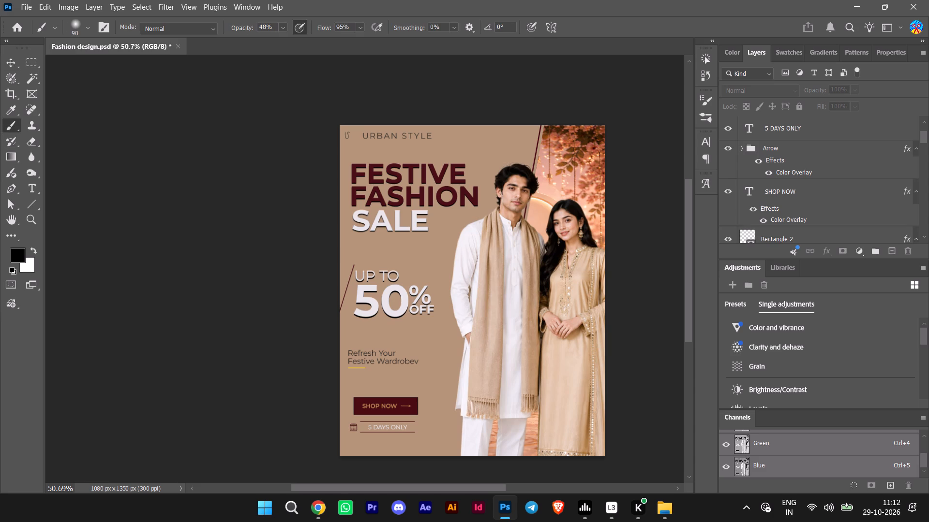
{"action": "left_click", "coordinate": [87, 26]}
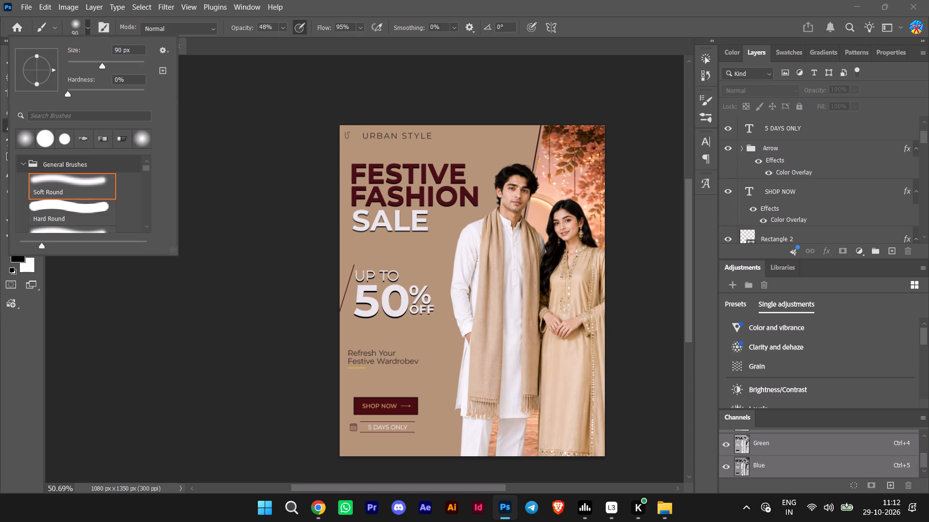
{"action": "left_click", "coordinate": [87, 29]}
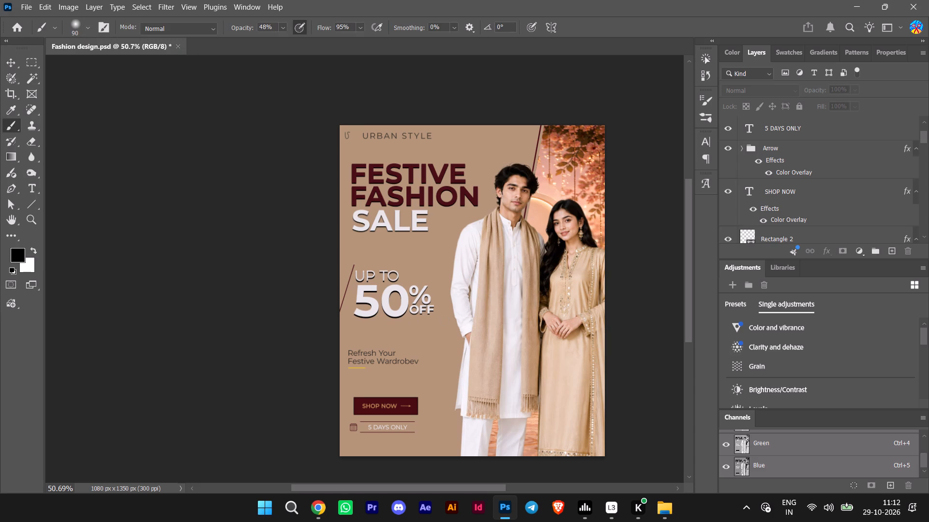
{"action": "scroll", "coordinate": [802, 208], "scroll_direction": "up", "scroll_amount": 14}
{"action": "left_click", "coordinate": [893, 253]}
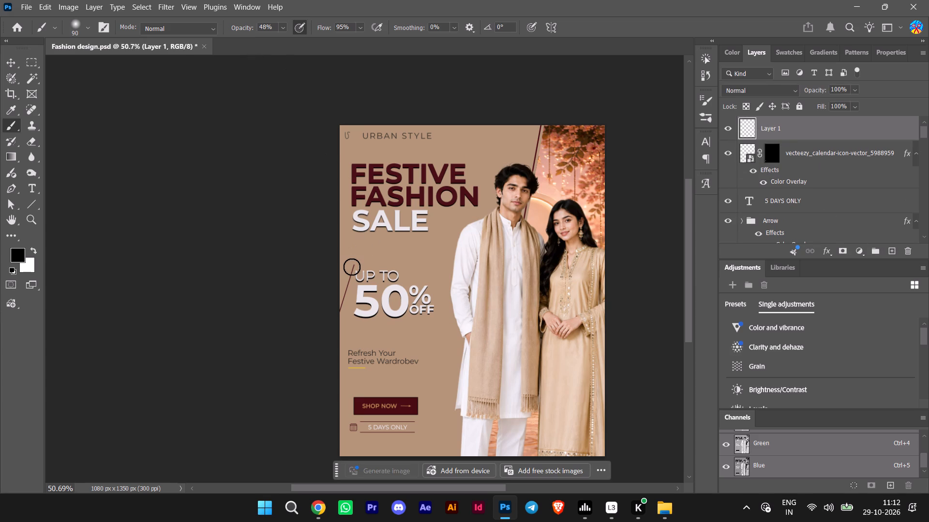
Enlarge the soft round brush to 700 px.
{"action": "key", "text": "bracketright"}
{"action": "key", "text": "bracketright"}
{"action": "key", "text": "bracketright"}
{"action": "key", "text": "bracketright"}
{"action": "key", "text": "bracketright"}
{"action": "key", "text": "bracketright"}
{"action": "key", "text": "bracketright"}
{"action": "key", "text": "bracketright"}
{"action": "key", "text": "bracketright"}
{"action": "key", "text": "bracketright"}
{"action": "key", "text": "bracketright"}
{"action": "key", "text": "bracketright"}
{"action": "key", "text": "bracketright"}
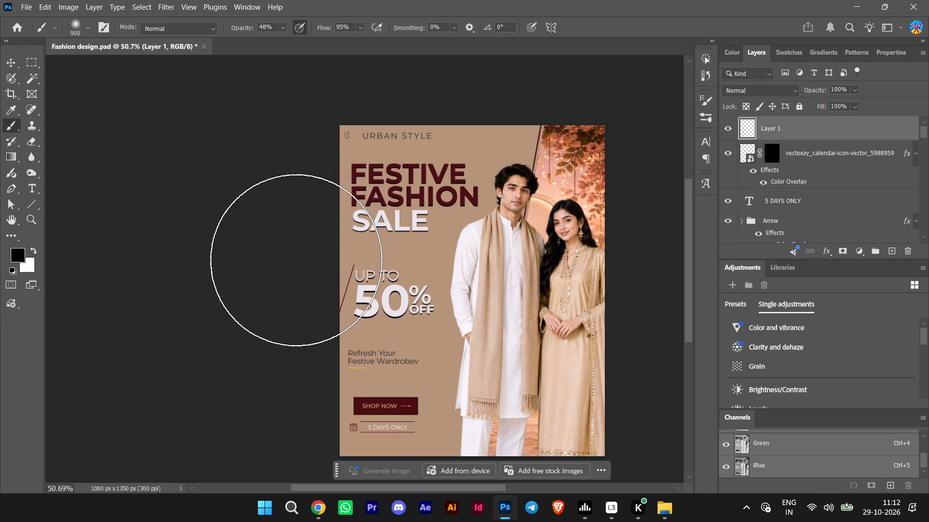
{"action": "type", "text": "[["}
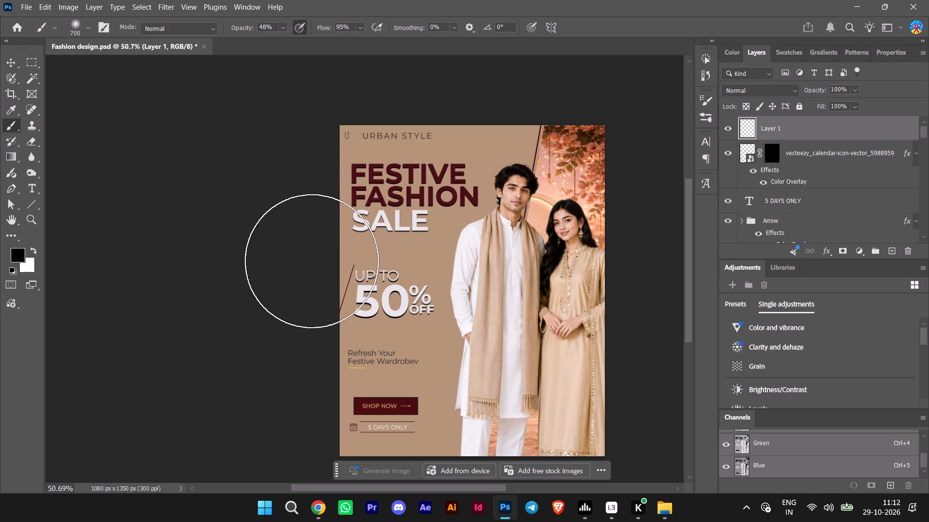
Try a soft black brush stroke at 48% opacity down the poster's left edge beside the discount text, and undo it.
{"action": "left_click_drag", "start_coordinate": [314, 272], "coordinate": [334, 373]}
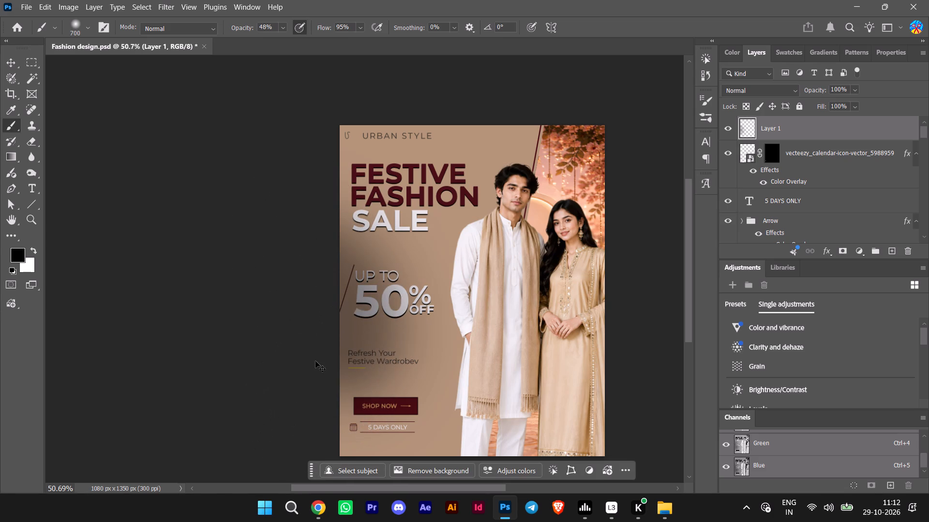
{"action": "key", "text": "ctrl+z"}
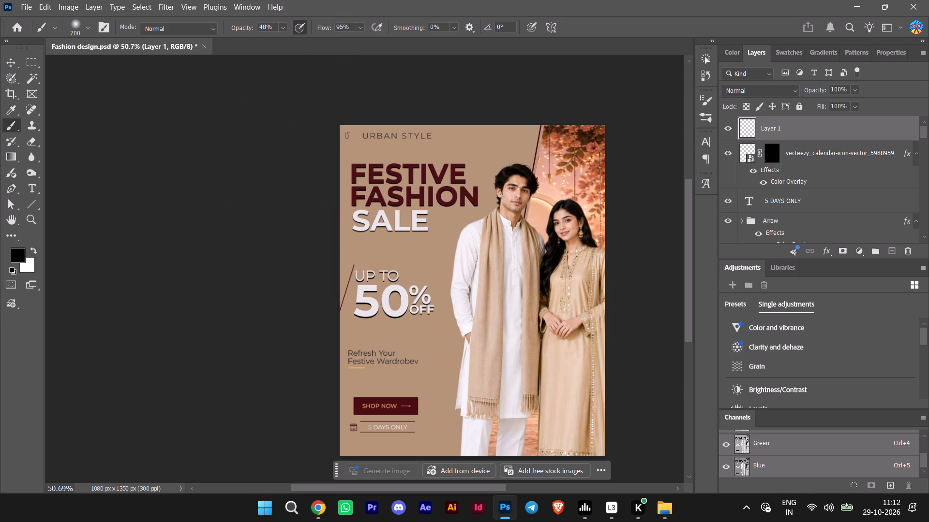
Paint a soft black shadow at 37% brush opacity along the poster's left edge, from SALE down past the 50.
{"action": "left_click", "coordinate": [282, 29]}
{"action": "left_click", "coordinate": [284, 40]}
{"action": "left_click", "coordinate": [281, 28]}
{"action": "left_click_drag", "start_coordinate": [316, 257], "coordinate": [319, 275]}
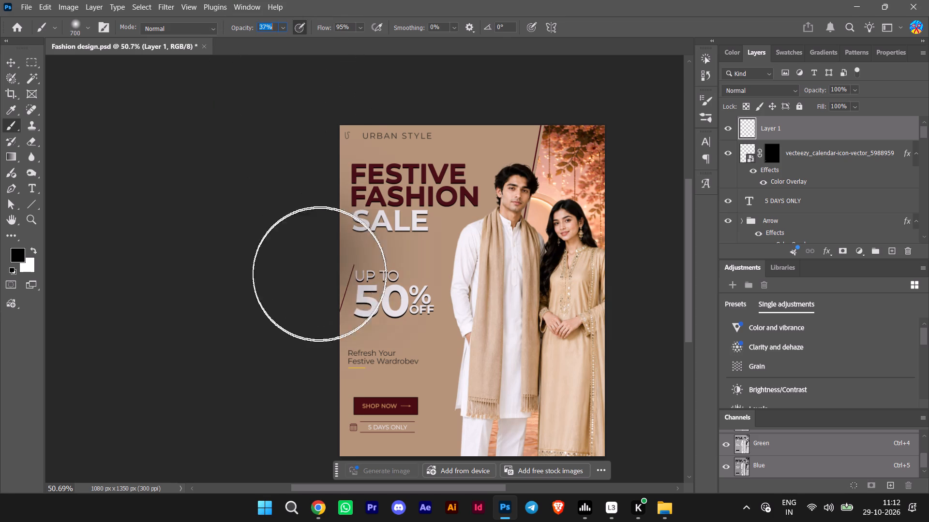
{"action": "left_click_drag", "start_coordinate": [319, 275], "coordinate": [327, 338]}
{"action": "left_click", "coordinate": [337, 256]}
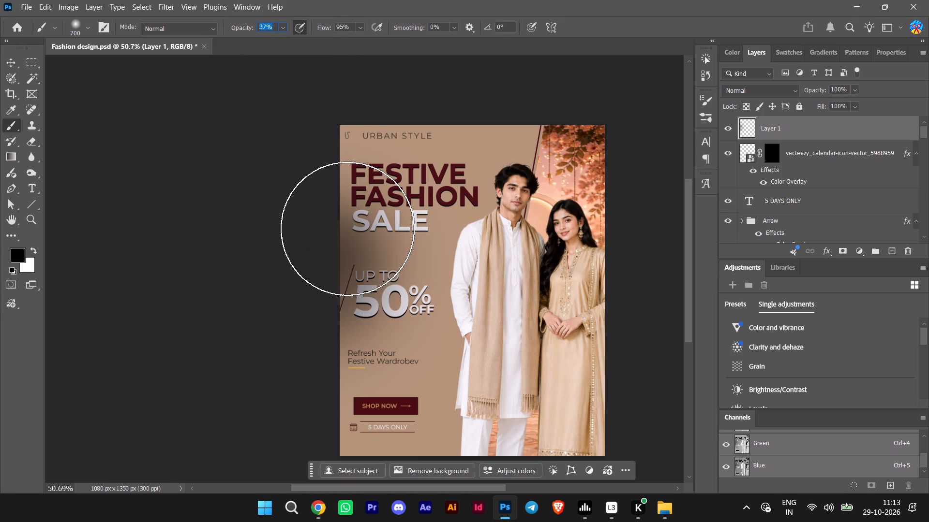
{"action": "left_click", "coordinate": [330, 311]}
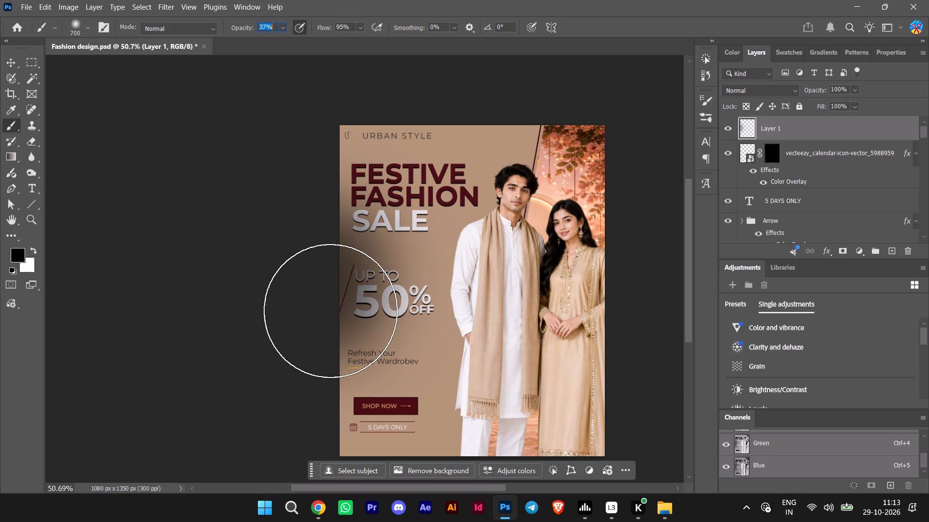
Move the painted shadow layer, Layer 1, directly above Rectangle 1 so it sits behind the text, and deselect it with the Move tool.
{"action": "left_click_drag", "start_coordinate": [803, 128], "coordinate": [817, 301]}
{"action": "left_click", "coordinate": [817, 301]}
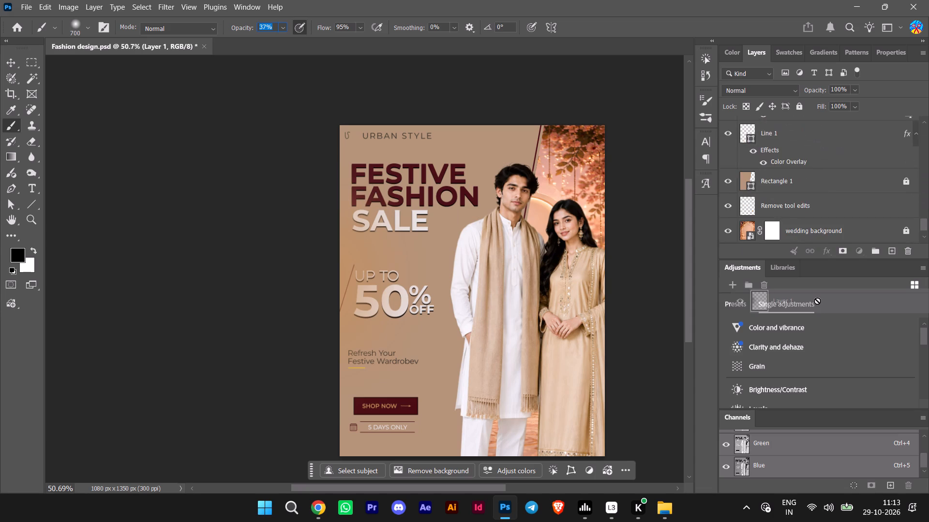
{"action": "left_click_drag", "start_coordinate": [817, 301], "coordinate": [809, 150]}
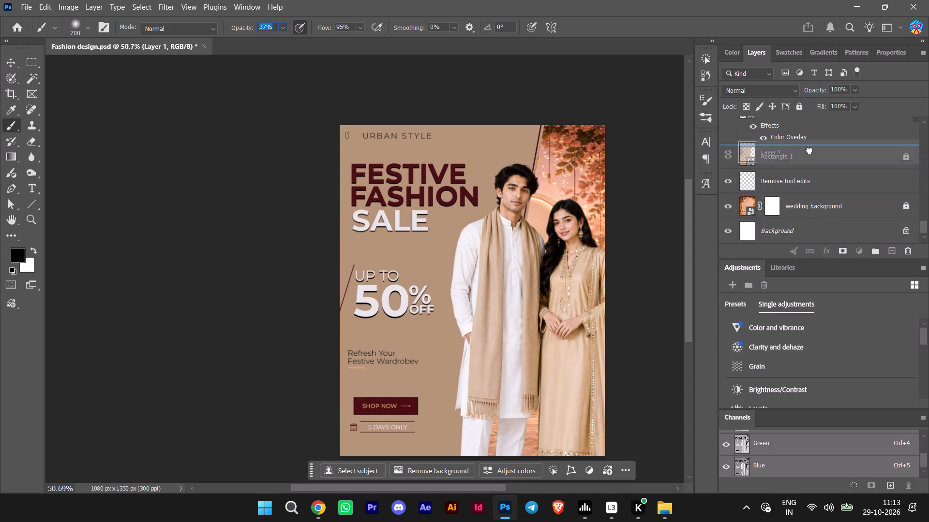
{"action": "left_click_drag", "start_coordinate": [809, 150], "coordinate": [809, 145]}
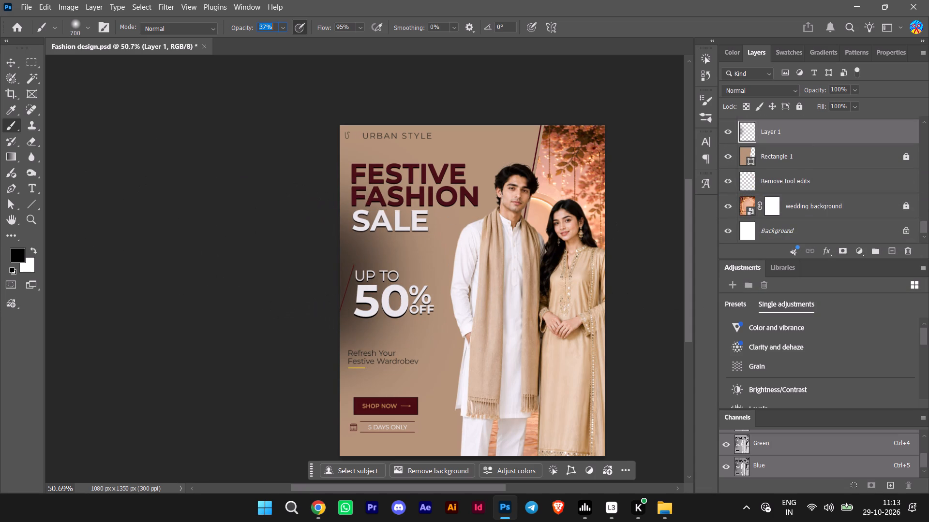
{"action": "left_click", "coordinate": [17, 62]}
{"action": "left_click", "coordinate": [214, 241]}
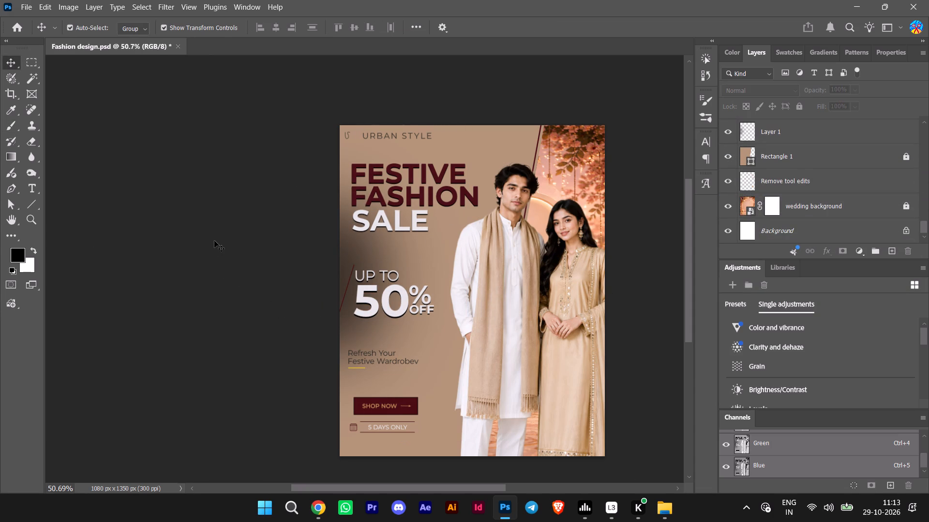
Undo Layer 1's reordering and its last, heavier shadow brush stroke beside the discount text.
{"action": "scroll", "coordinate": [214, 241], "scroll_direction": "up", "scroll_amount": 3}
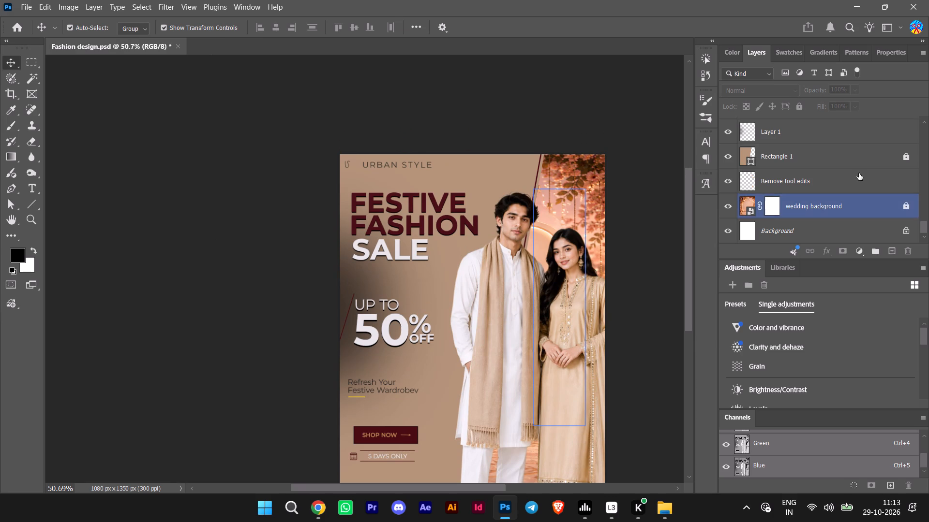
{"action": "scroll", "coordinate": [859, 173], "scroll_direction": "down", "scroll_amount": 2}
{"action": "left_click", "coordinate": [839, 132]}
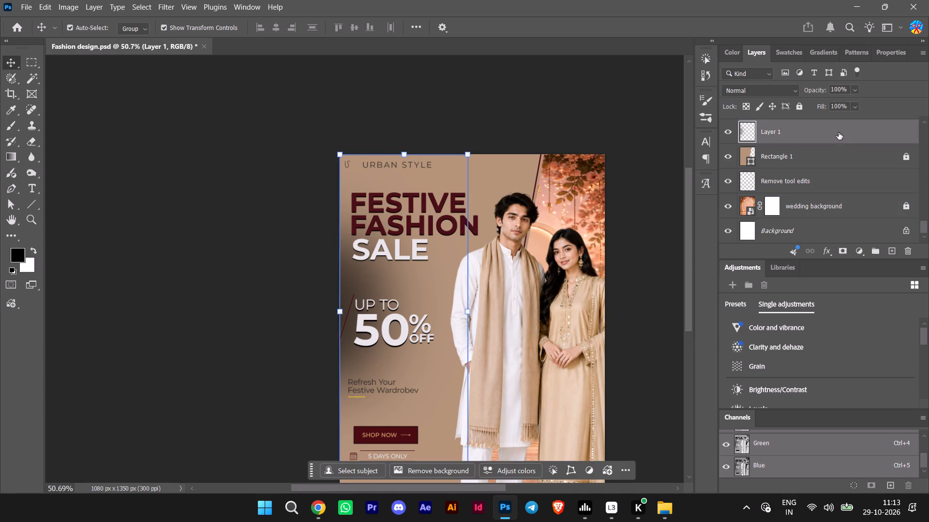
{"action": "key", "text": "ctrl+z"}
{"action": "key", "text": "ctrl+z"}
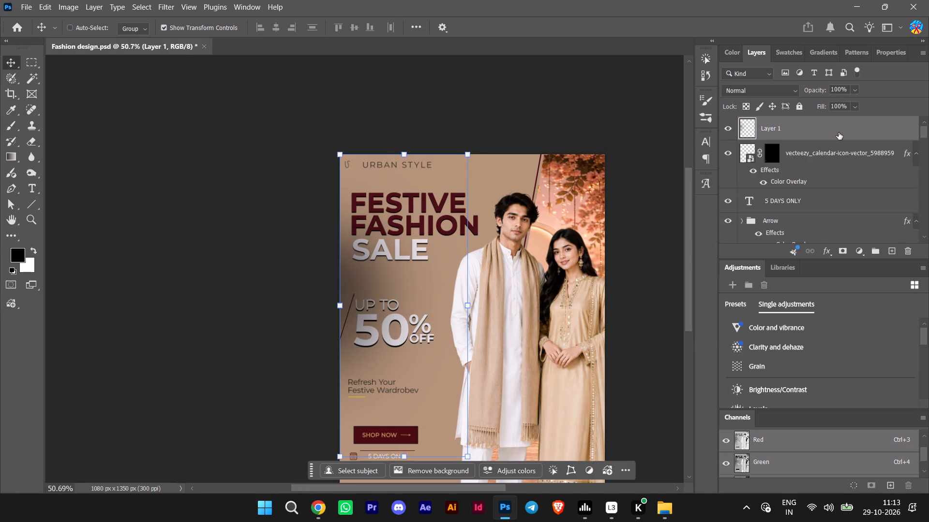
{"action": "key", "text": "ctrl+z"}
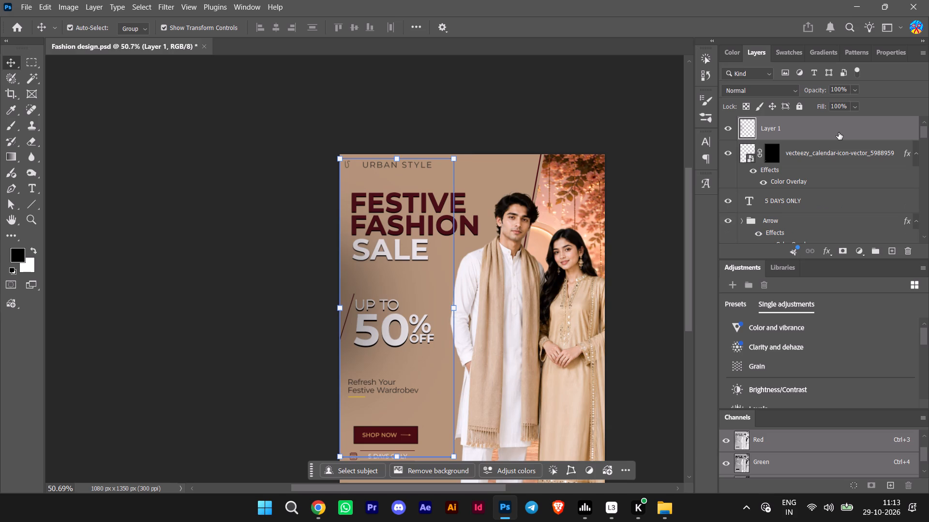
{"action": "key", "text": "ctrl+shift+z"}
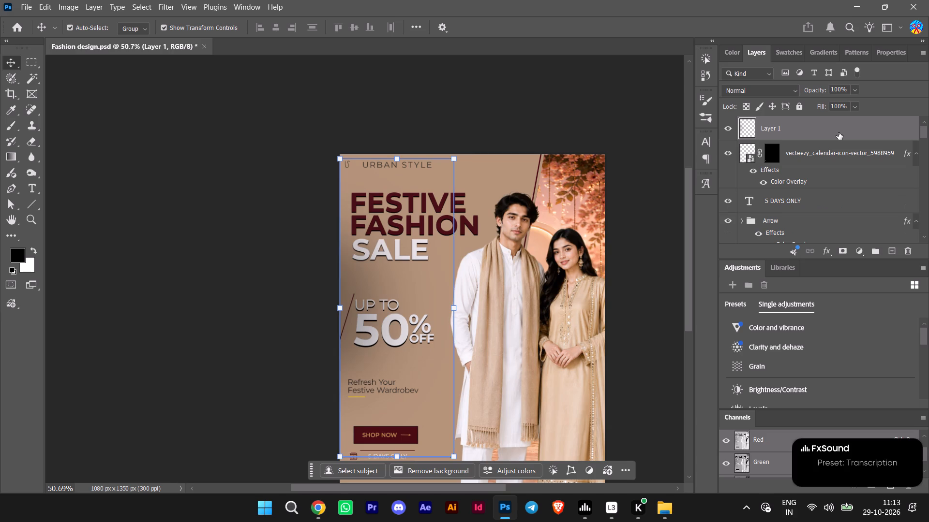
Move the lighter shadow layer, Layer 1, directly above Rectangle 1 so it sits behind the text, and deselect it.
{"action": "left_click_drag", "start_coordinate": [839, 132], "coordinate": [843, 280]}
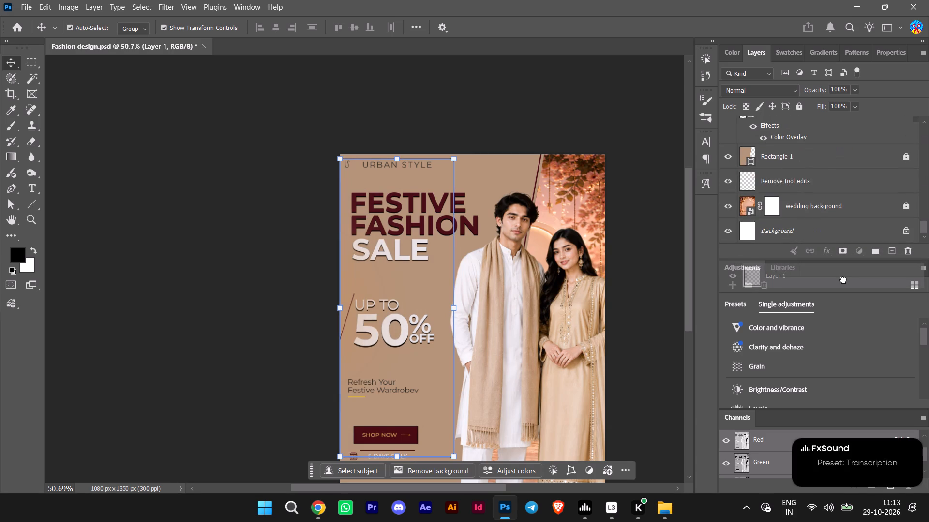
{"action": "left_click_drag", "start_coordinate": [843, 280], "coordinate": [827, 148]}
{"action": "left_click", "coordinate": [207, 270]}
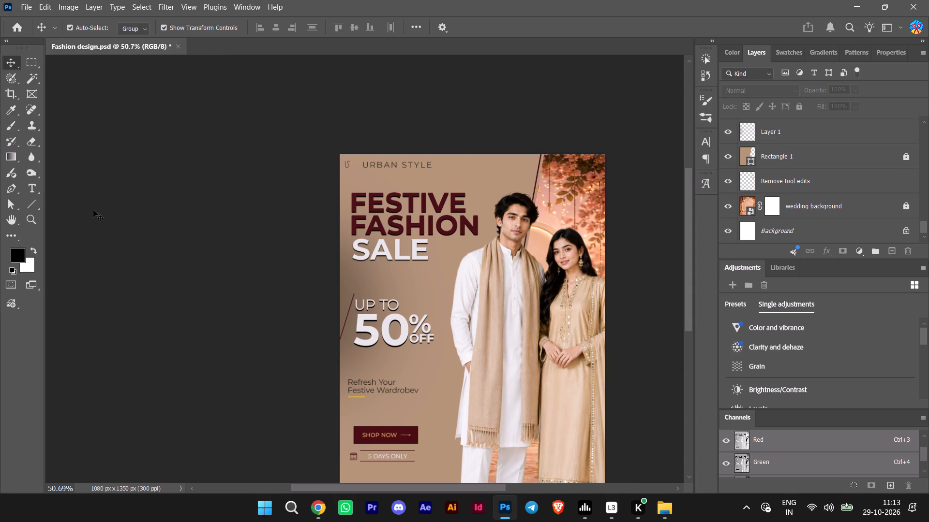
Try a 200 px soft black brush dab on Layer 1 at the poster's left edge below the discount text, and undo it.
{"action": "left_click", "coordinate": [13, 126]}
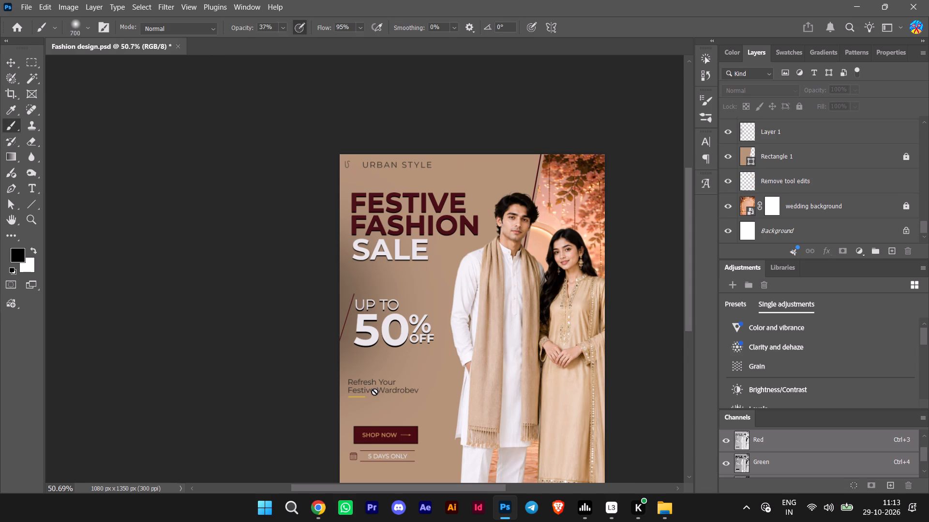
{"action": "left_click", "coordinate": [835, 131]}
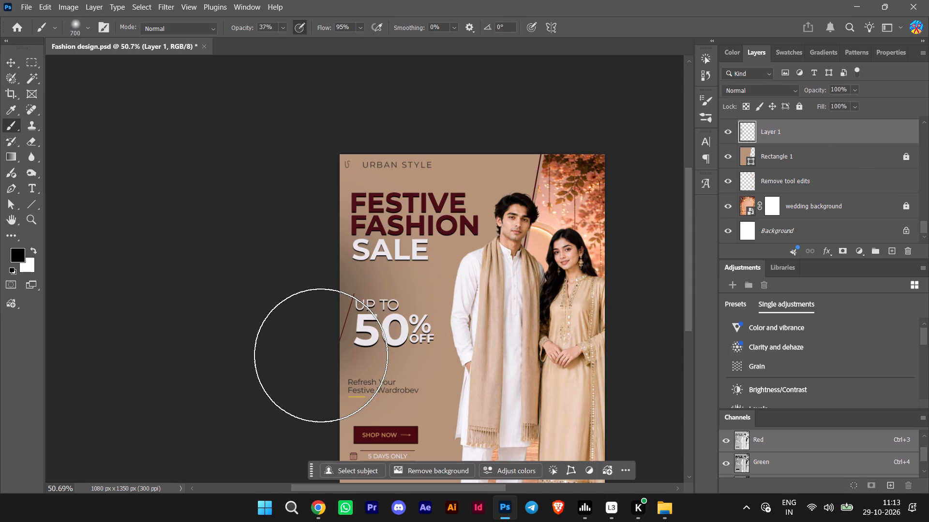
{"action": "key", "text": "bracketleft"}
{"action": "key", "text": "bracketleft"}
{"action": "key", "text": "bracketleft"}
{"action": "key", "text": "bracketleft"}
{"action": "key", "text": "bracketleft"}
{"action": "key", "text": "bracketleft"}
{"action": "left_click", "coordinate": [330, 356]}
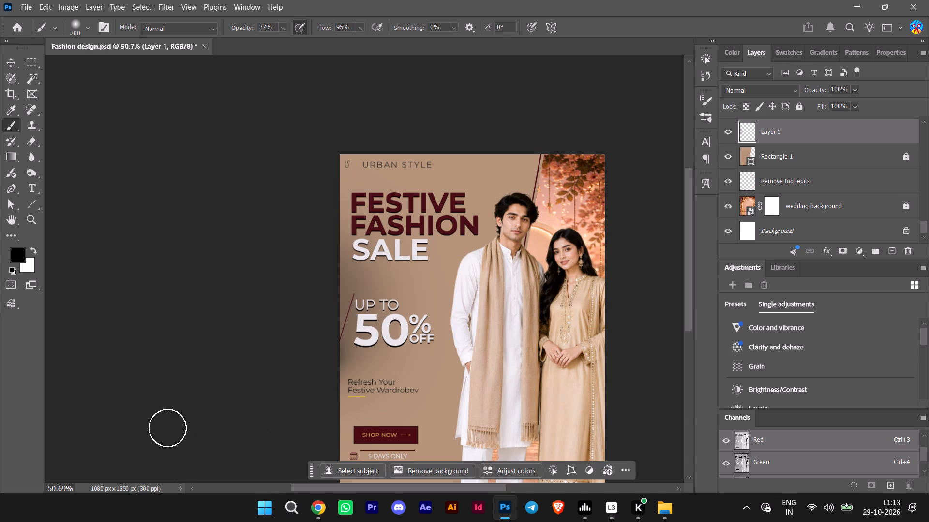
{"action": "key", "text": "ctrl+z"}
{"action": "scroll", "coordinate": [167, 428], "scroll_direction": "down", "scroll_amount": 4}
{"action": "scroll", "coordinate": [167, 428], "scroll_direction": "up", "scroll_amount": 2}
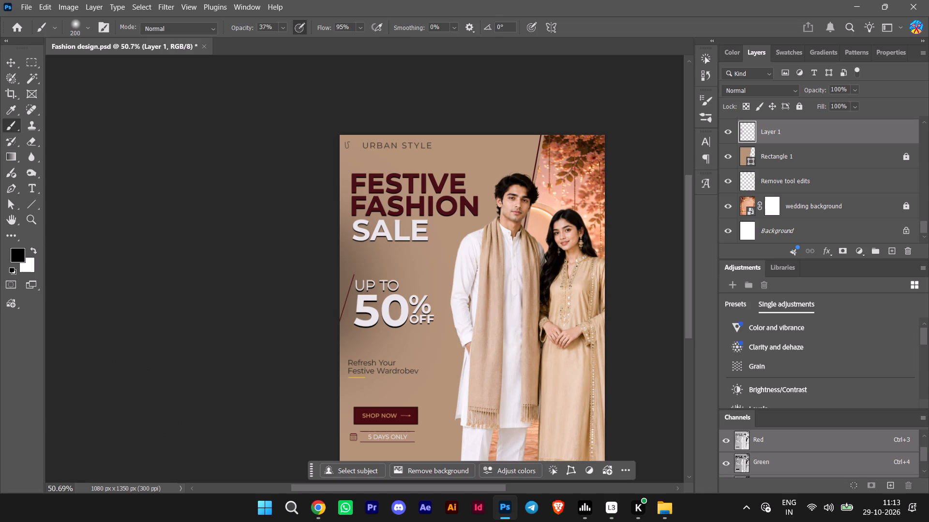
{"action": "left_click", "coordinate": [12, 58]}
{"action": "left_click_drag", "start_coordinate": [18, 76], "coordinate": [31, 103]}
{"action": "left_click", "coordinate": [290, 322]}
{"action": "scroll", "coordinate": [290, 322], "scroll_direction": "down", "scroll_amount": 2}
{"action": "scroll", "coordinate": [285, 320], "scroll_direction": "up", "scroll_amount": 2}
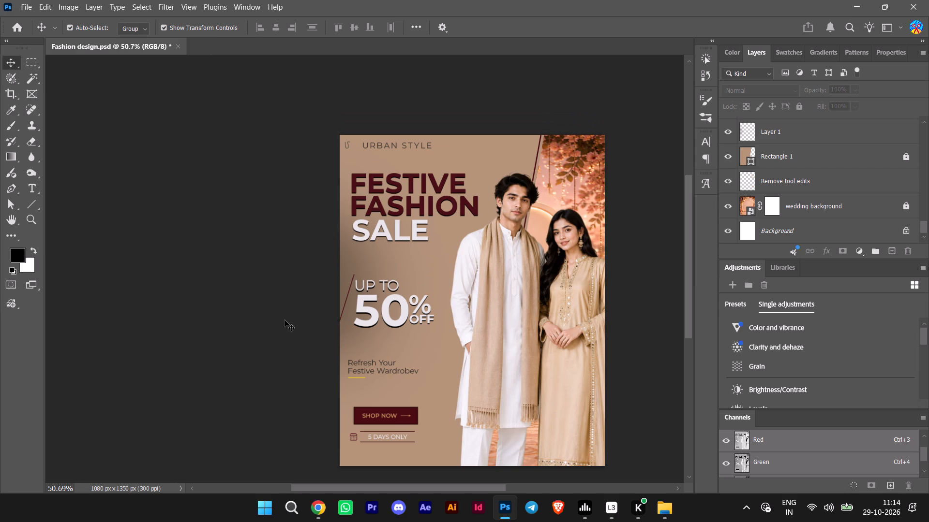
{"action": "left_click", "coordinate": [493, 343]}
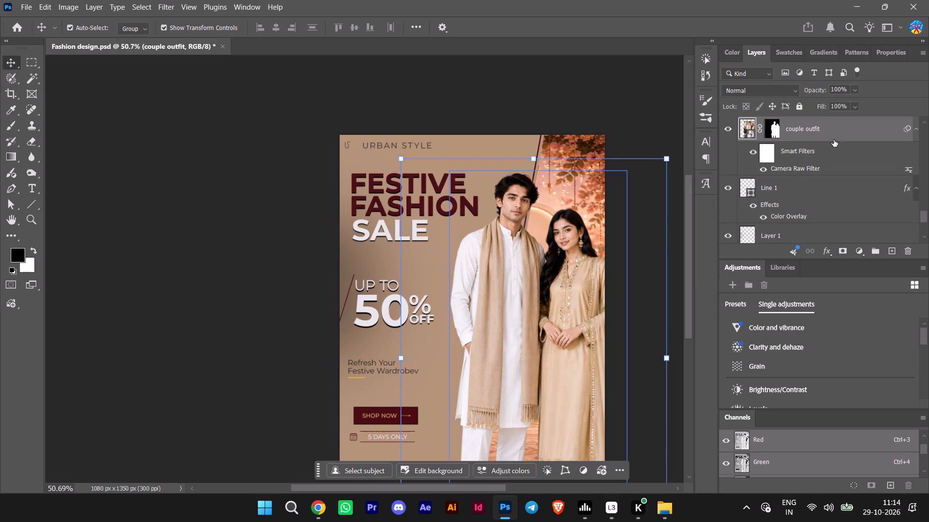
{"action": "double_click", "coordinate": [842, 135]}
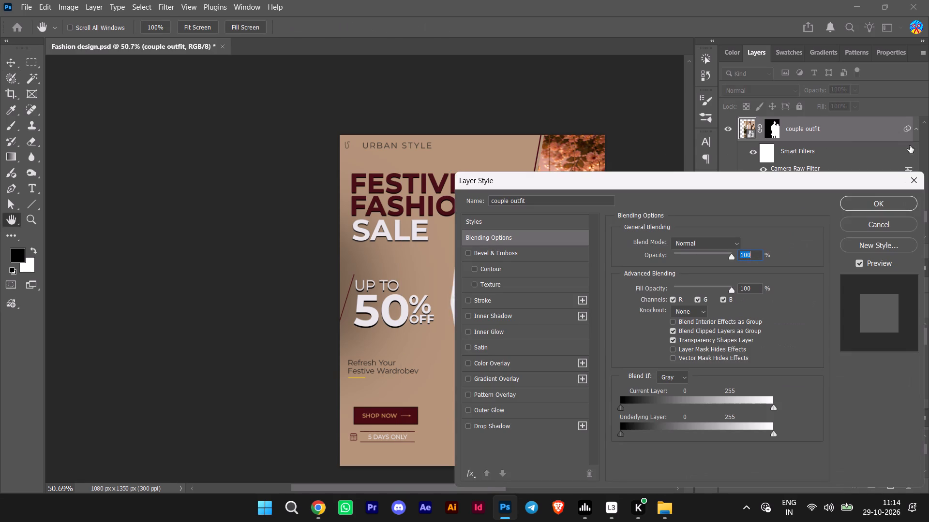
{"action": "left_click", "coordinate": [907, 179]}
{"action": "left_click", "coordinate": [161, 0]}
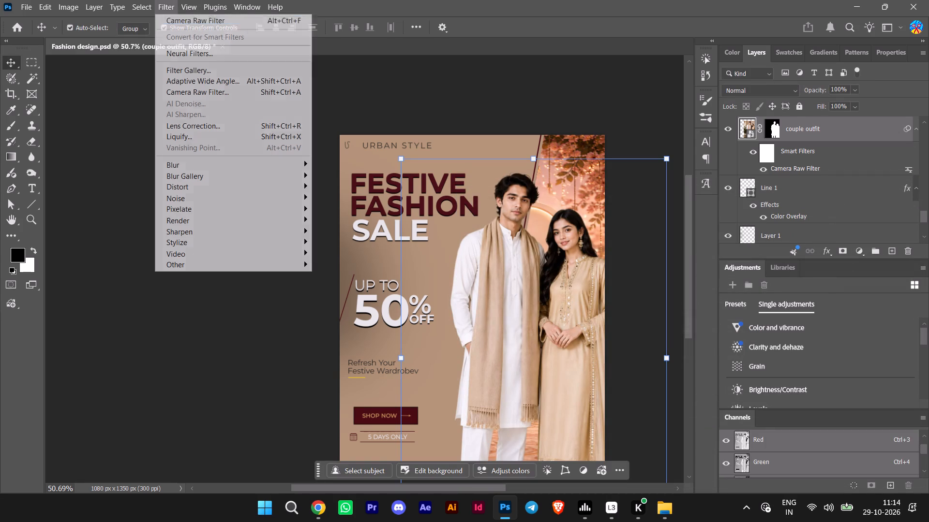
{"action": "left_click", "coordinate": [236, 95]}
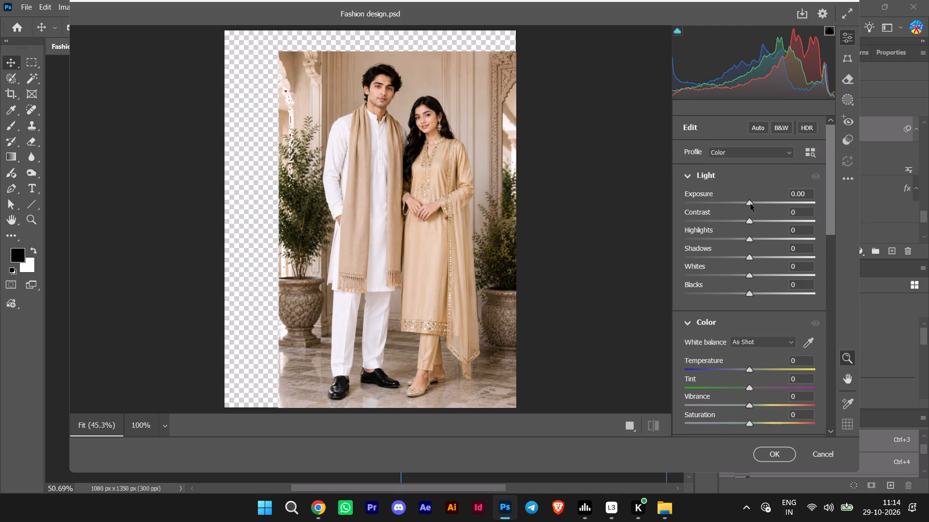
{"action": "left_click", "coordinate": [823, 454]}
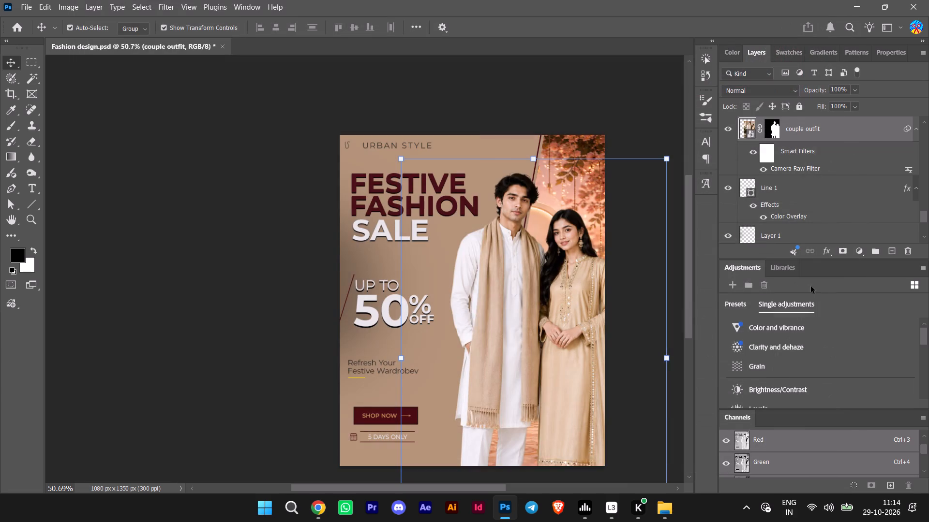
Edit the existing Camera Raw Filter on the couple outfit layer, set Exposure to +0.40, and deselect the layer.
{"action": "double_click", "coordinate": [822, 168]}
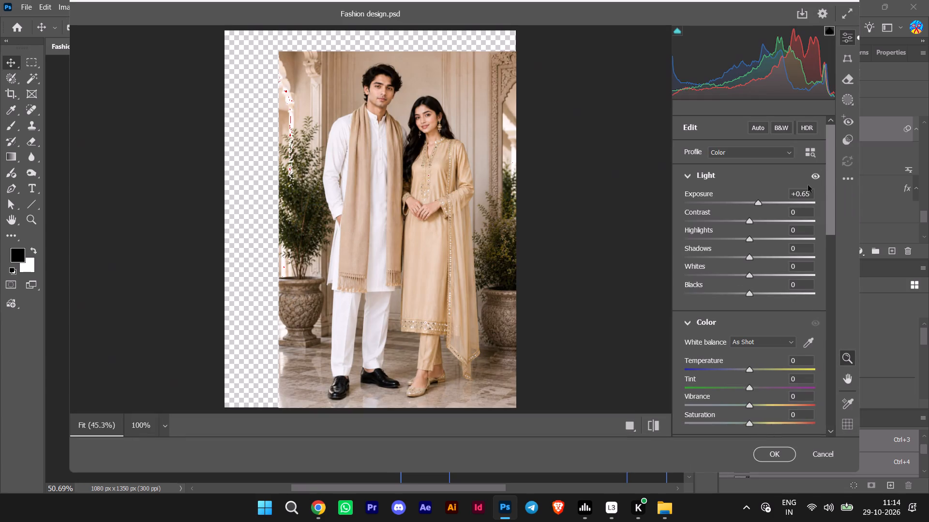
{"action": "left_click", "coordinate": [758, 203]}
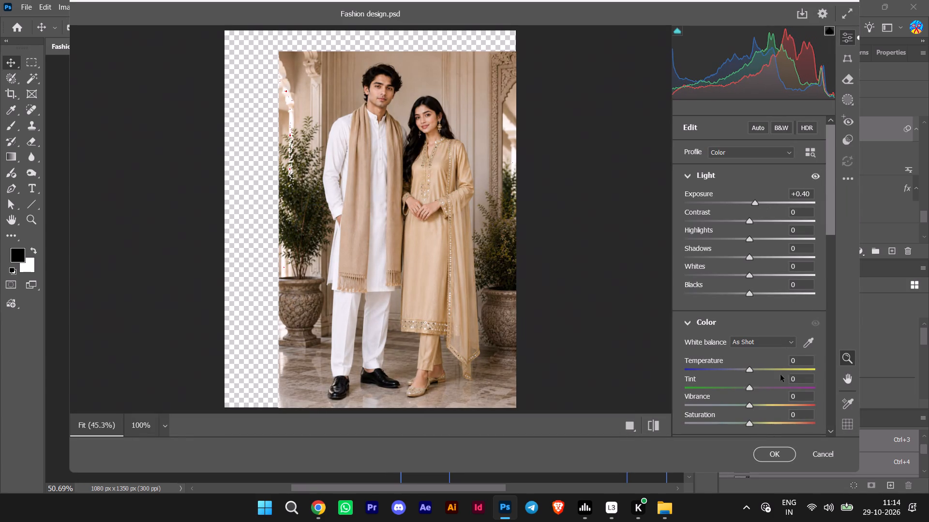
{"action": "left_click", "coordinate": [766, 455]}
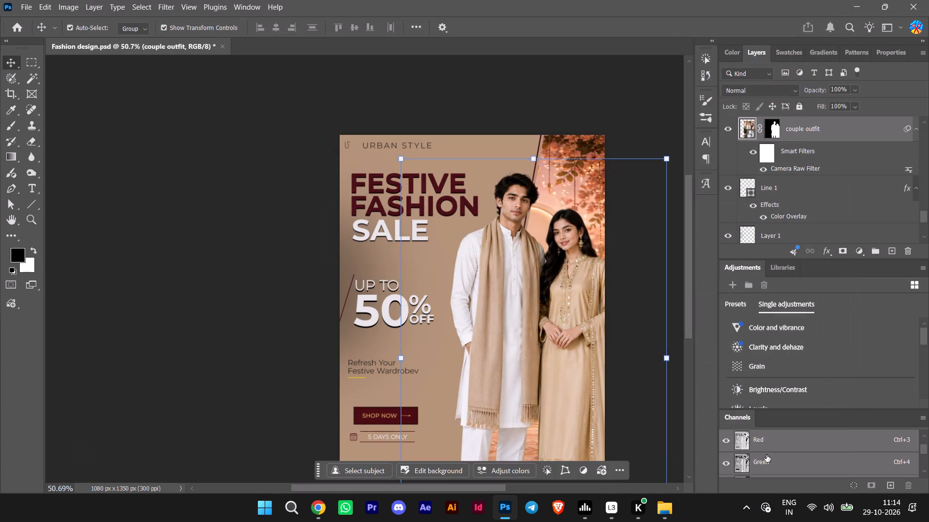
{"action": "left_click", "coordinate": [235, 302]}
{"action": "scroll", "coordinate": [235, 302], "scroll_direction": "down", "scroll_amount": 4}
{"action": "scroll", "coordinate": [235, 302], "scroll_direction": "up", "scroll_amount": 2}
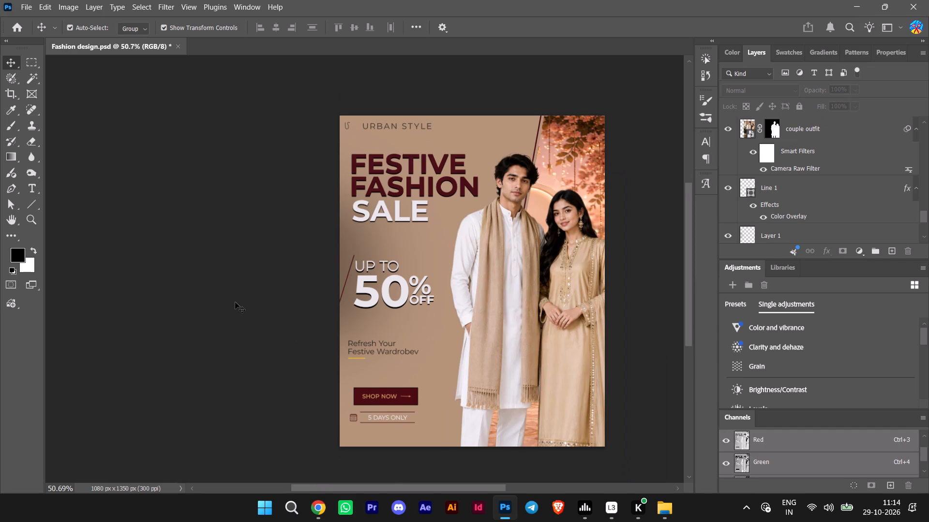
{"action": "scroll", "coordinate": [235, 302], "scroll_direction": "down", "scroll_amount": 5}
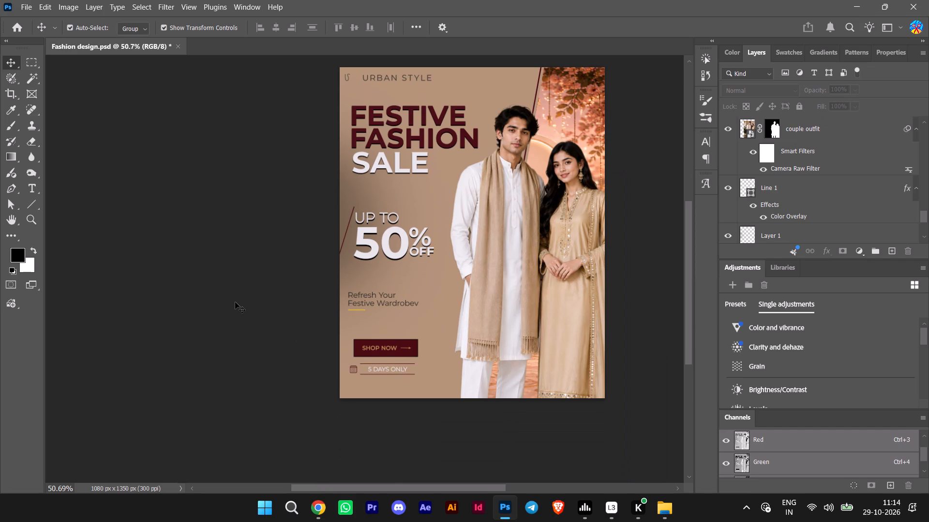
{"action": "scroll", "coordinate": [418, 404], "scroll_direction": "up", "scroll_amount": 13}
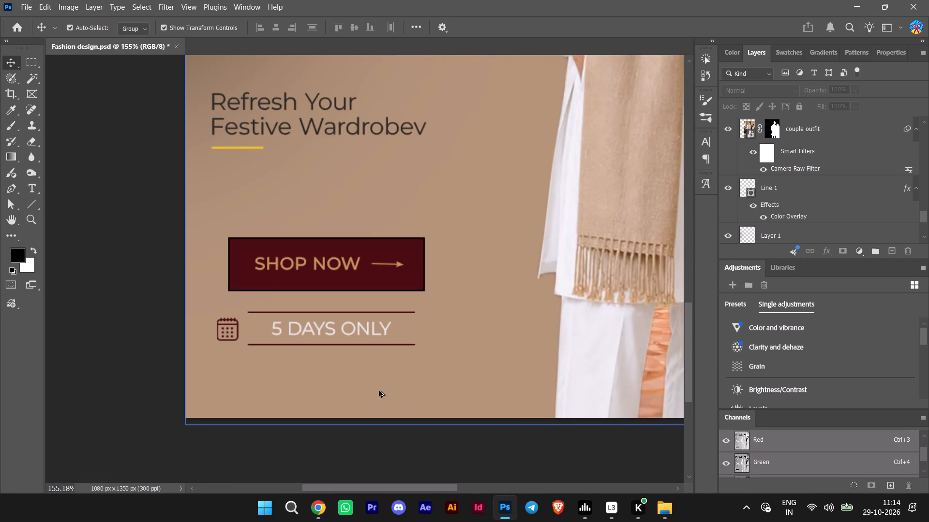
{"action": "scroll", "coordinate": [333, 375], "scroll_direction": "down", "scroll_amount": 10, "text": "alt"}
{"action": "scroll", "coordinate": [333, 375], "scroll_direction": "up", "scroll_amount": 6}
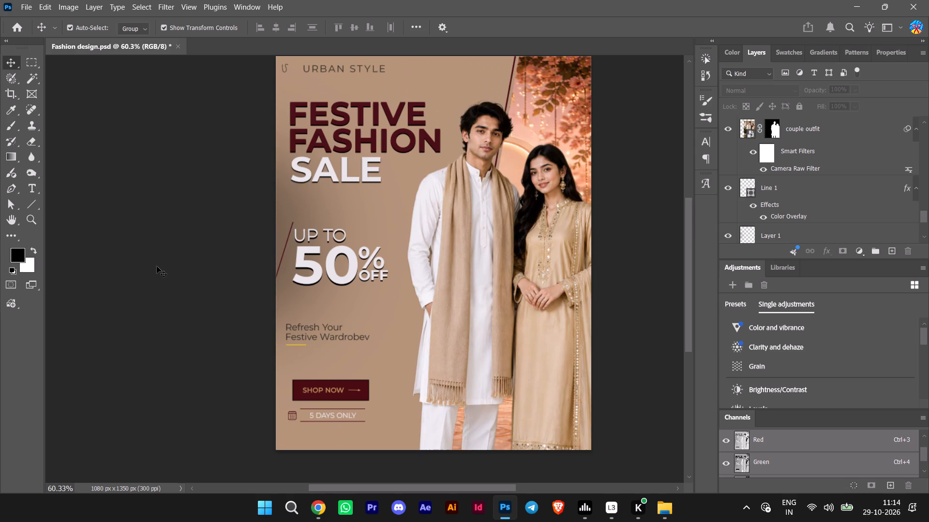
{"action": "scroll", "coordinate": [157, 266], "scroll_direction": "down", "scroll_amount": 4, "text": "alt"}
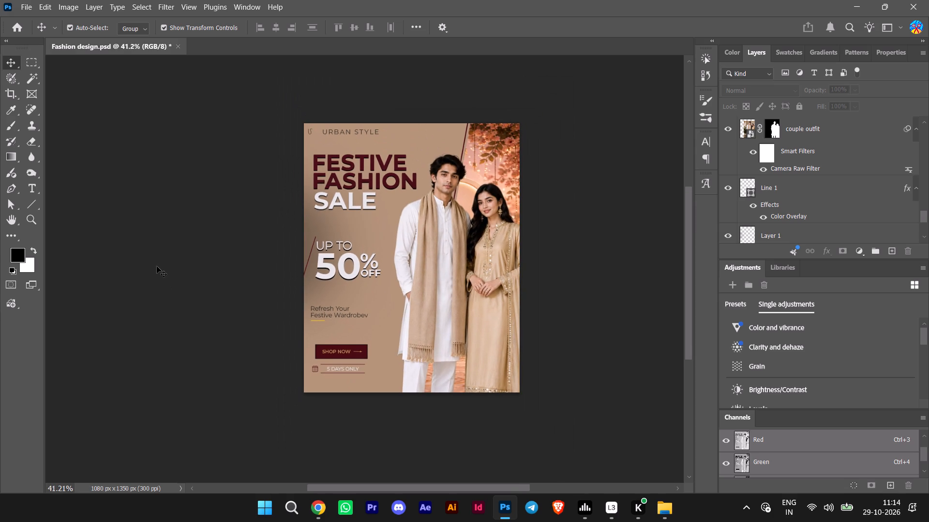
{"action": "scroll", "coordinate": [157, 266], "scroll_direction": "down", "scroll_amount": 2}
{"action": "scroll", "coordinate": [263, 365], "scroll_direction": "up", "scroll_amount": 9, "text": "alt"}
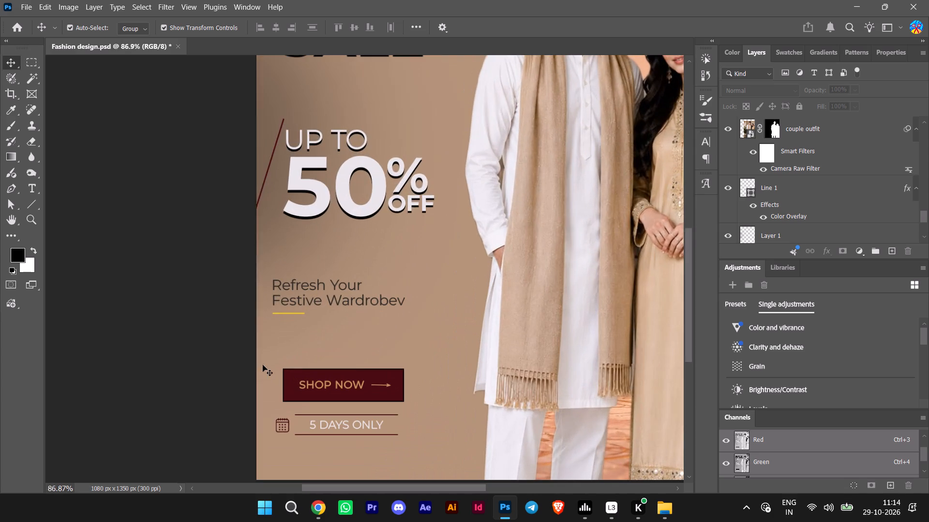
{"action": "scroll", "coordinate": [263, 365], "scroll_direction": "down", "scroll_amount": 10, "text": "alt"}
{"action": "left_click", "coordinate": [522, 252]}
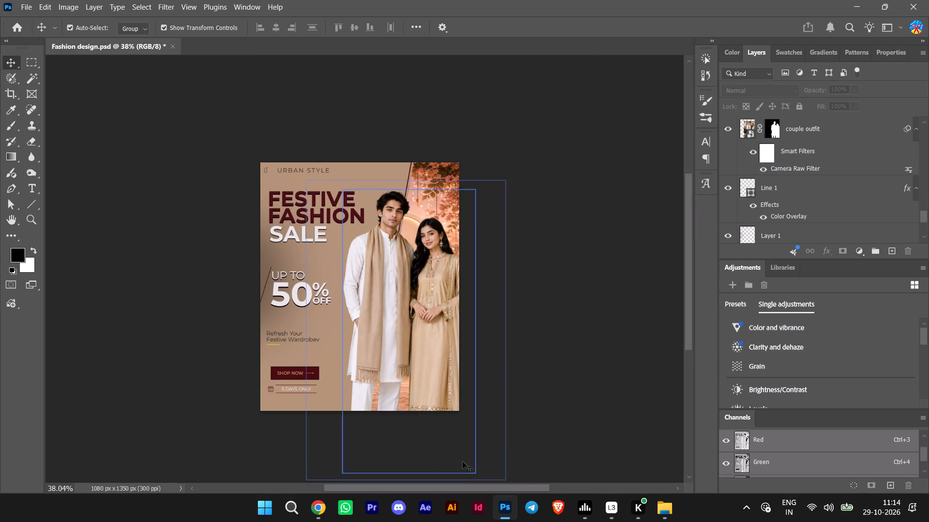